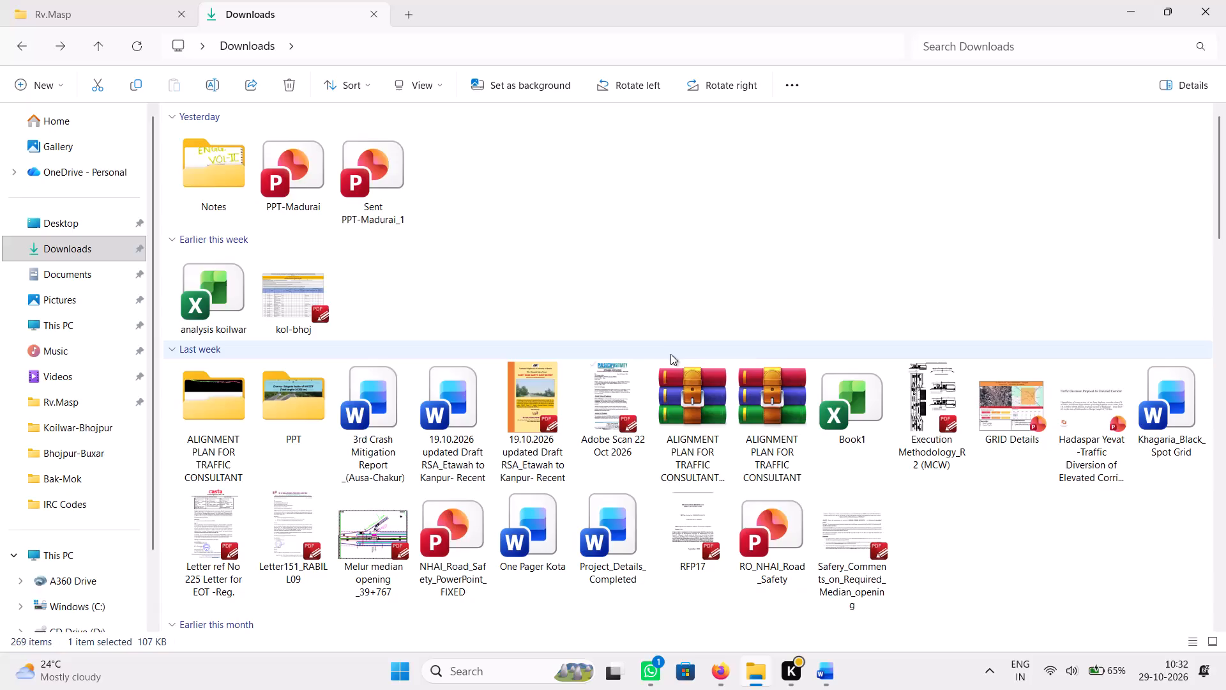
Open the RFP17 PDF from the Downloads folder.
double_click(690, 525)
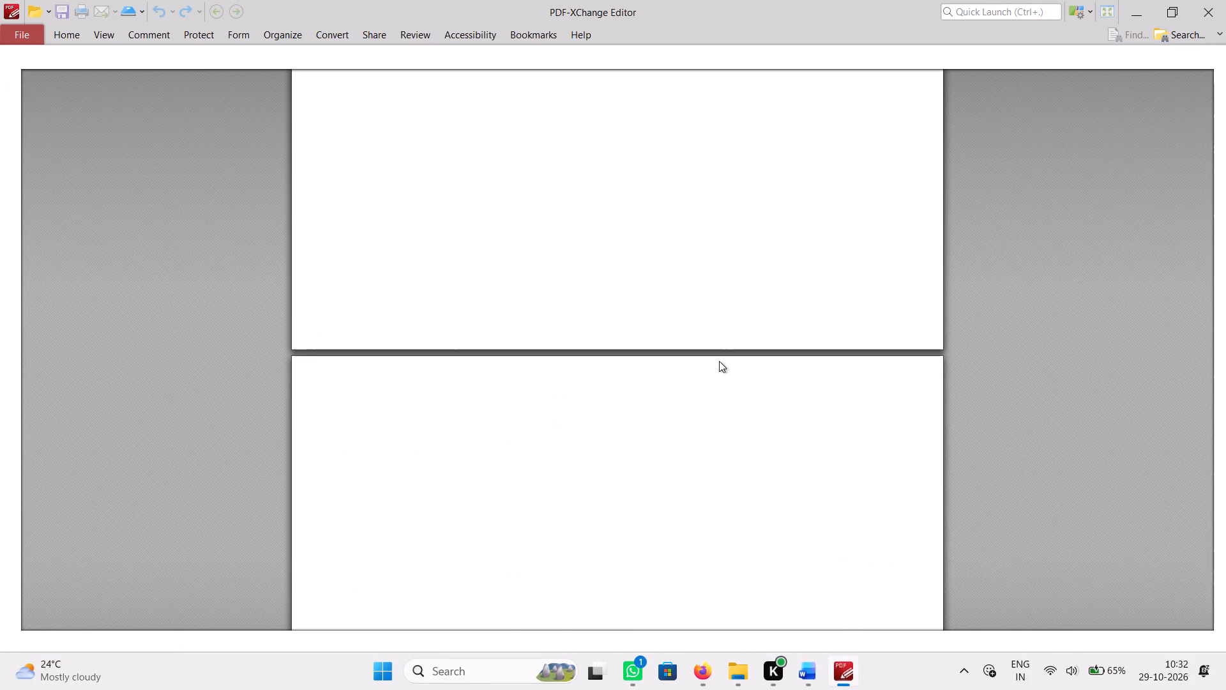
Look back through the RFP17 deliverables, cost tables and financial forms to the Form FIN-1 Financial Proposal Submission Form on page 69.
scroll(719, 361, up, 2)
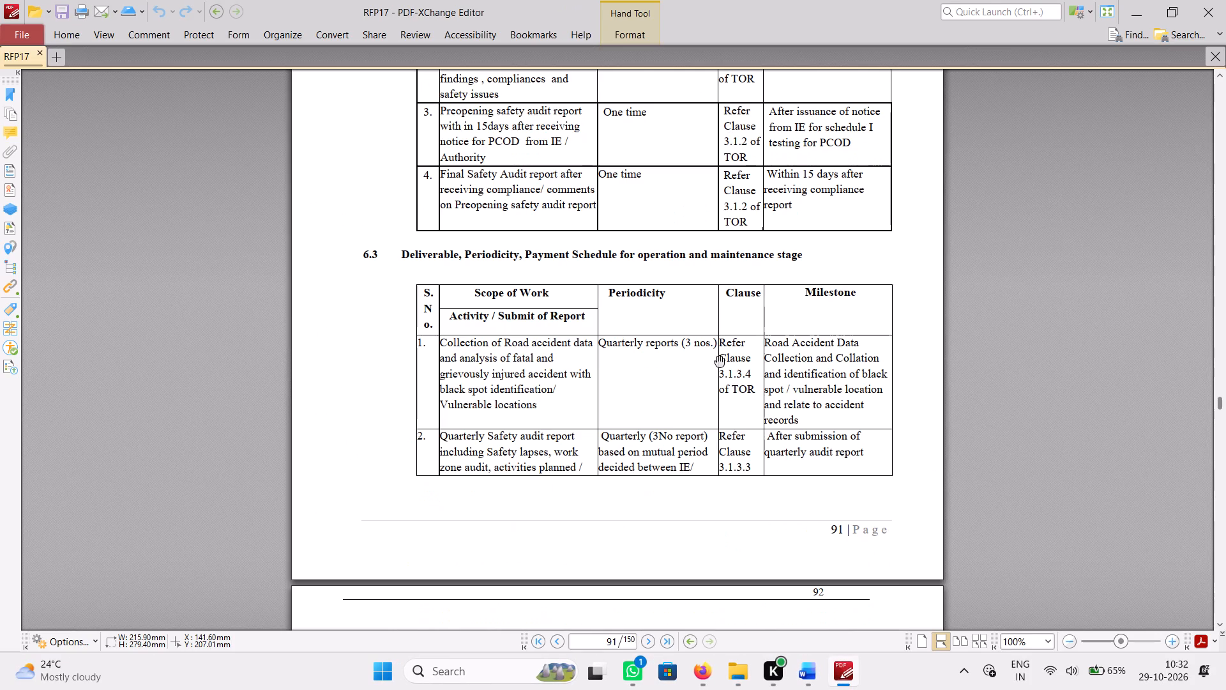
scroll(719, 361, up, 20)
scroll(719, 361, up, 20)
scroll(719, 361, up, 13)
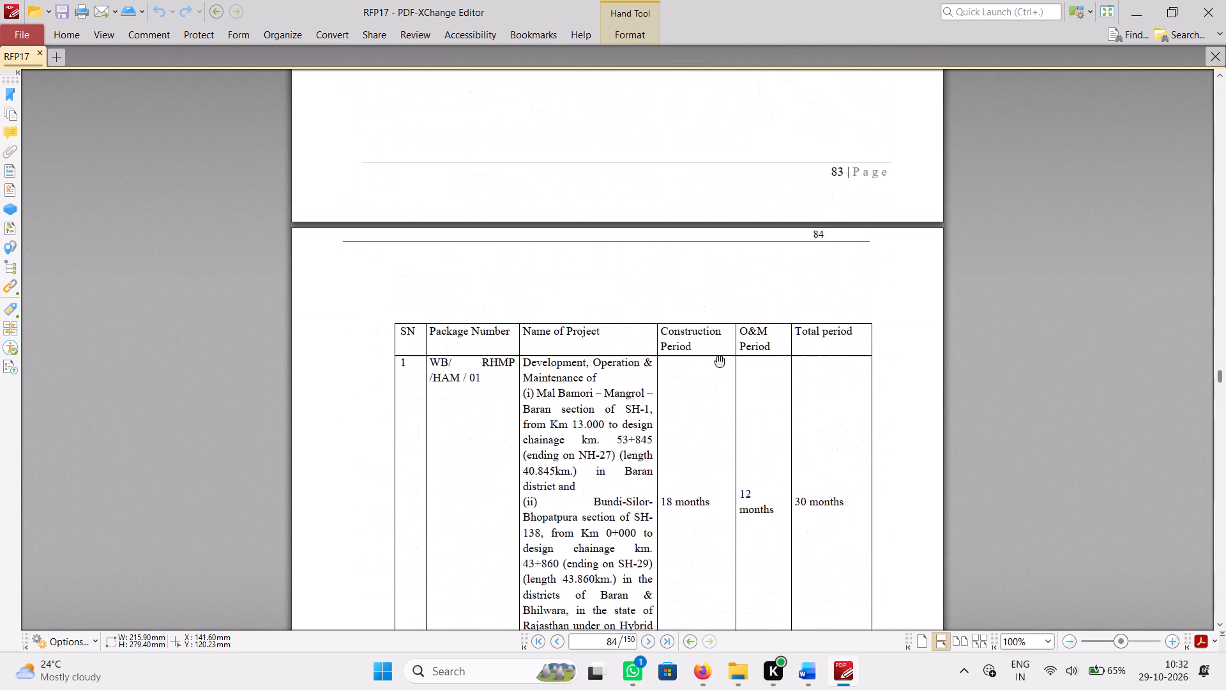
scroll(719, 361, up, 20)
scroll(719, 361, up, 17)
scroll(719, 361, up, 8)
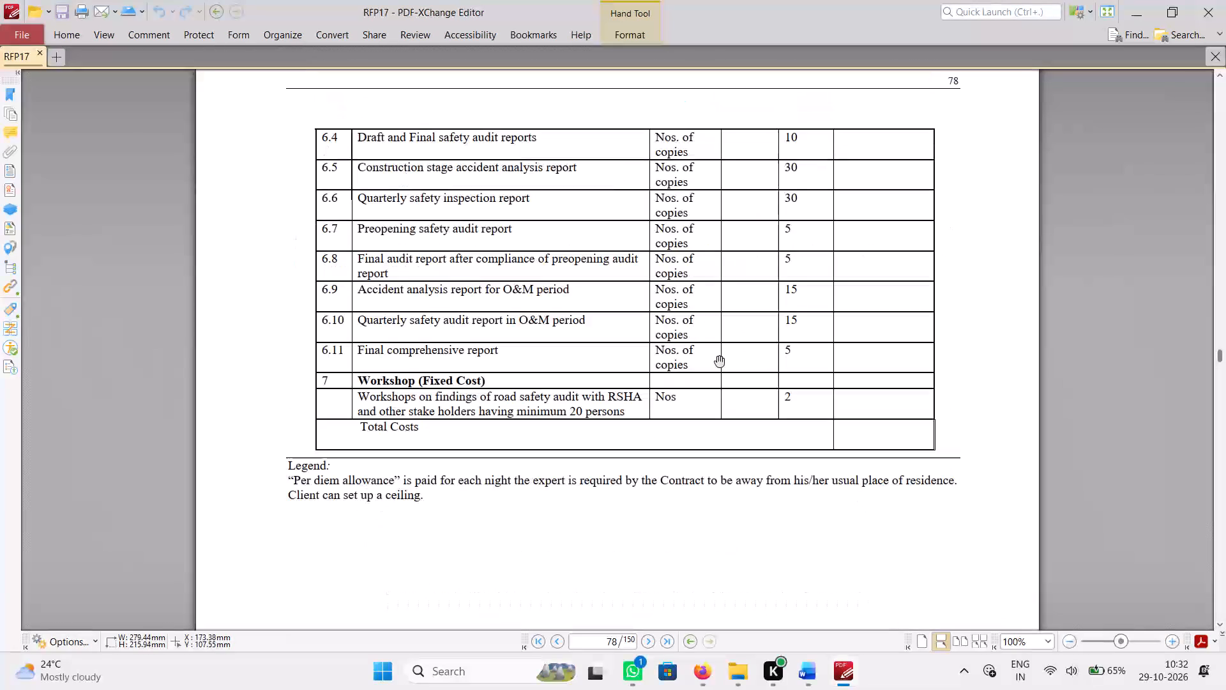
scroll(719, 361, up, 20)
scroll(719, 361, up, 1)
scroll(719, 361, down, 1)
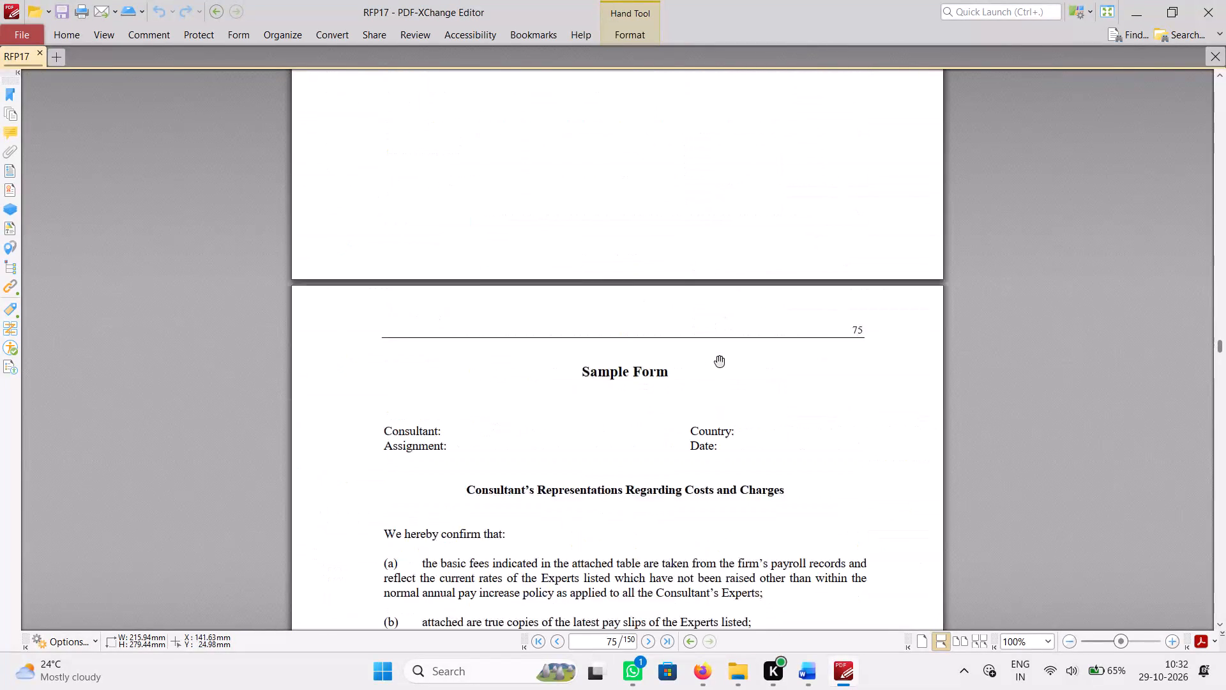
scroll(719, 361, down, 1)
scroll(719, 361, up, 6)
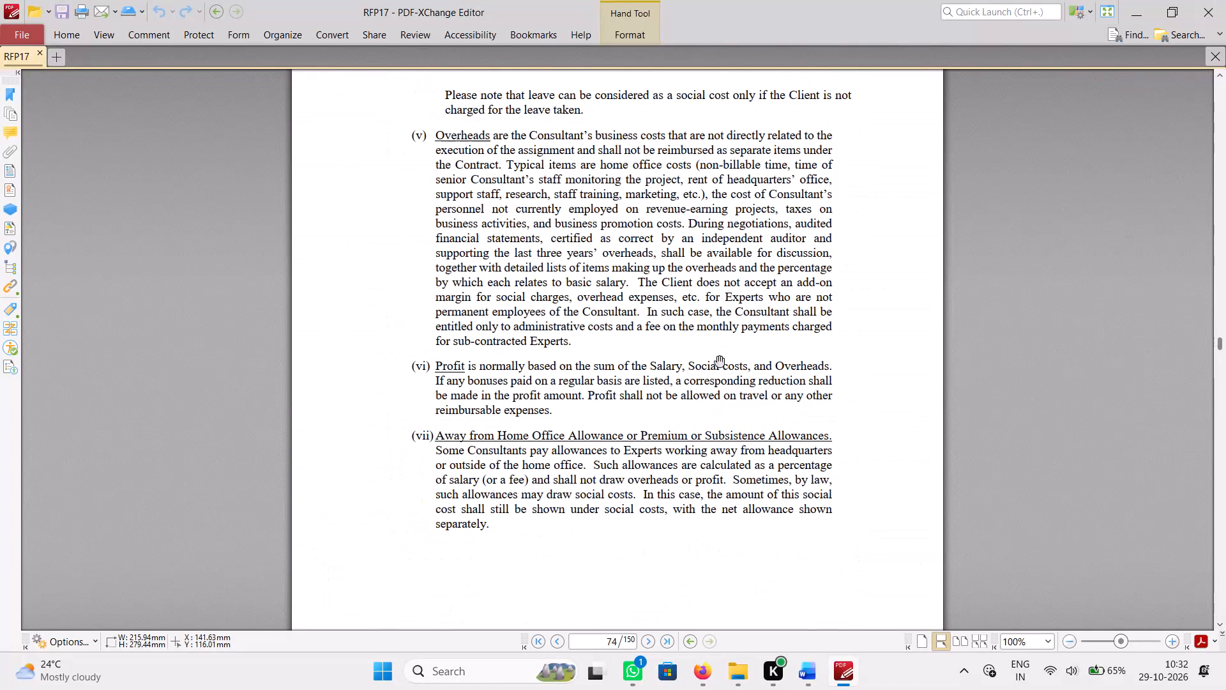
scroll(719, 361, up, 18)
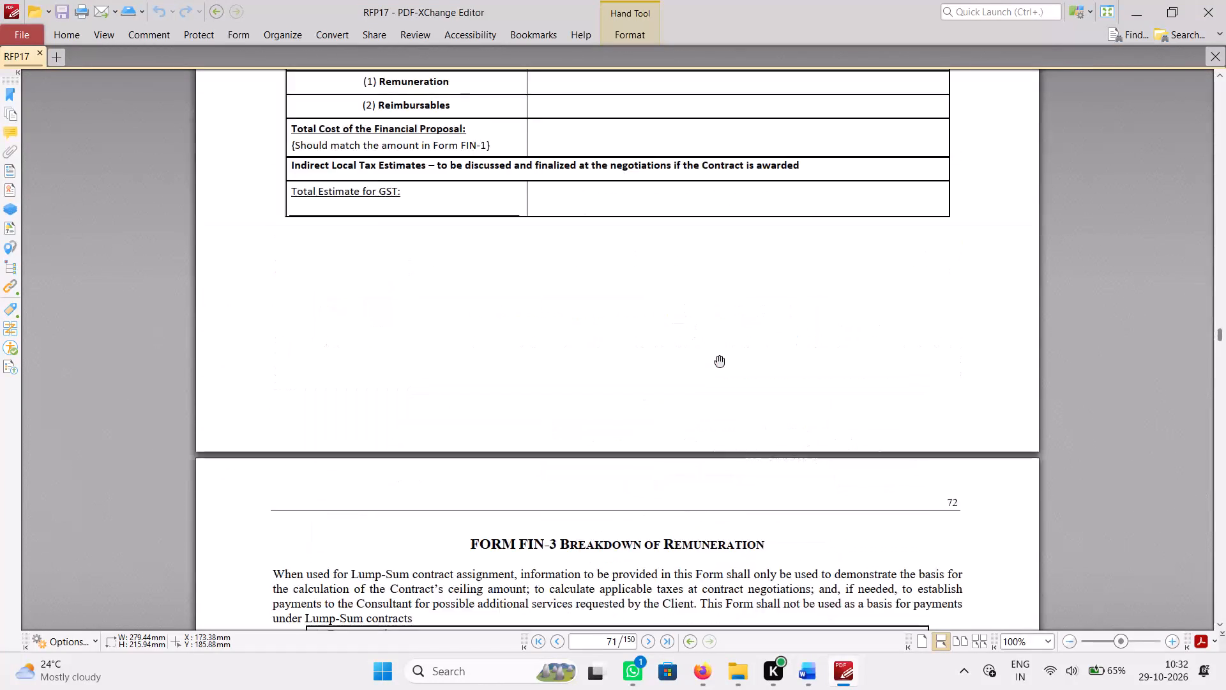
scroll(719, 361, up, 12)
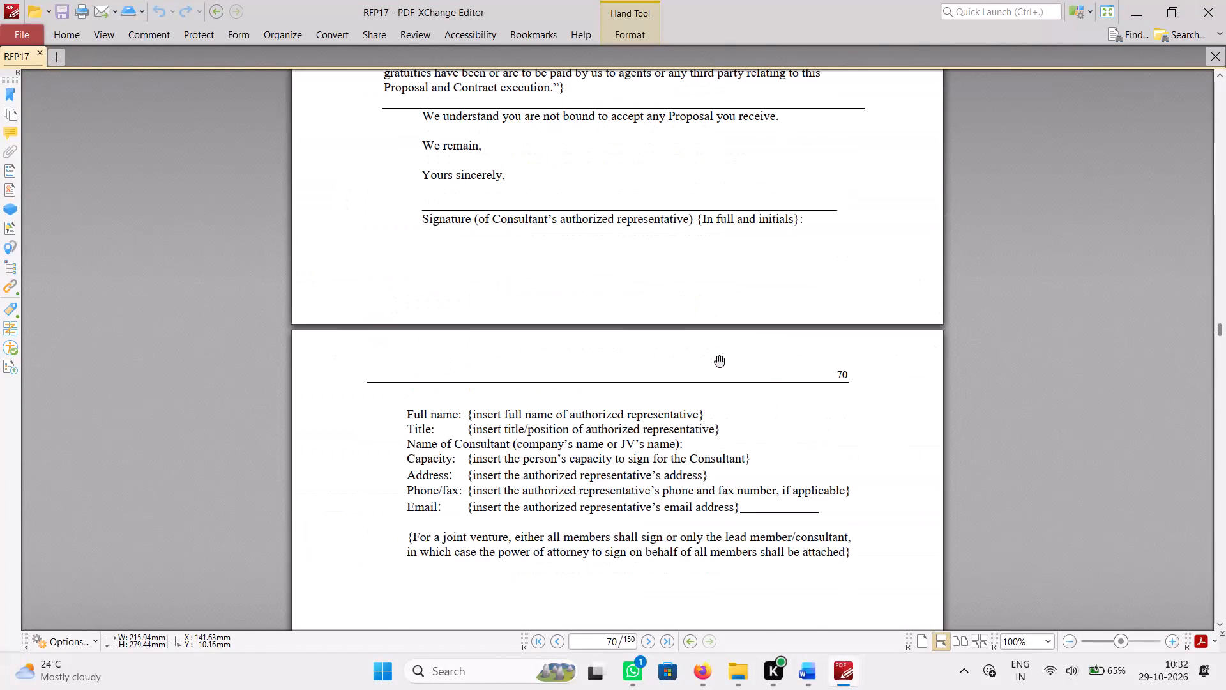
scroll(719, 361, up, 5)
scroll(719, 361, down, 1)
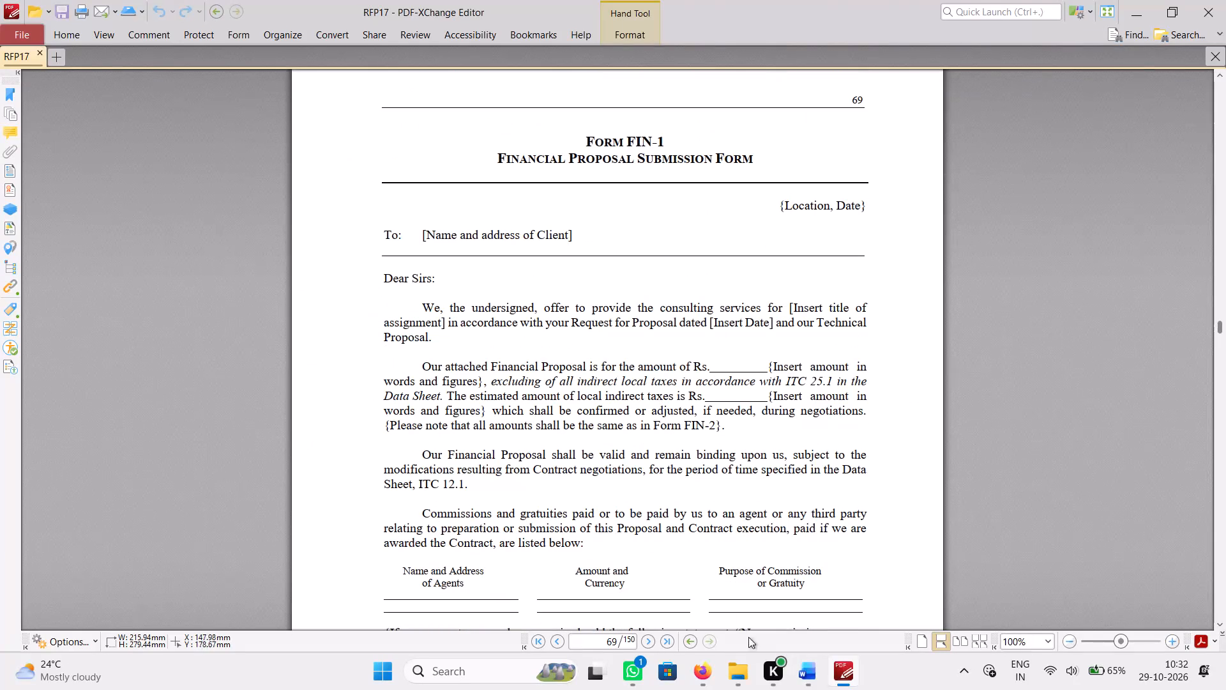
Switch to the Downloads folder window and minimise it to return to the RFP17 document.
click(718, 571)
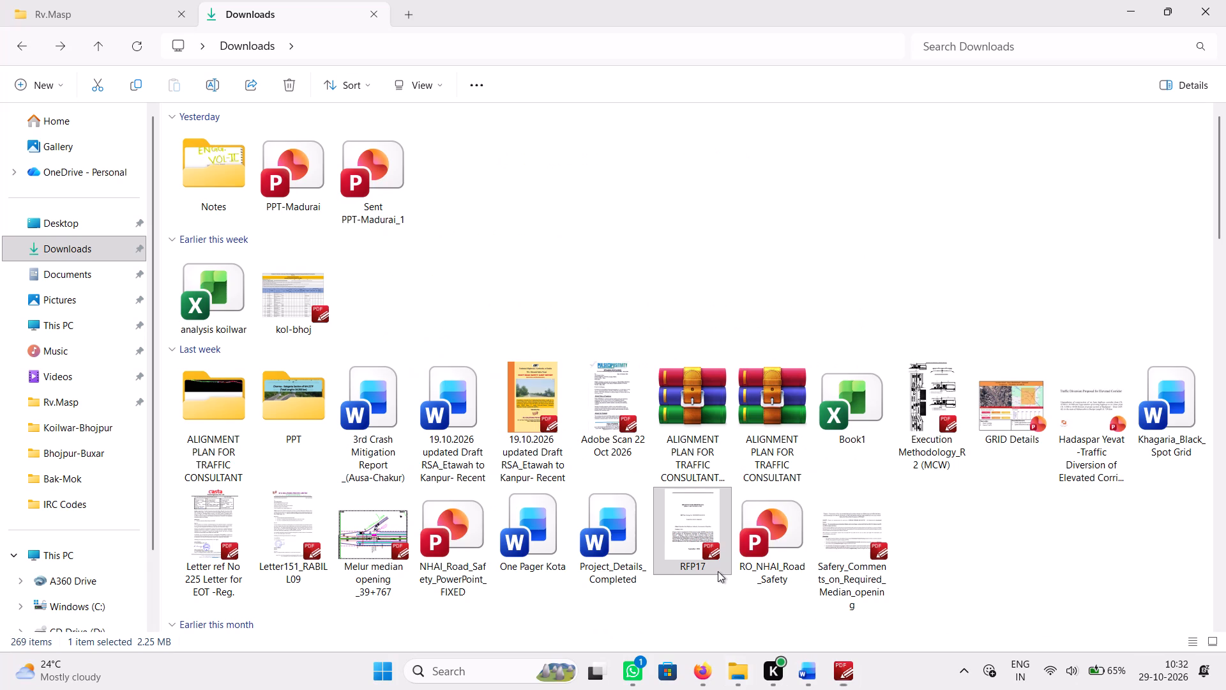
click(1129, 2)
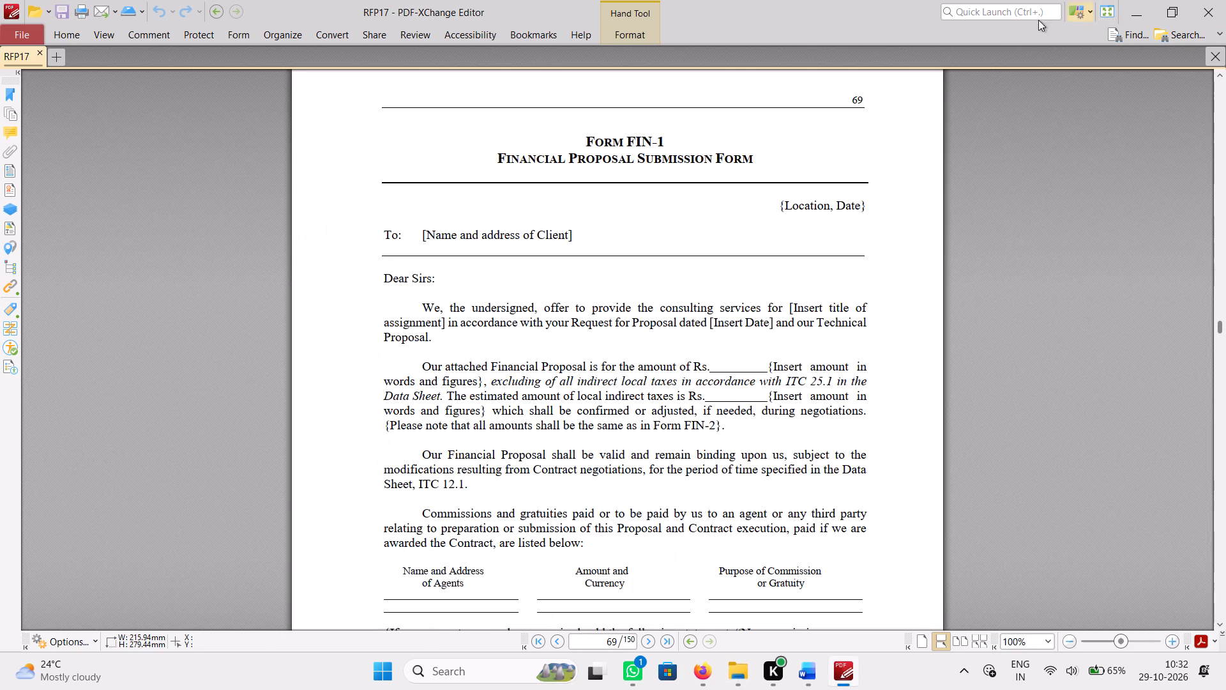
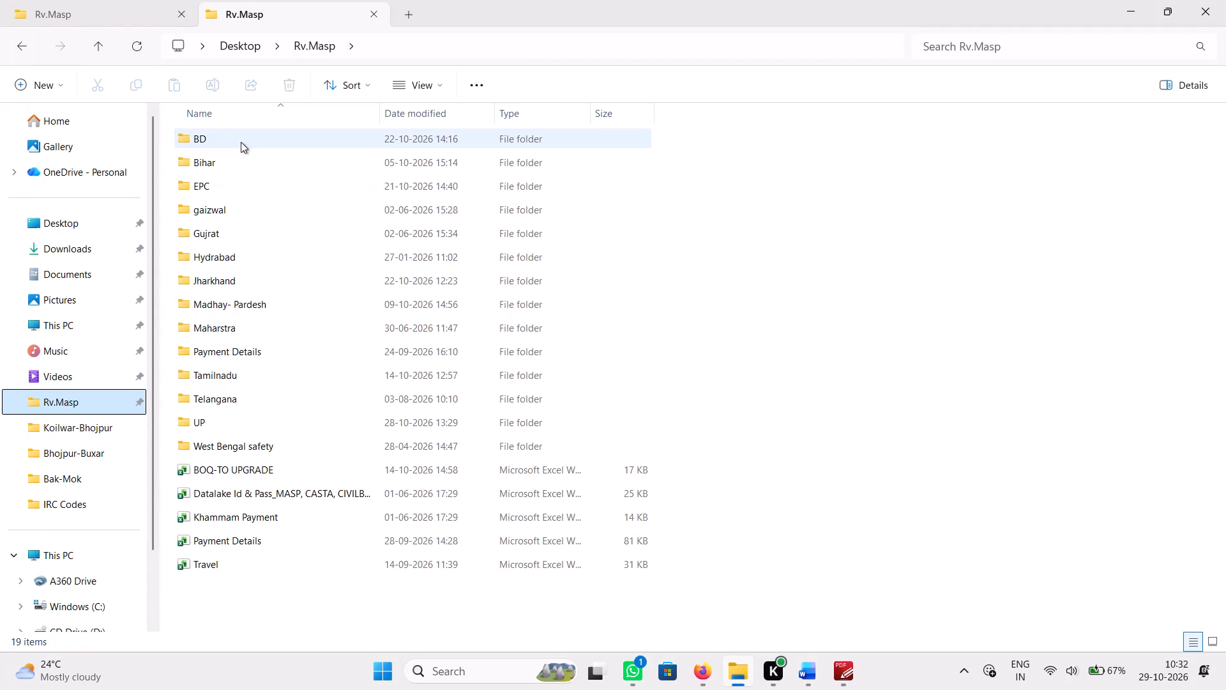
Open the Rajasthan folder inside the BD folder of Rv.Masp.
double_click(241, 142)
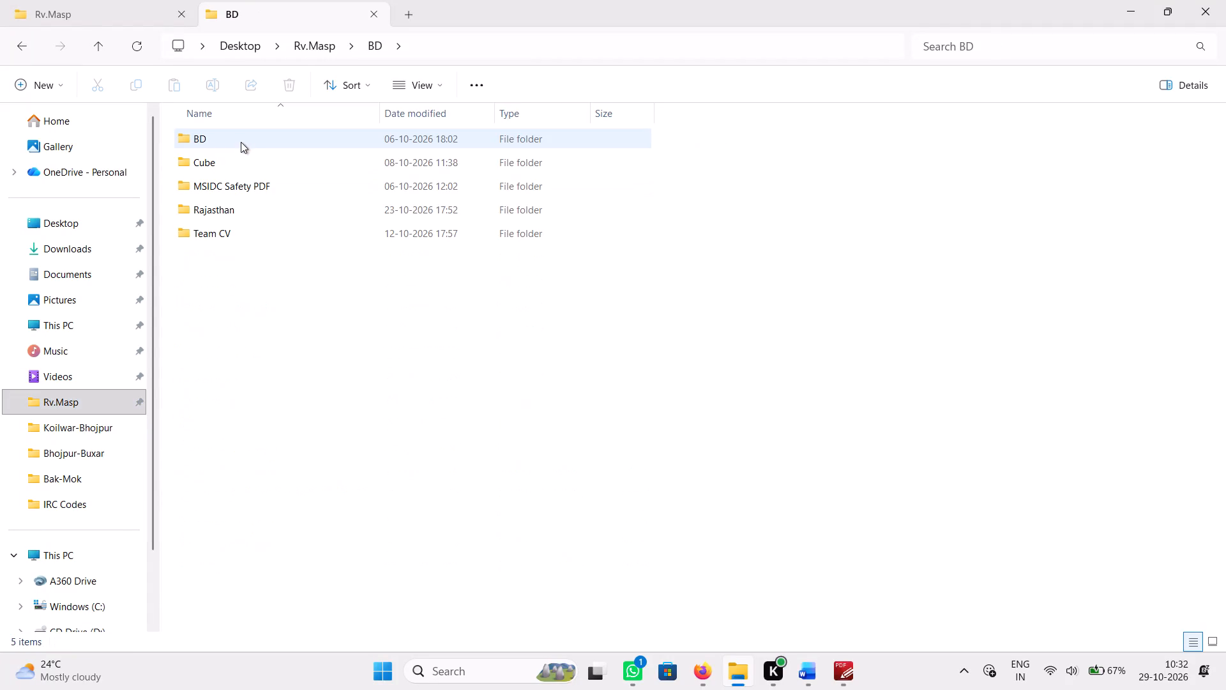
double_click(234, 207)
Create a new folder in the Rajasthan folder, keeping the default name New folder.
right_click(261, 328)
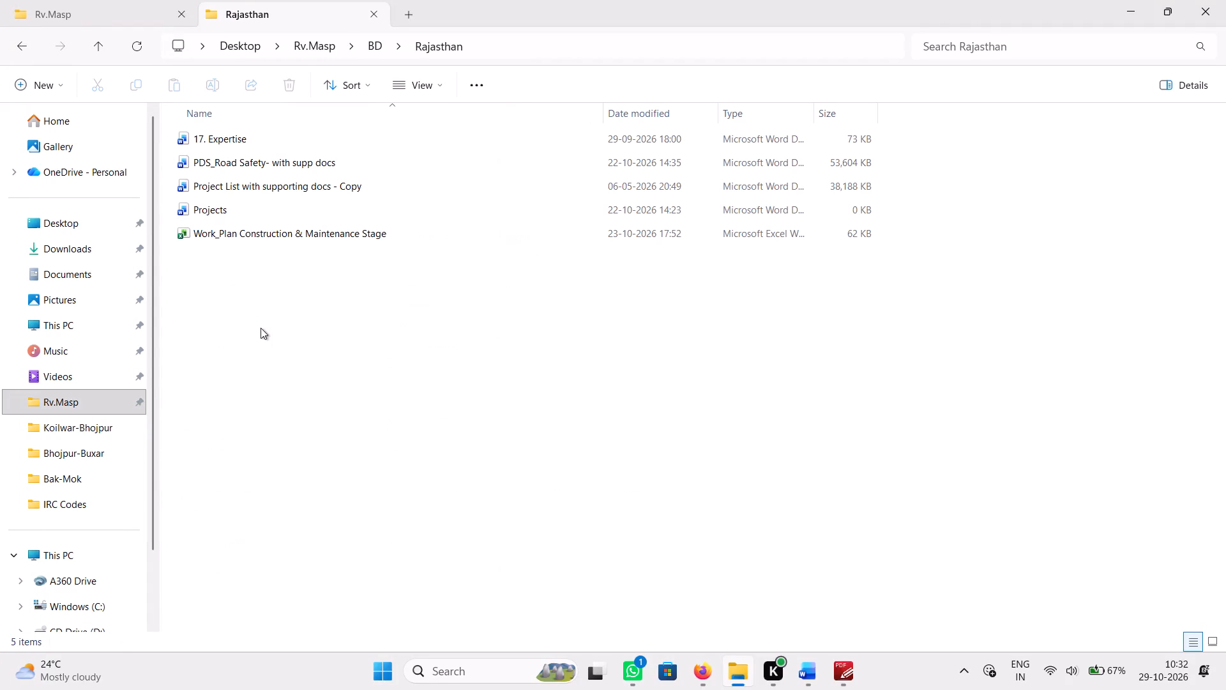
click(354, 457)
click(548, 247)
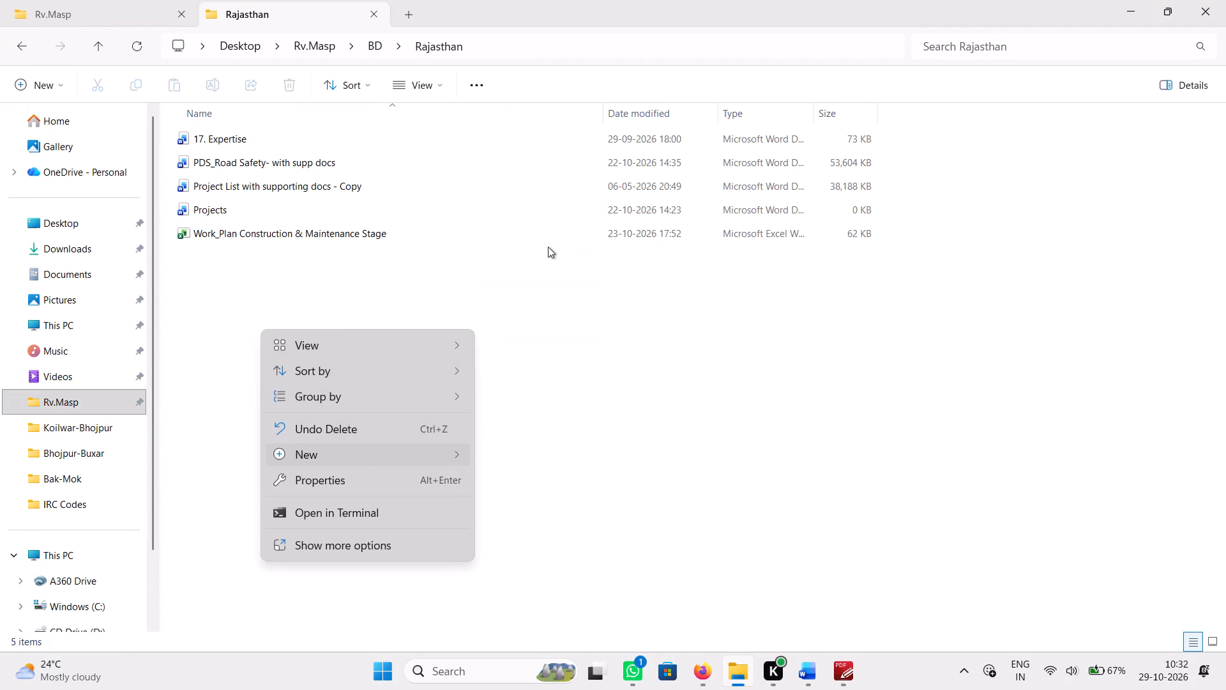
text(Fina)
text(incila)
key(BackSpace)
key(BackSpace)
key(BackSpace)
key(BackSpace)
key(BackSpace)
key(BackSpace)
key(BackSpace)
key(BackSpace)
key(BackSpace)
key(BackSpace)
key(BackSpace)
key(BackSpace)
key(BackSpace)
key(BackSpace)
key(BackSpace)
key(BackSpace)
key(BackSpace)
key(BackSpace)
key(BackSpace)
key(BackSpace)
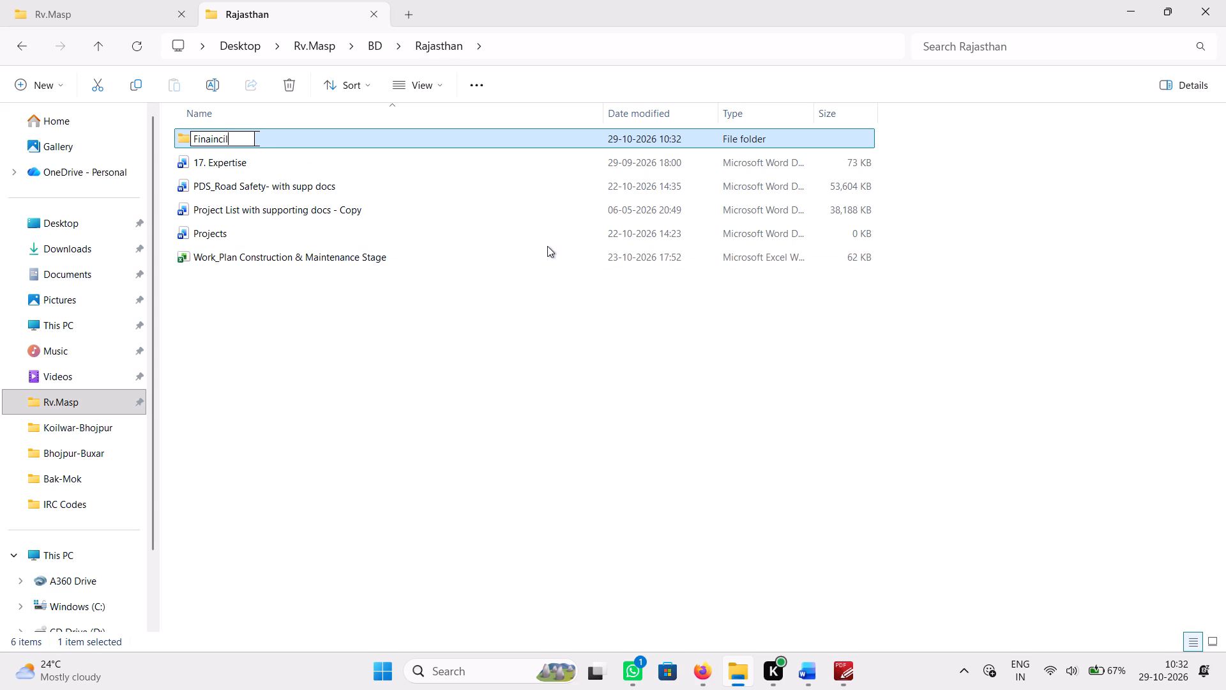
click(326, 330)
Create a Word document named finc in the Rajasthan folder and open it.
right_click(326, 330)
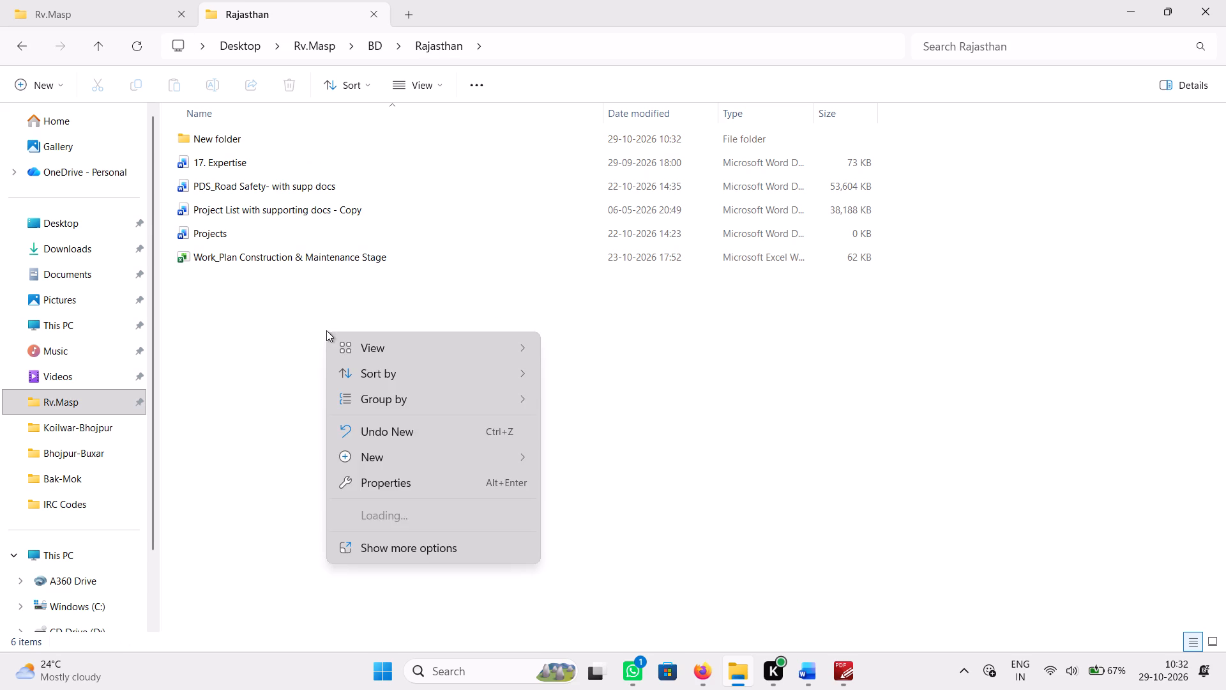
click(422, 457)
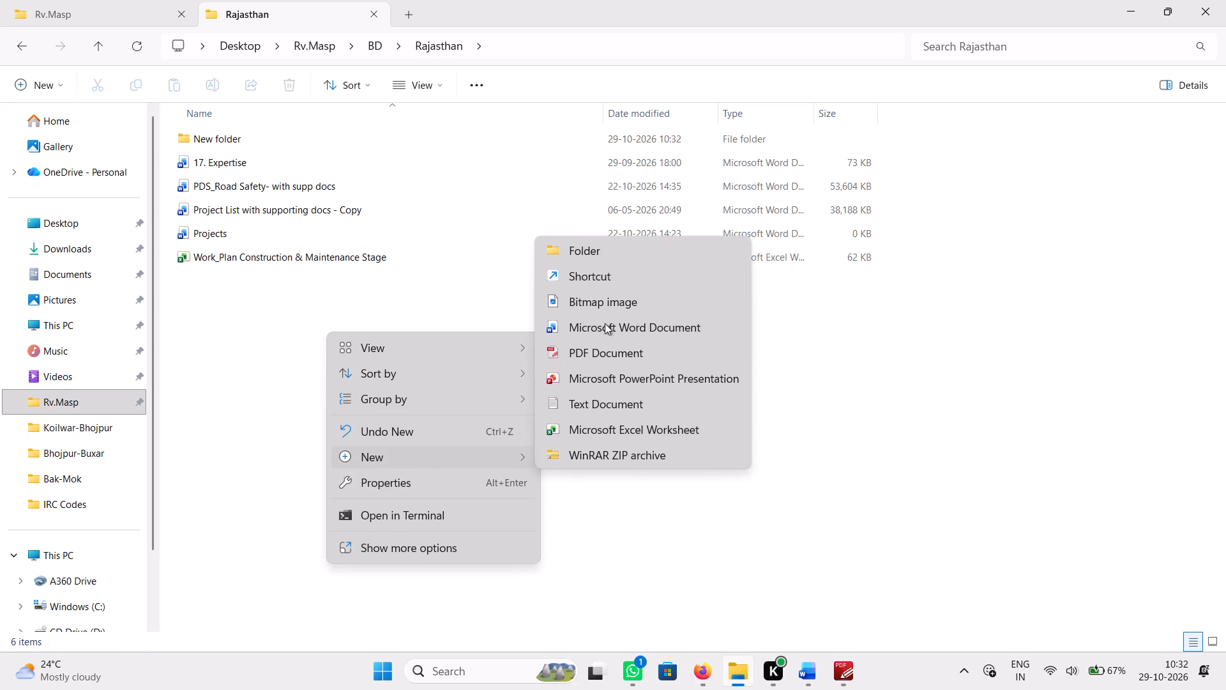
click(605, 323)
text(finc)
key(Return)
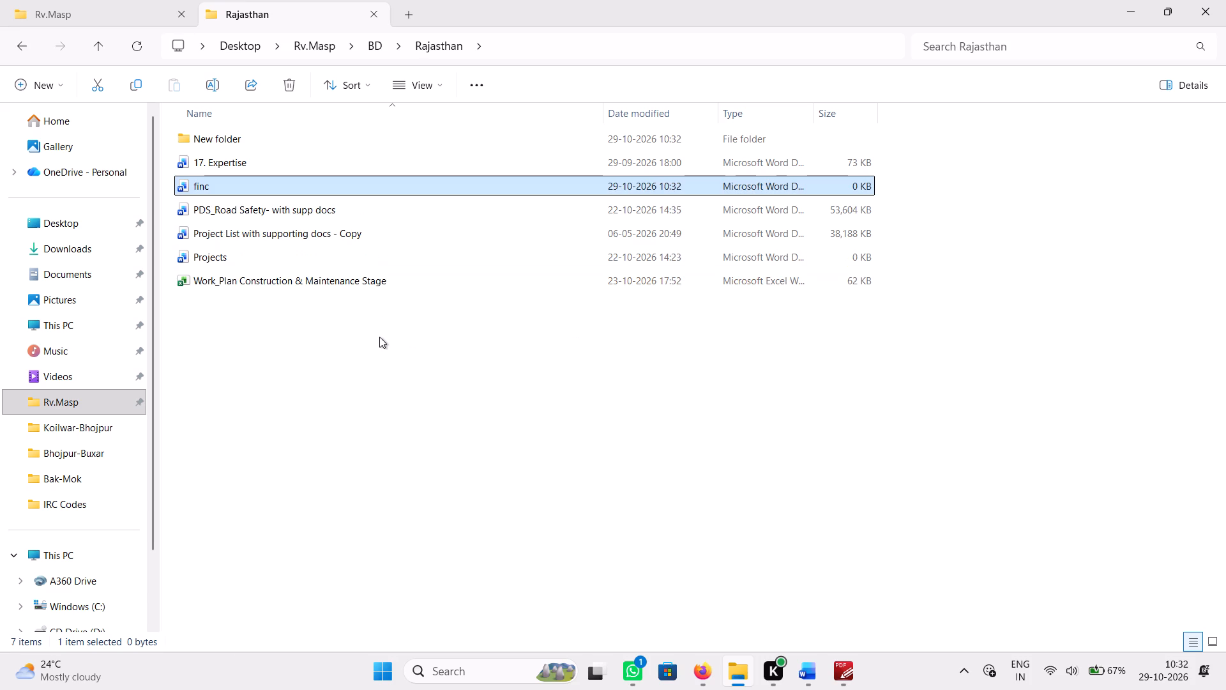
double_click(242, 183)
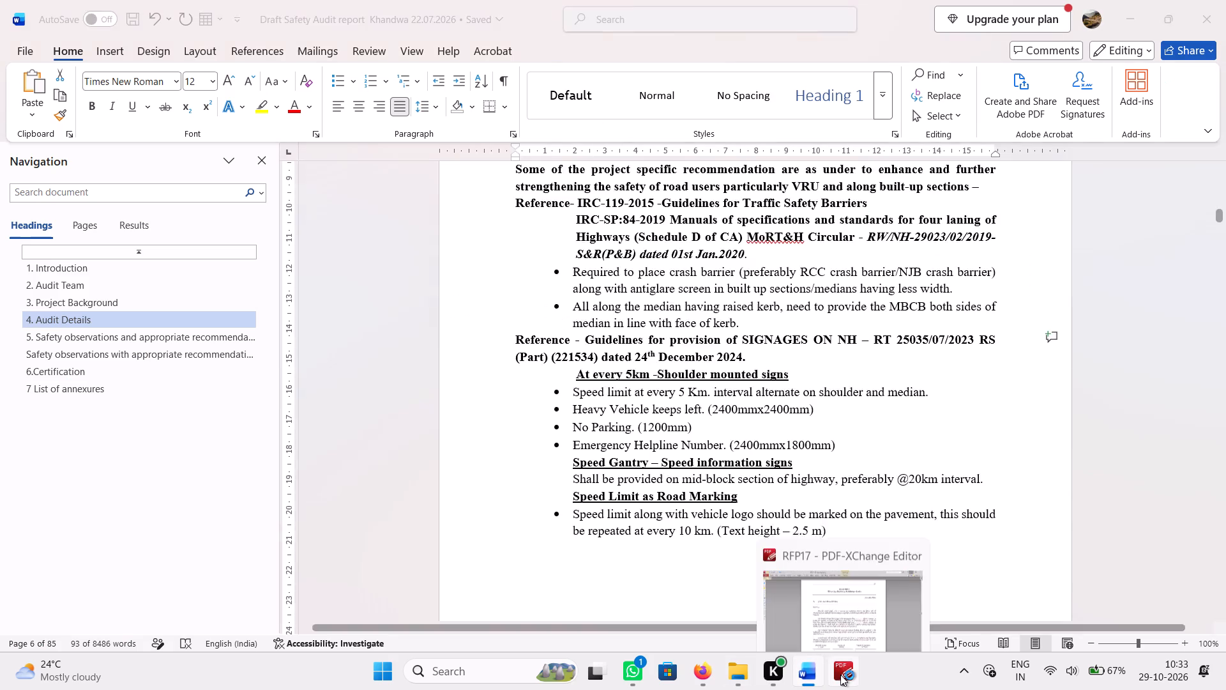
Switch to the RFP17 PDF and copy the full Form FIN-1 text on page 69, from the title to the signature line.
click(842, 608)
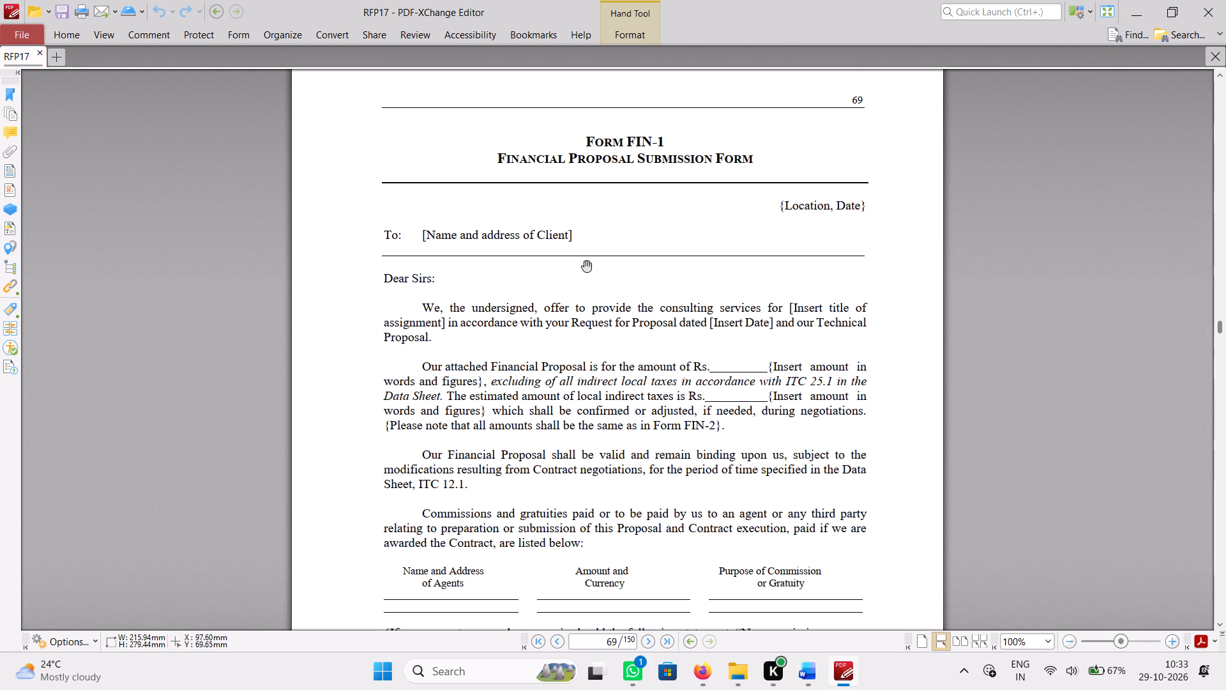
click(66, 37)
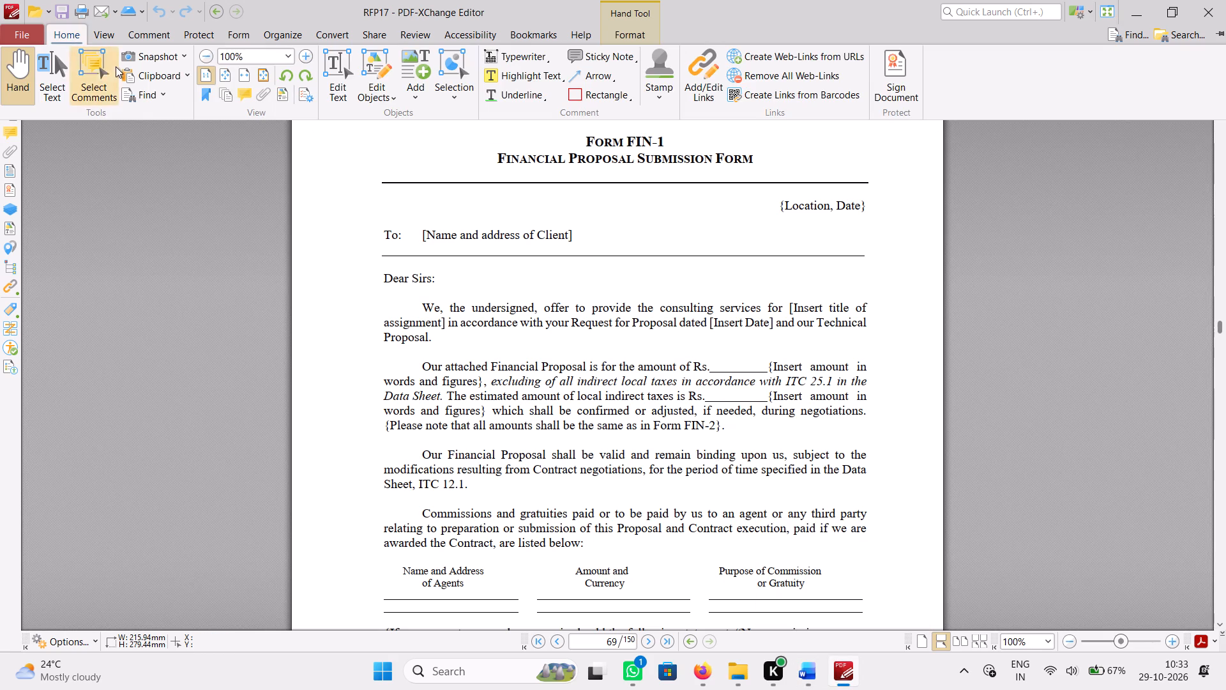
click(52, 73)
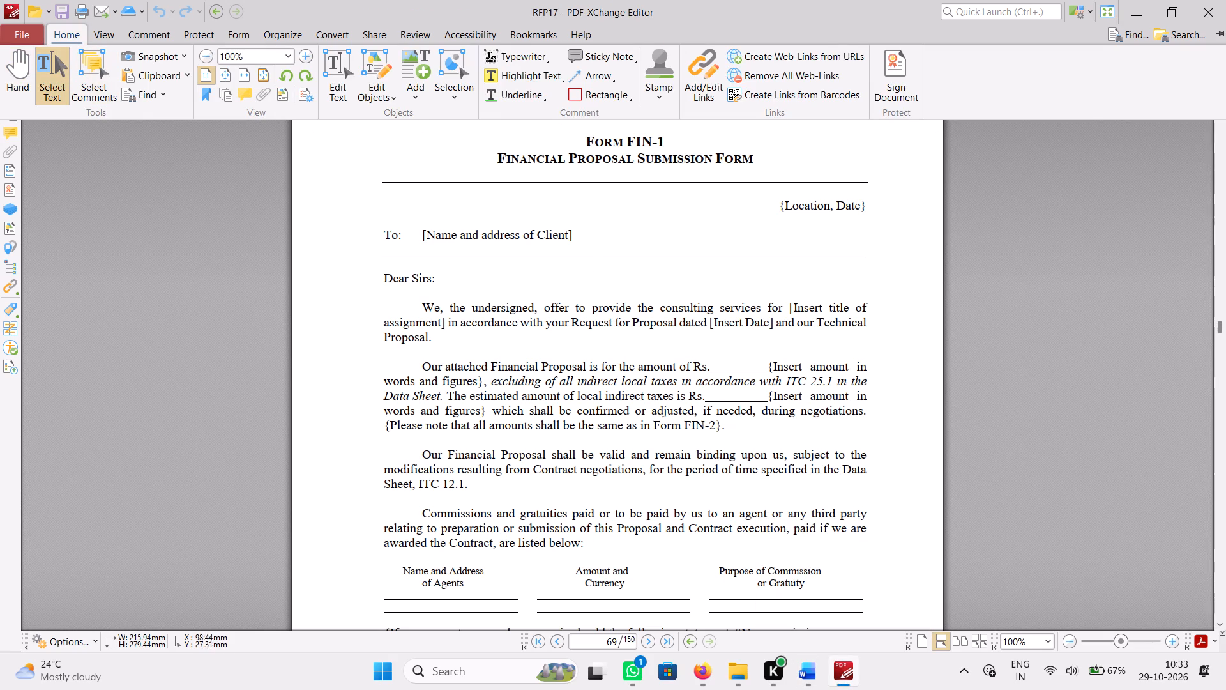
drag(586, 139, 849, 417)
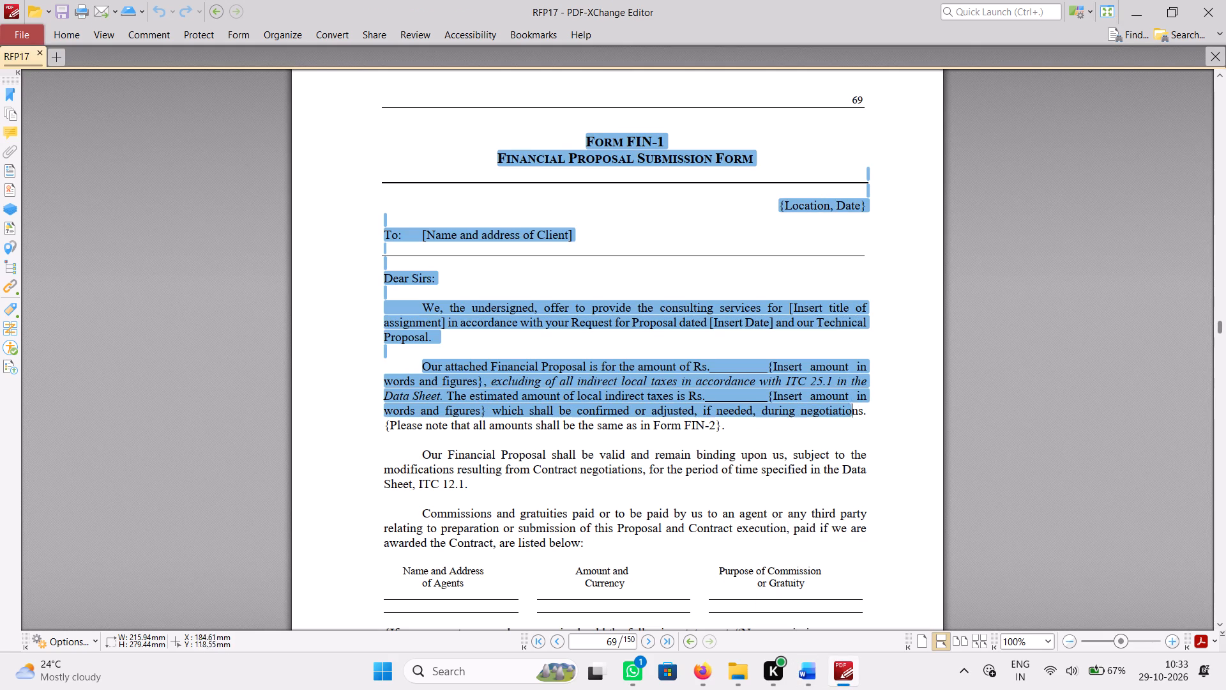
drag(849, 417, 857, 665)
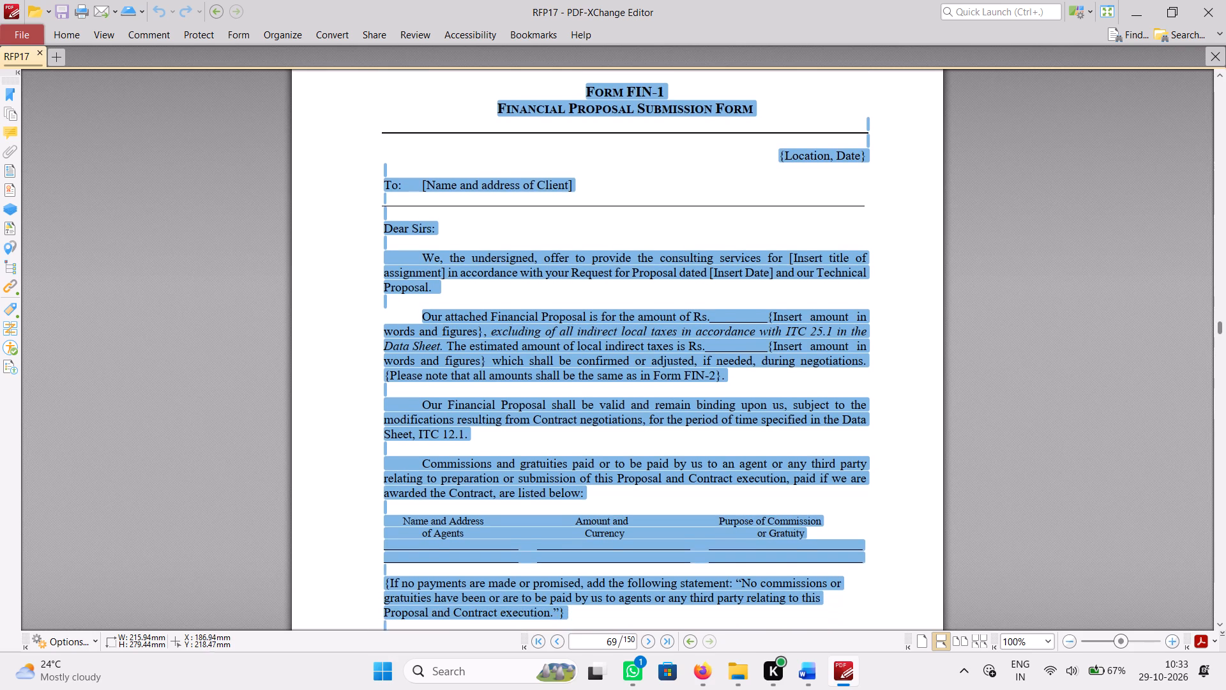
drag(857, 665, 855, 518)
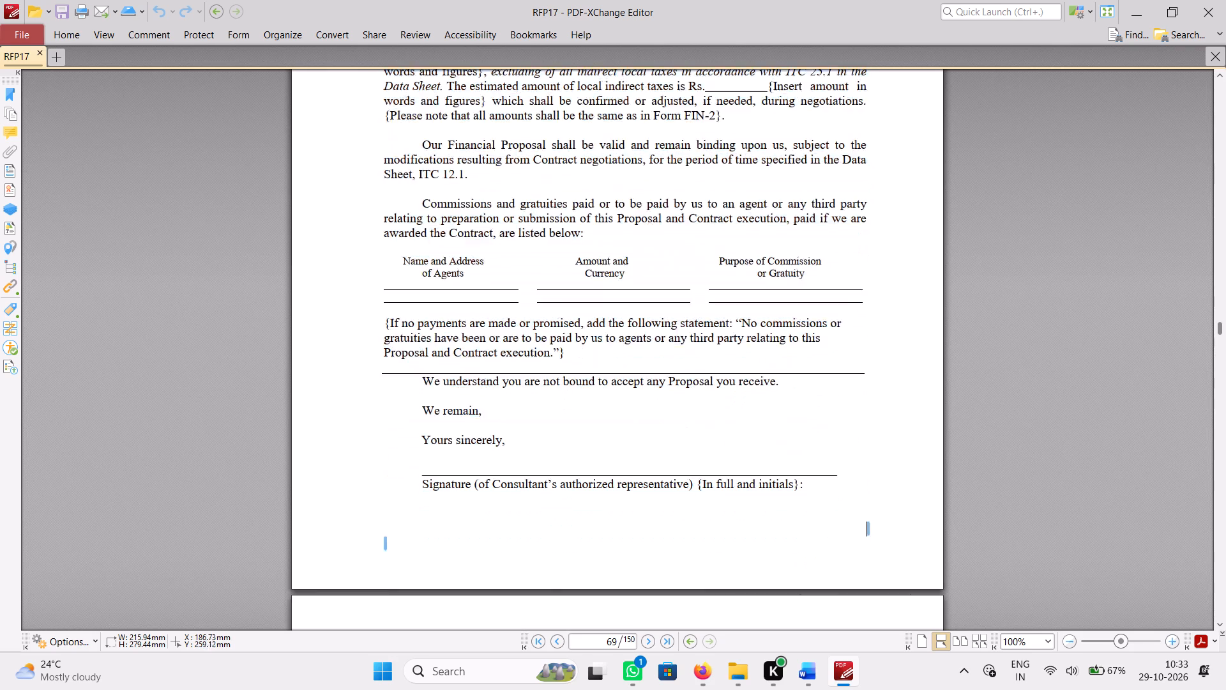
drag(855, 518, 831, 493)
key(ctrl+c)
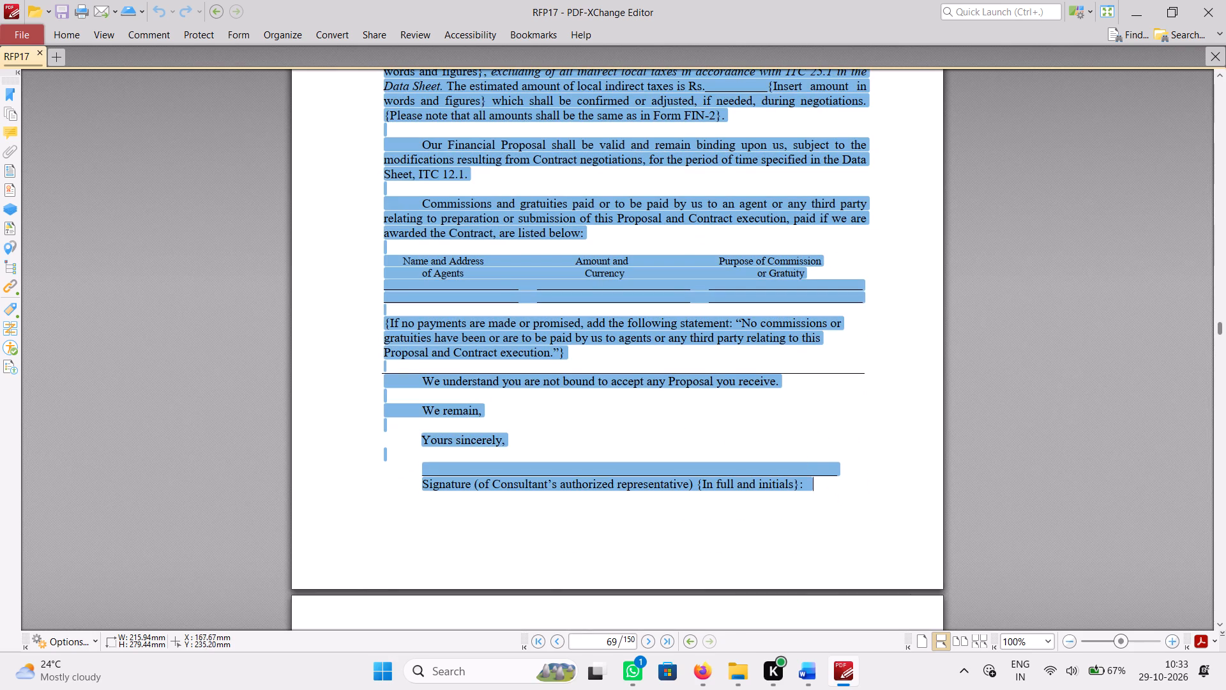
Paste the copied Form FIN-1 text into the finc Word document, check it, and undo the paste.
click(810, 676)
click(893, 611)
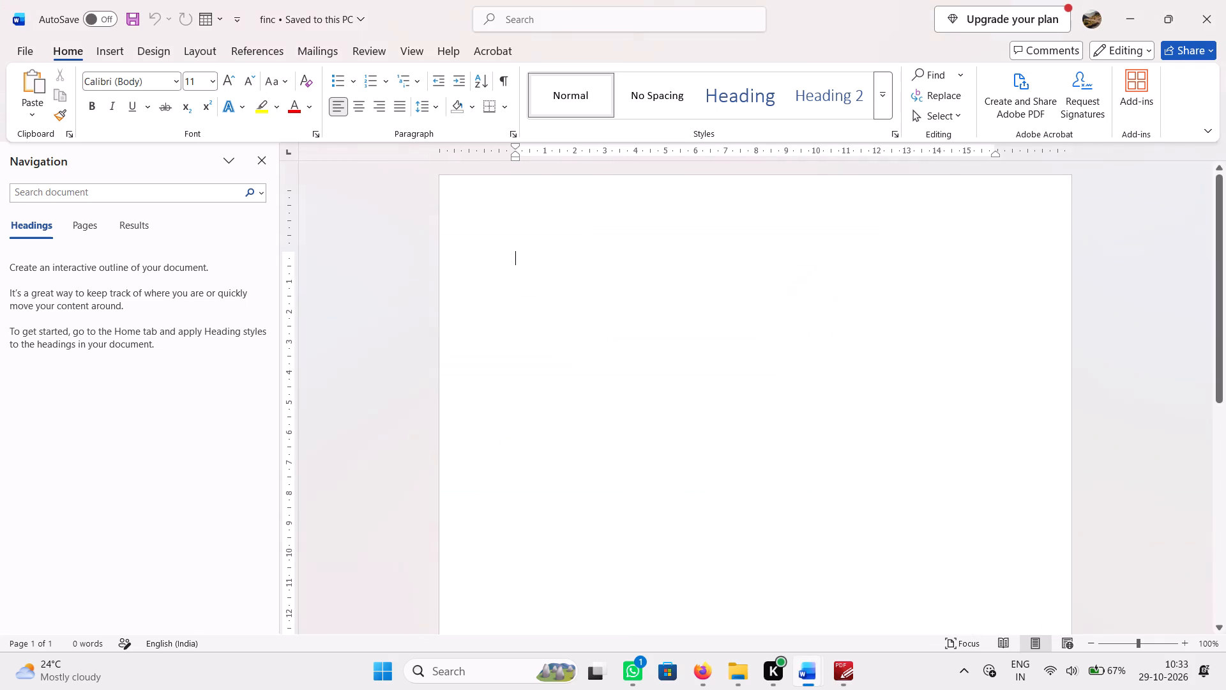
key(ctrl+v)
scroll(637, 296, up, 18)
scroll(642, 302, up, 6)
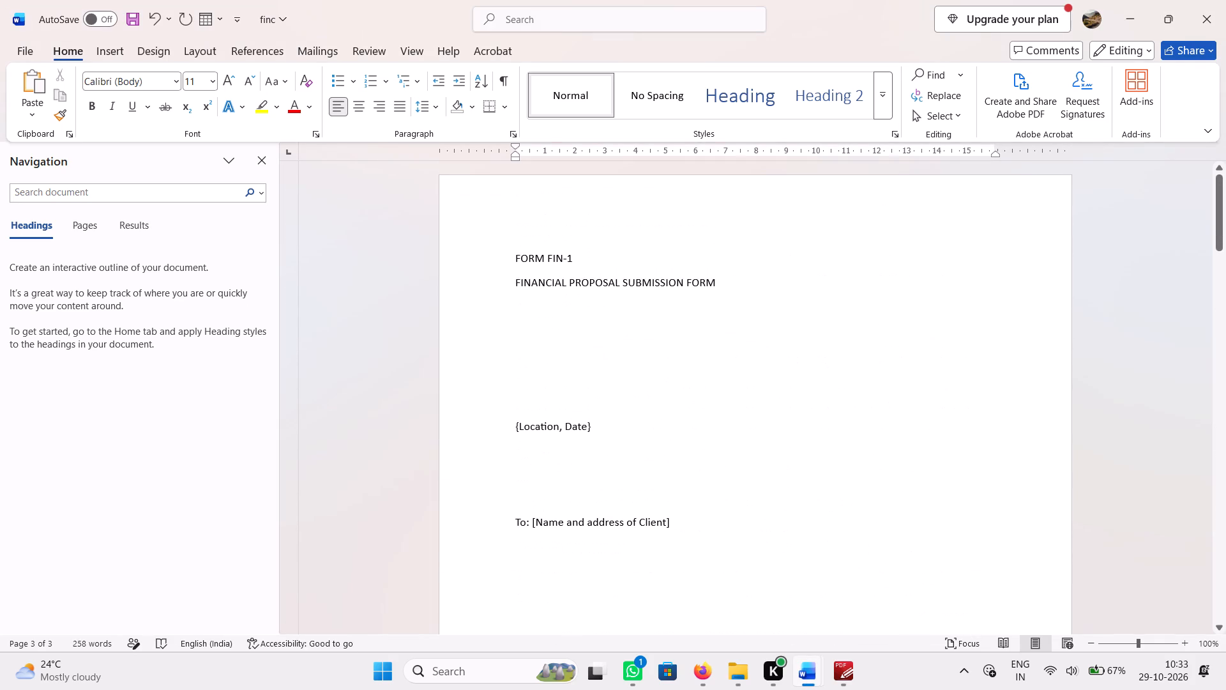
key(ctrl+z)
Run OCR on page 69 of the RFP17 PDF, in English with Editable Text and Images output.
click(854, 682)
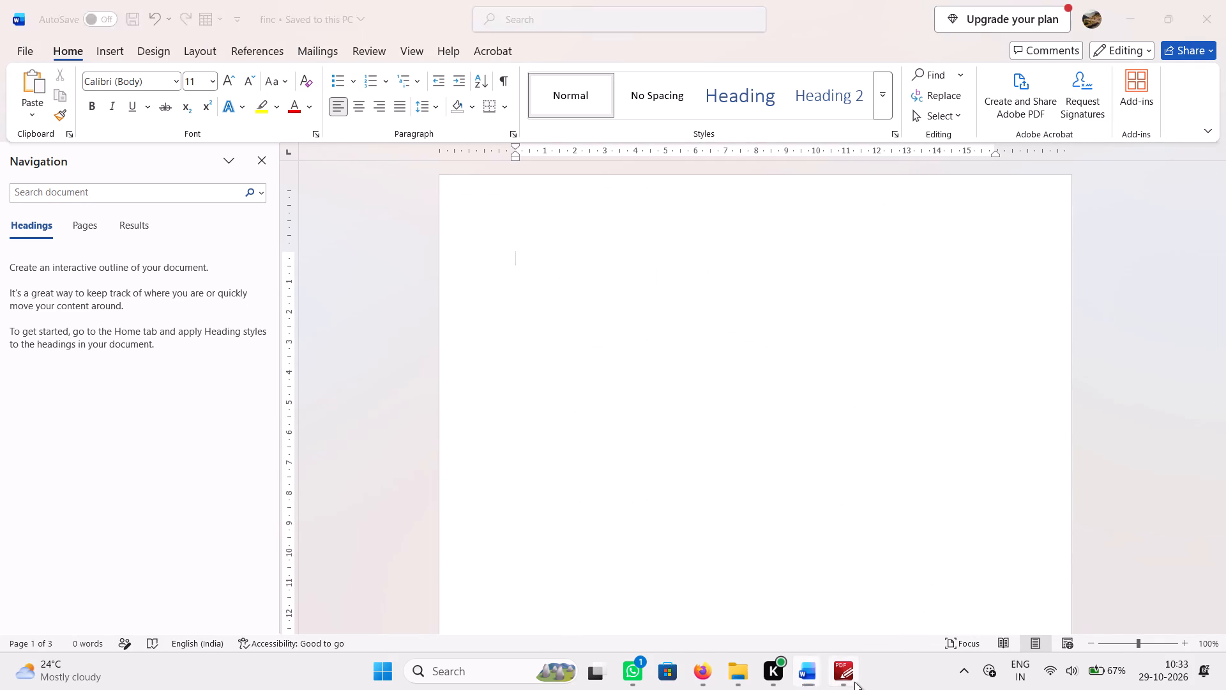
scroll(562, 392, up, 2)
click(555, 333)
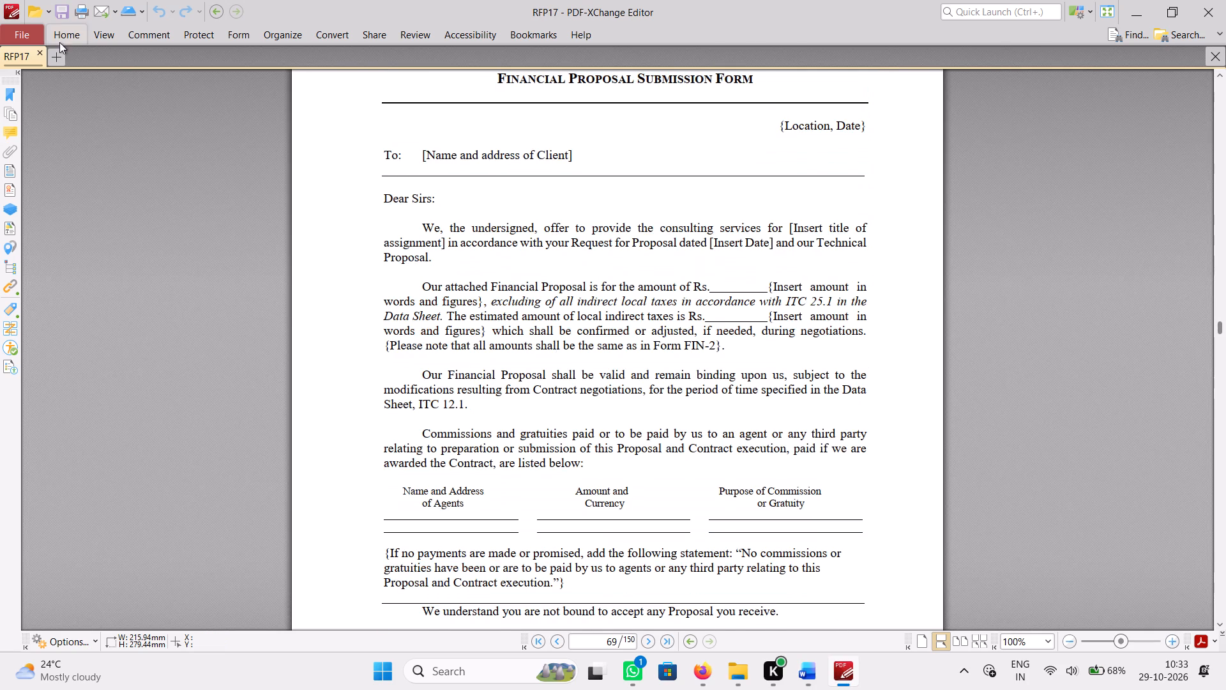
click(64, 38)
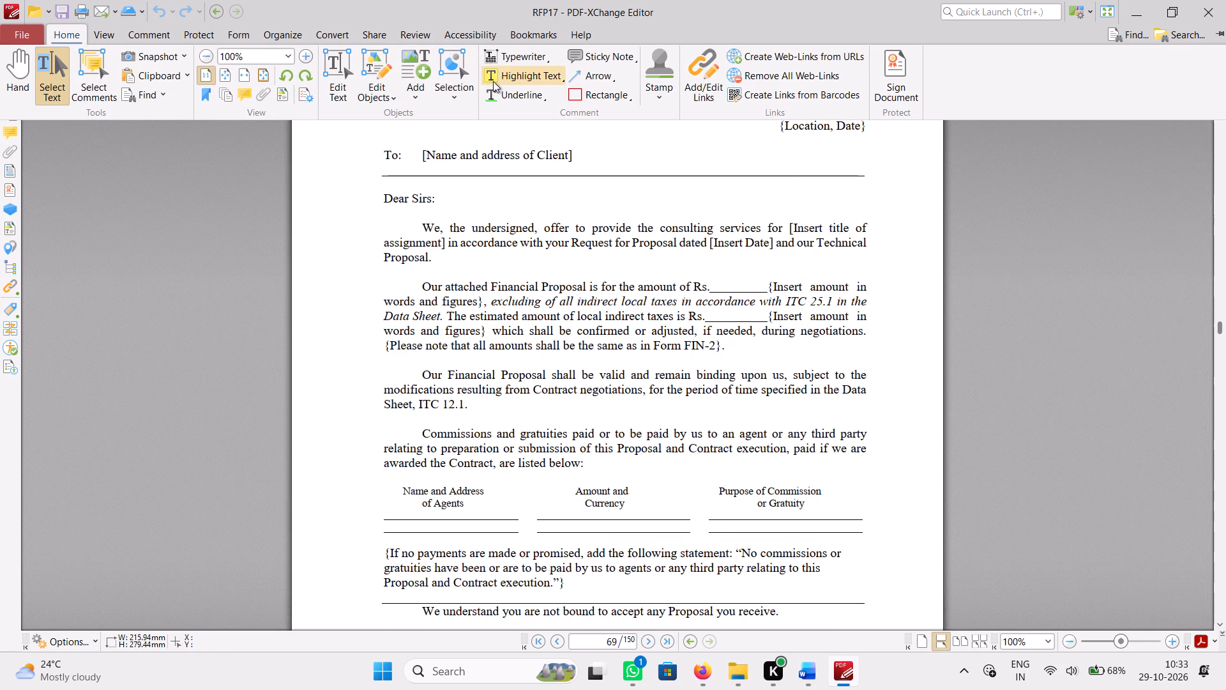
click(331, 31)
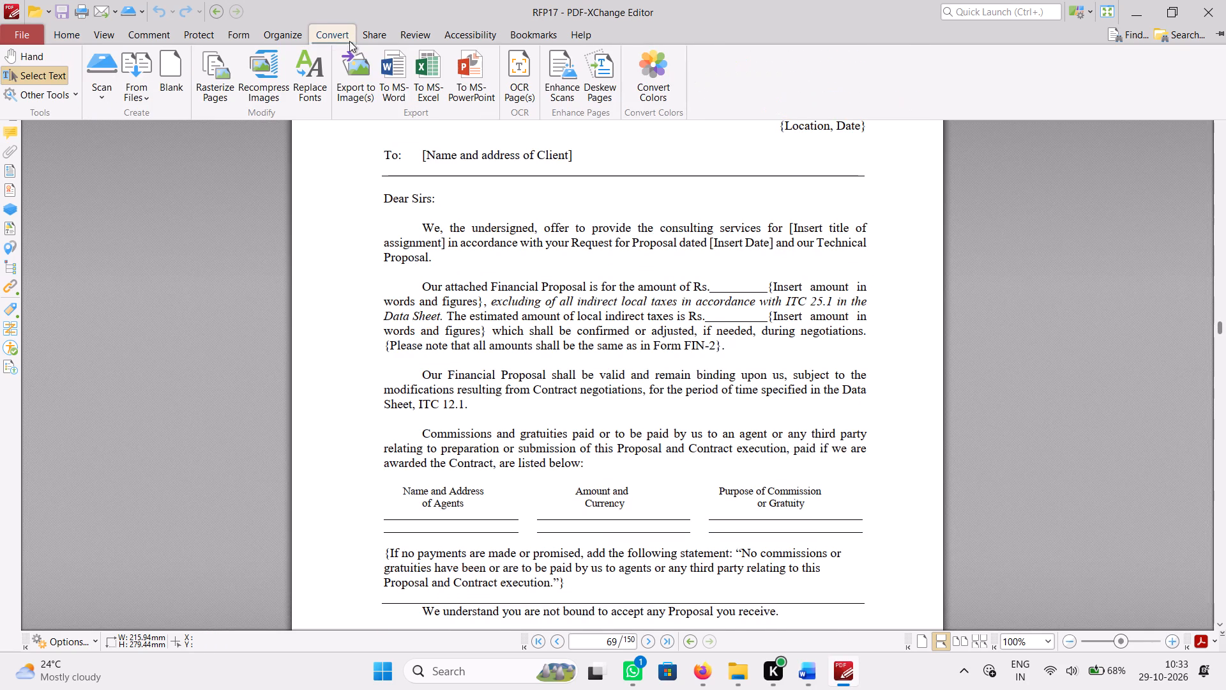
click(513, 72)
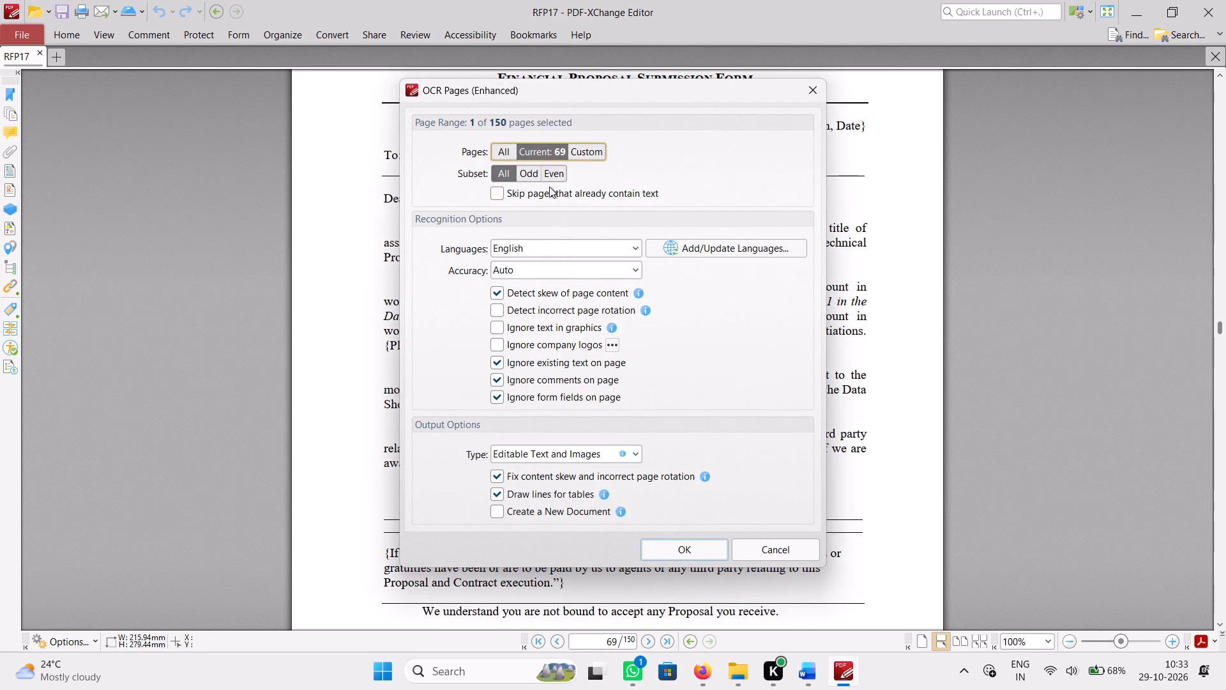
click(557, 152)
click(697, 549)
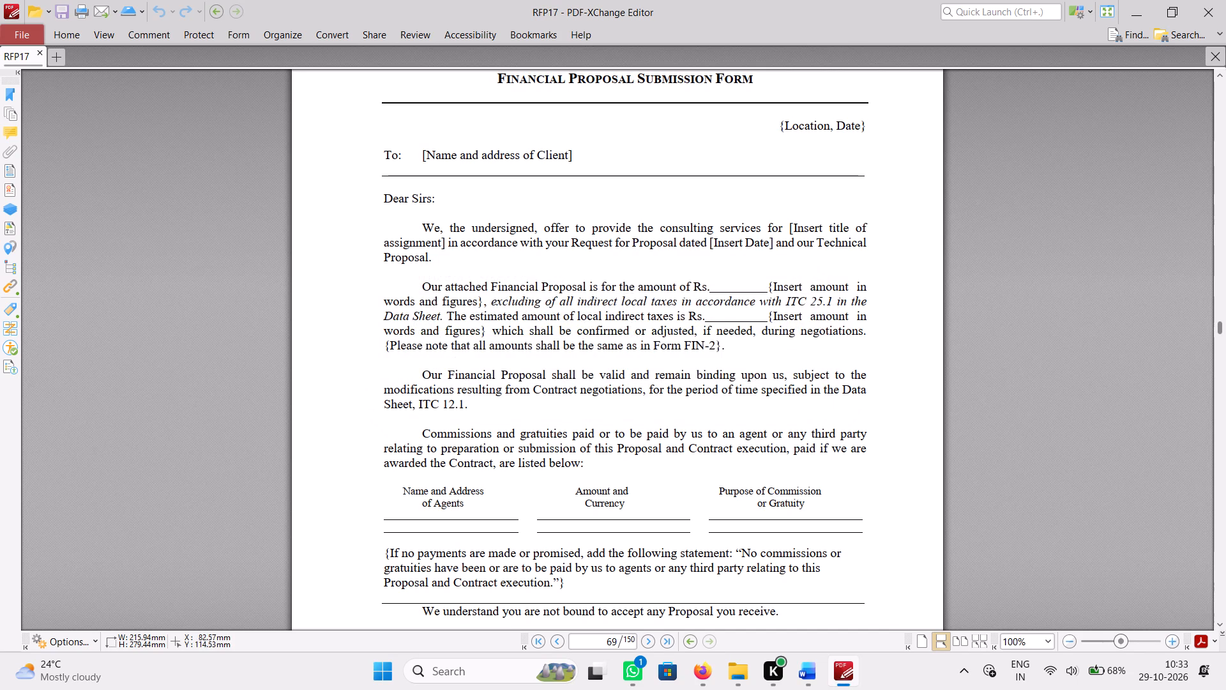
Copy the Form FIN-1 text on page 69 again, from the title through the authorized representative's signature line.
scroll(547, 325, down, 1)
scroll(547, 325, up, 6)
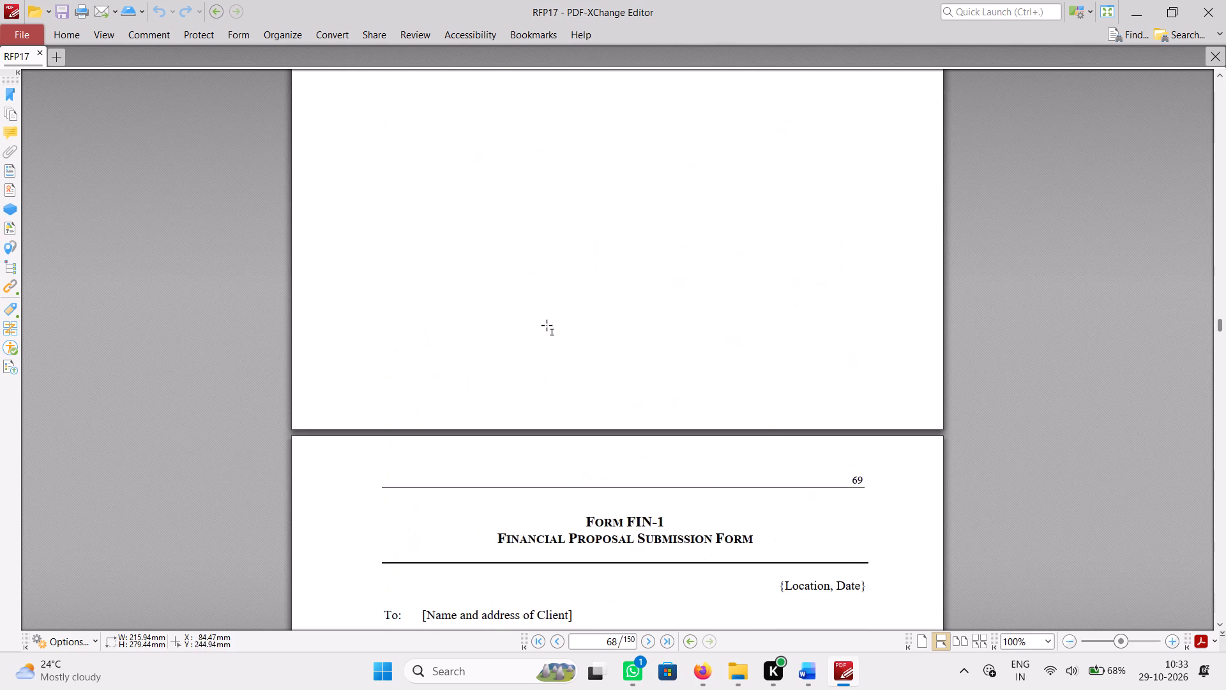
scroll(547, 325, down, 5)
scroll(528, 141, up, 1)
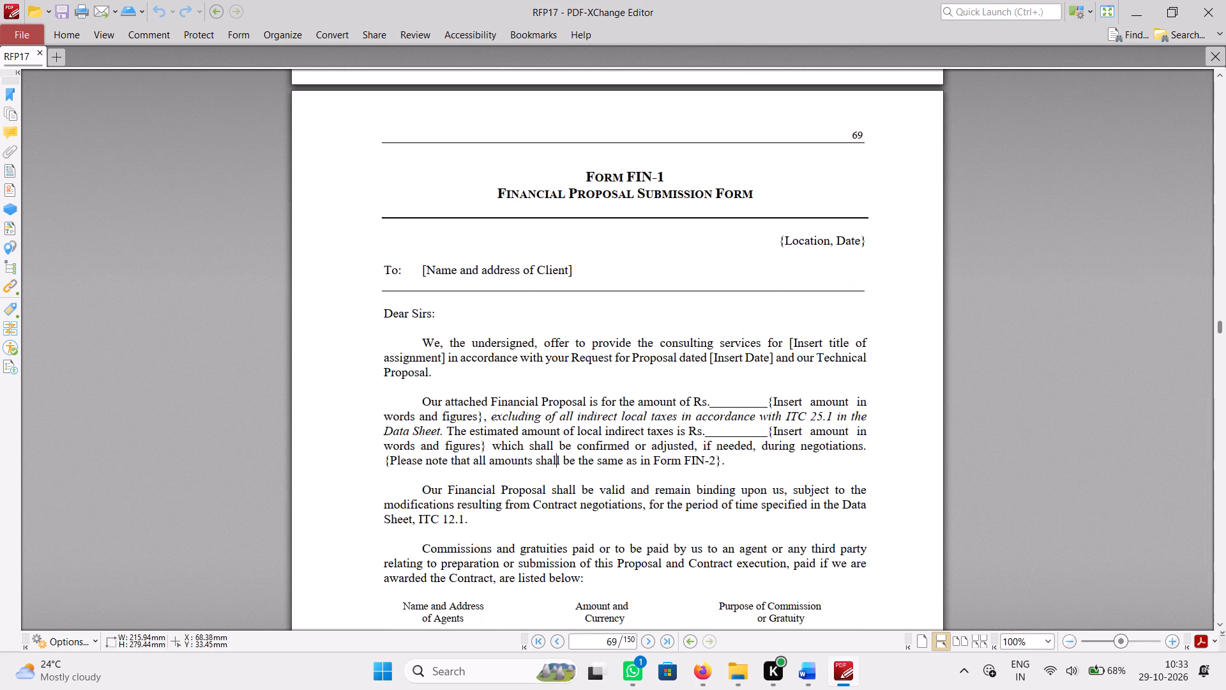
drag(584, 174, 649, 620)
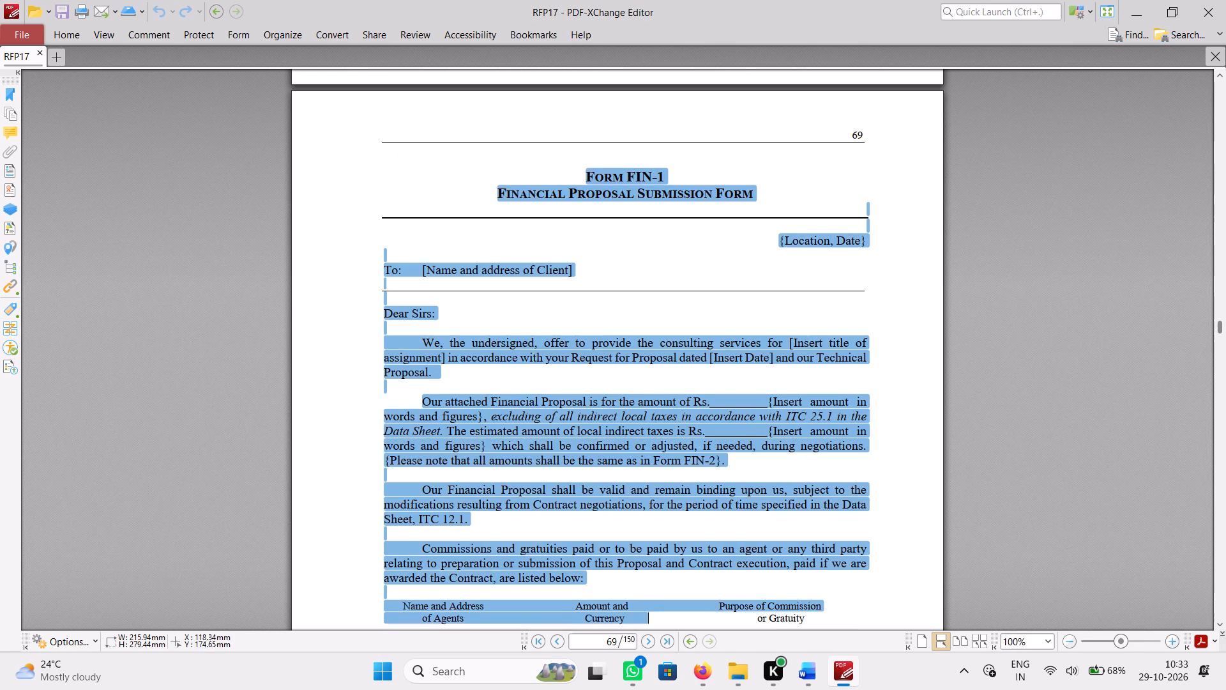
drag(649, 620, 664, 673)
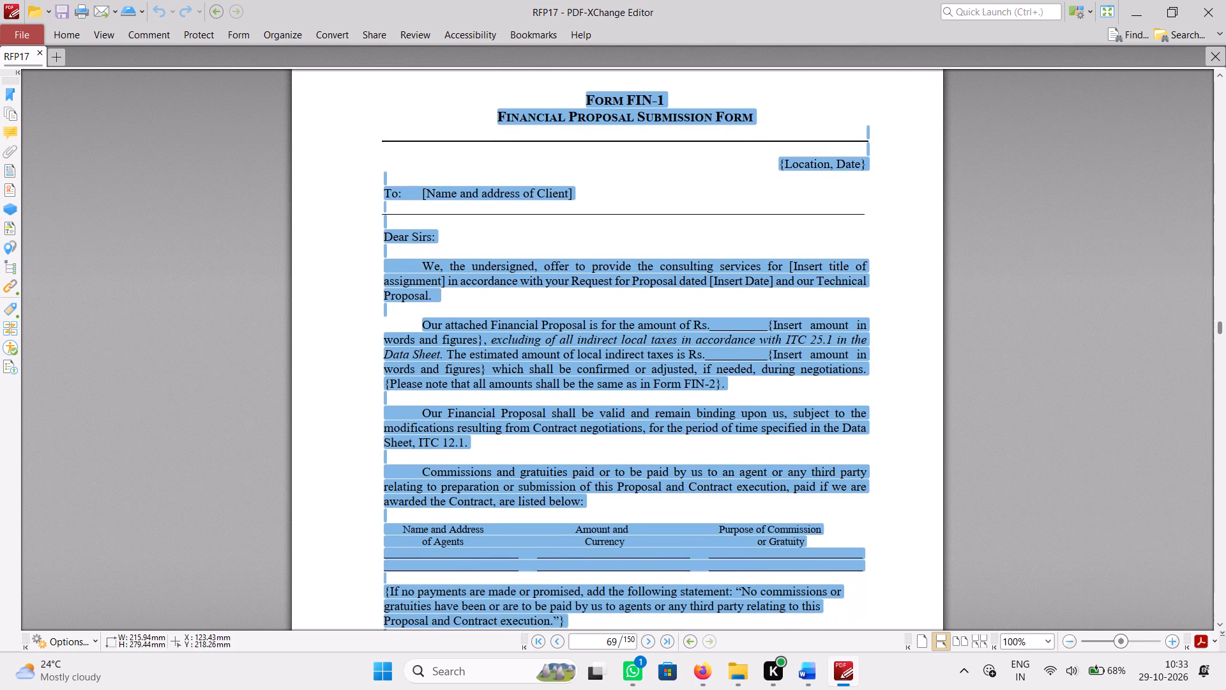
drag(664, 673, 704, 576)
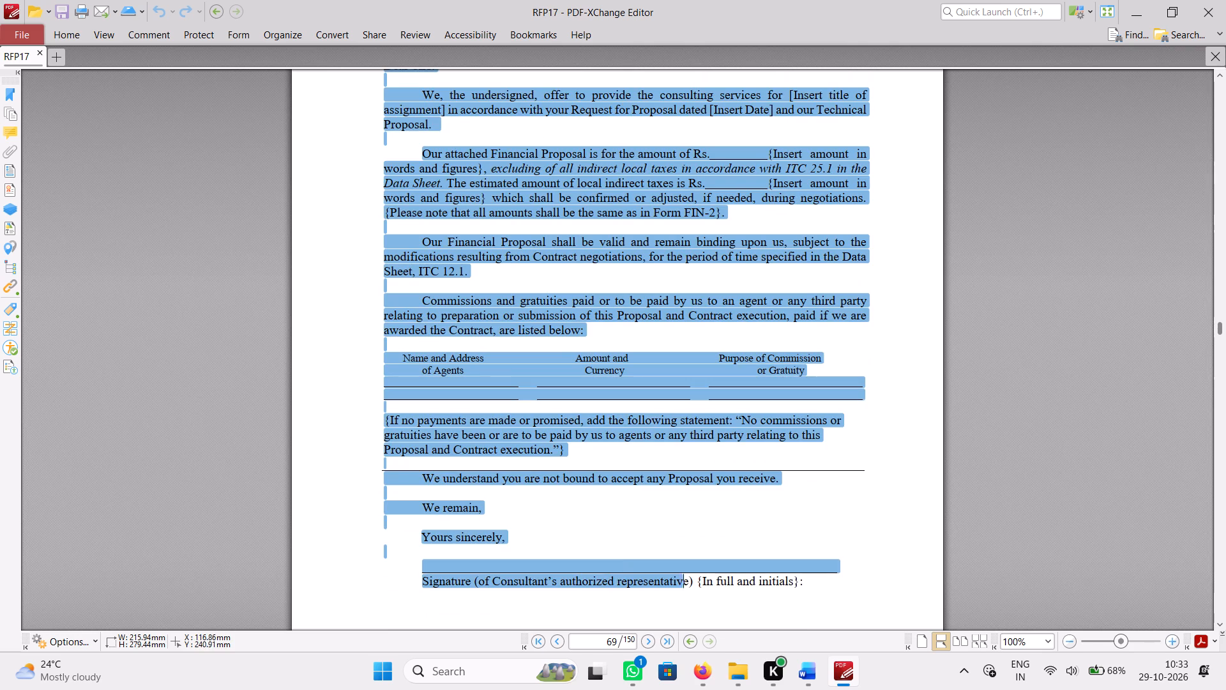
drag(704, 576, 810, 577)
key(ctrl+c)
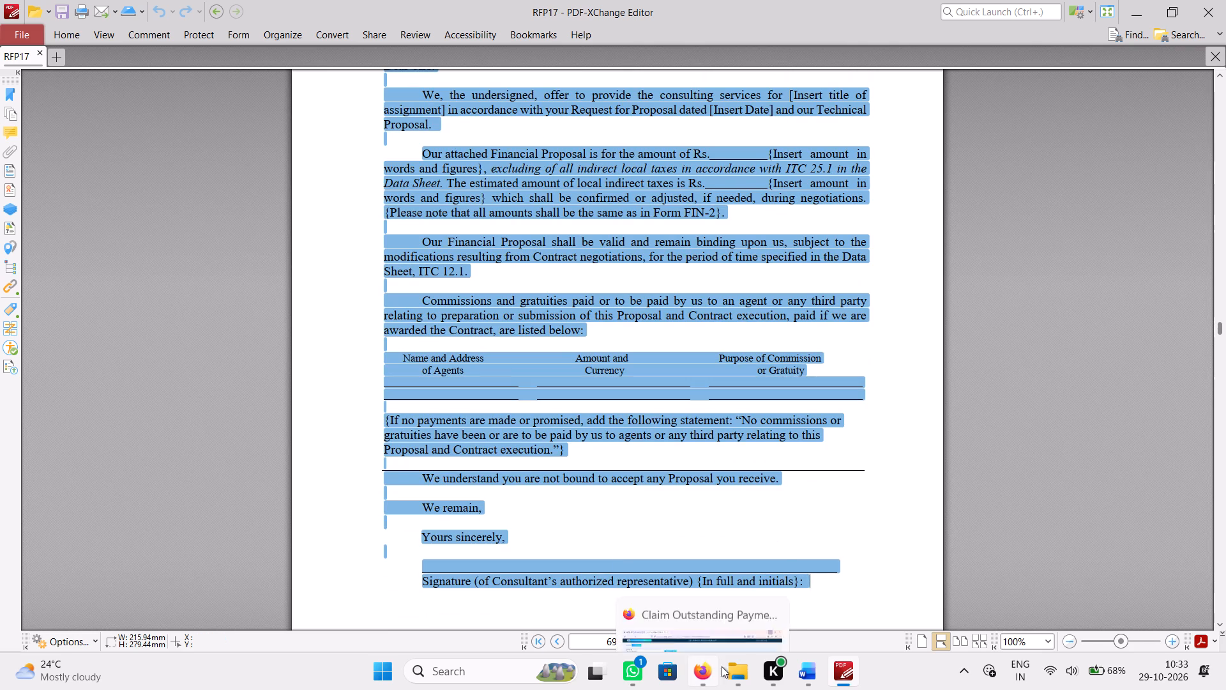
Paste the copied Form FIN-1 text into the finc Word document.
click(818, 677)
click(810, 678)
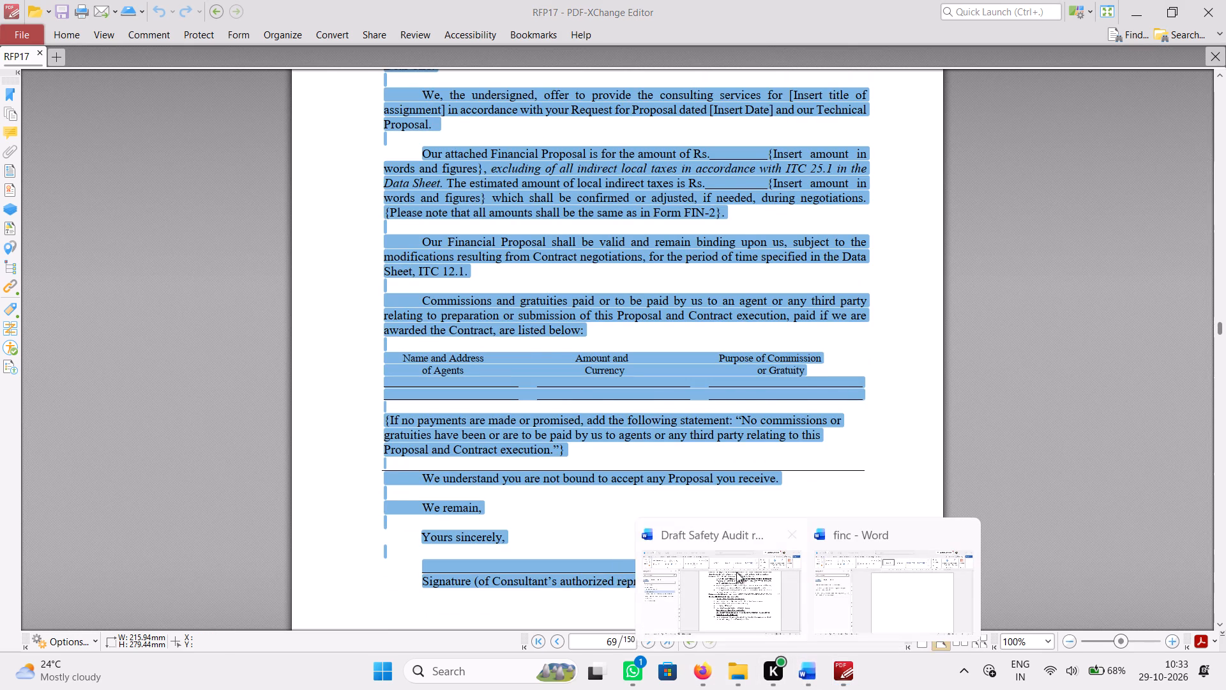
click(886, 602)
key(ctrl+v)
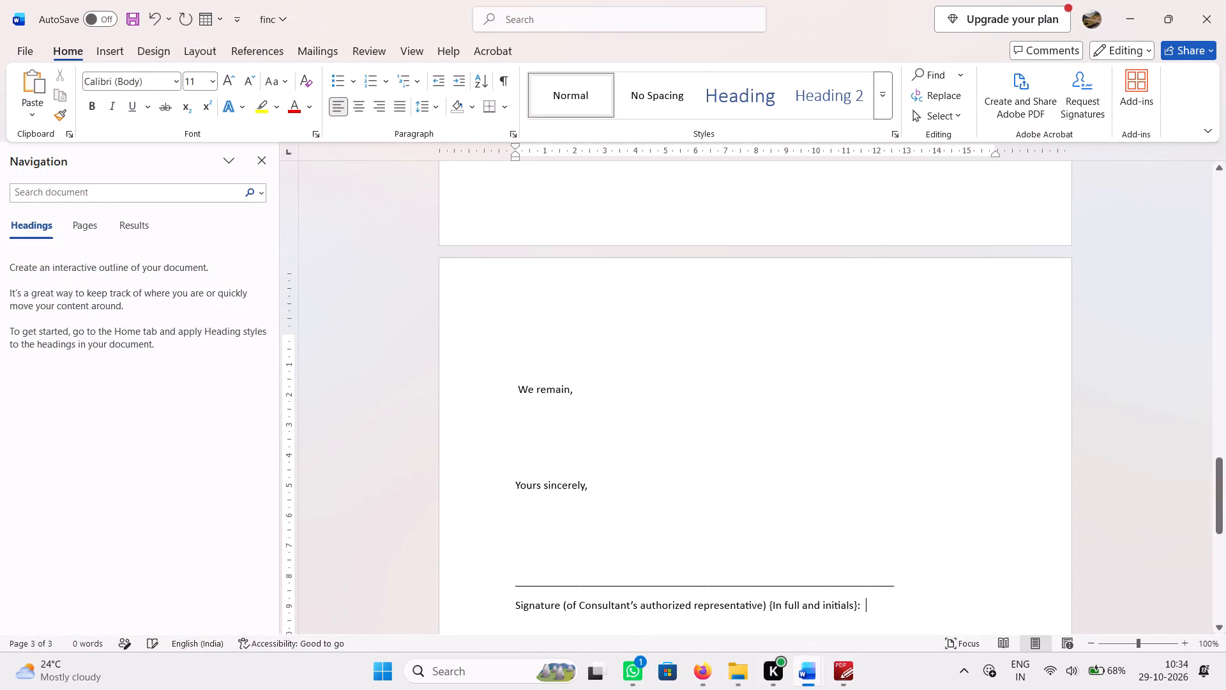
Delete the blank lines between the Financial Proposal Submission Form title and the {Location, Date} line.
scroll(599, 316, up, 20)
scroll(599, 316, up, 9)
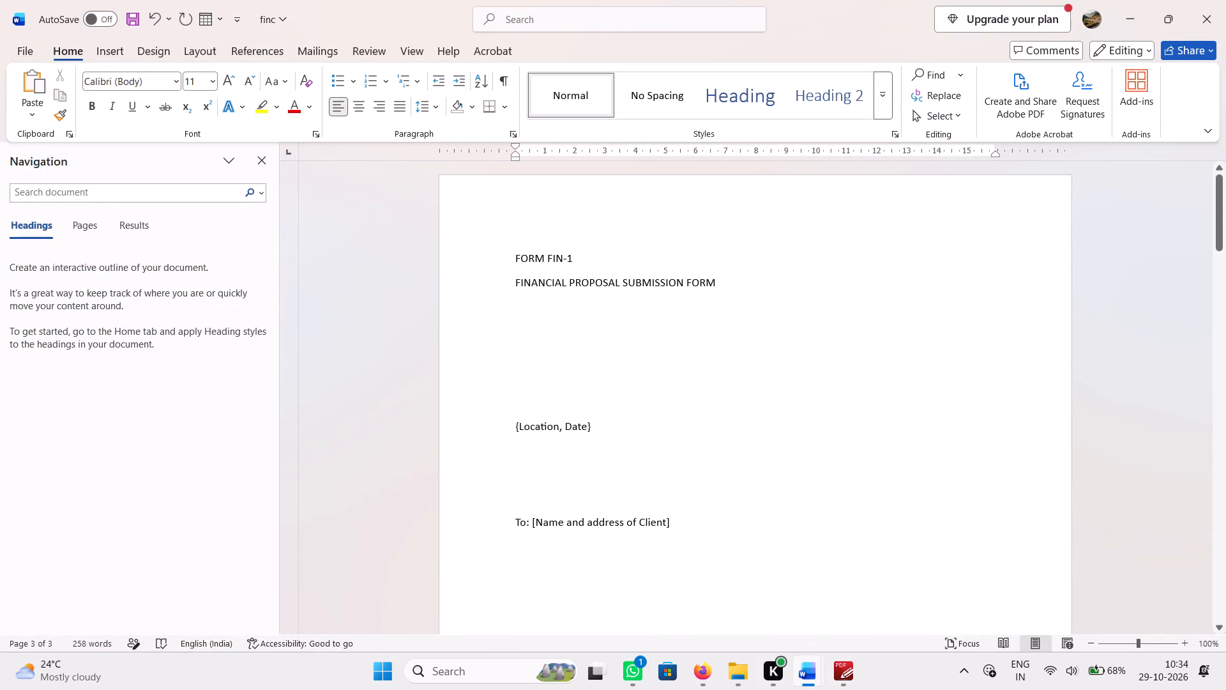
click(530, 295)
click(532, 302)
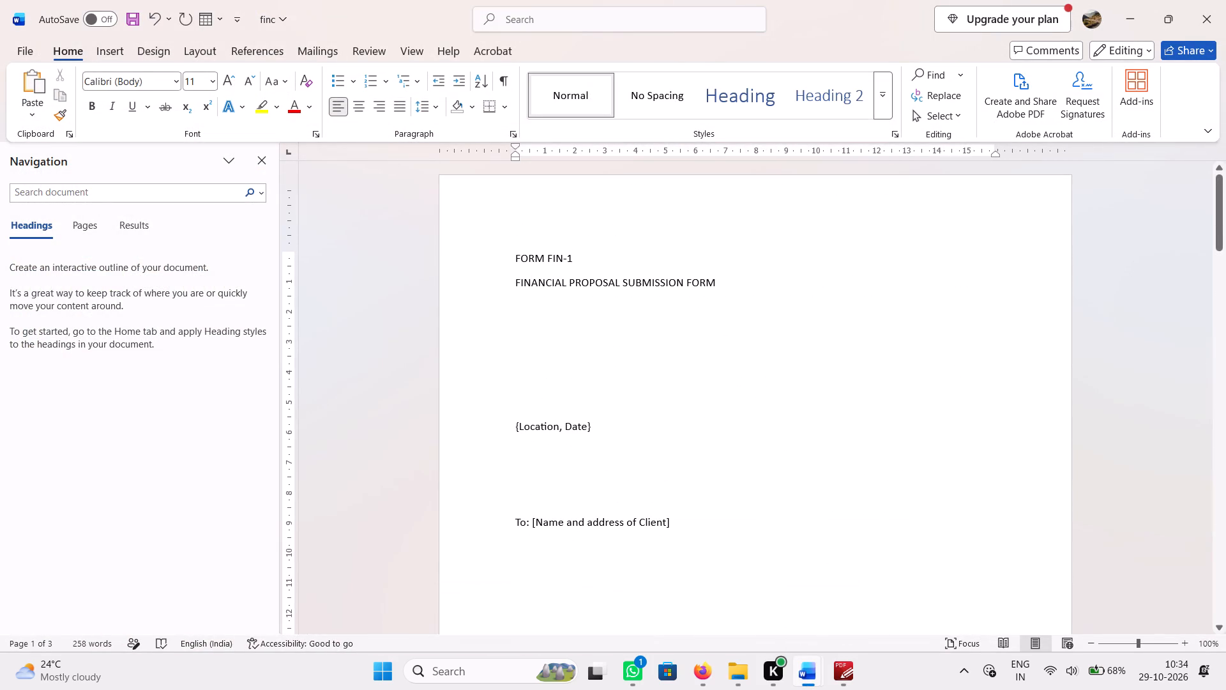
key(Delete)
key(Delete)
key(Delete)
key(Delete)
key(Delete)
key(Delete)
key(Delete)
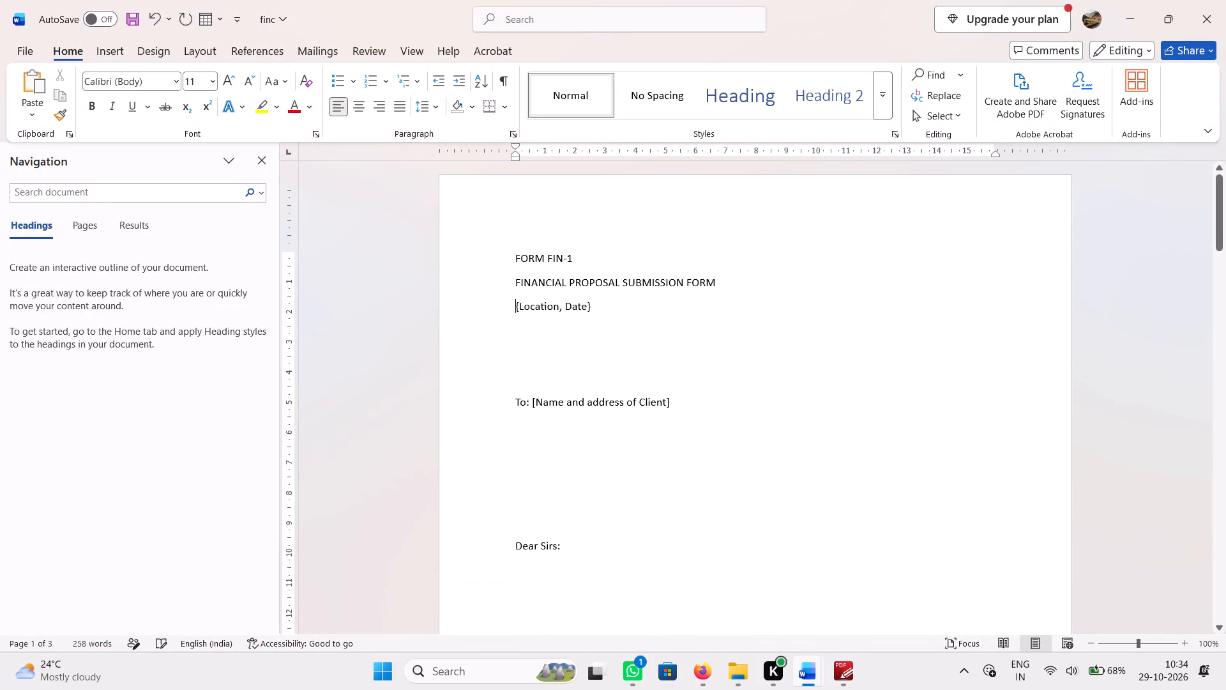
Delete the blank lines between {Location, Date}, the To: line, Dear Sirs: and the "We, the undersigned" paragraph.
click(533, 328)
key(Delete)
key(Delete)
key(Delete)
key(Delete)
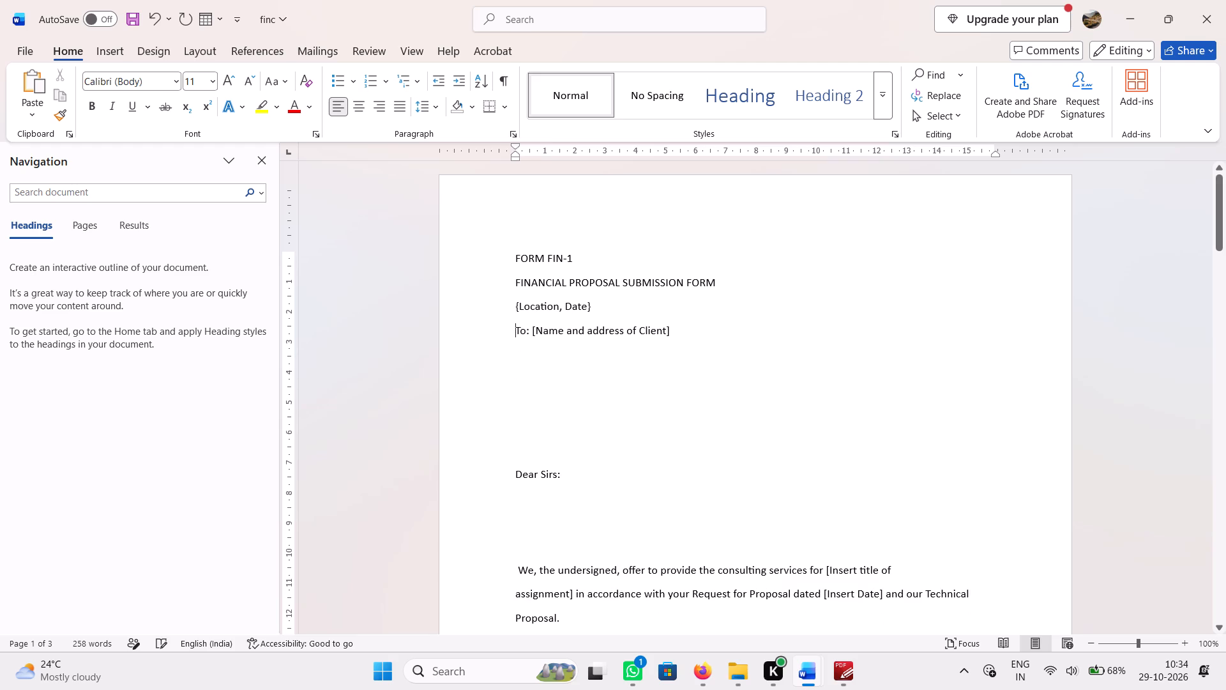
click(537, 372)
drag(522, 348, 524, 464)
drag(517, 368, 516, 432)
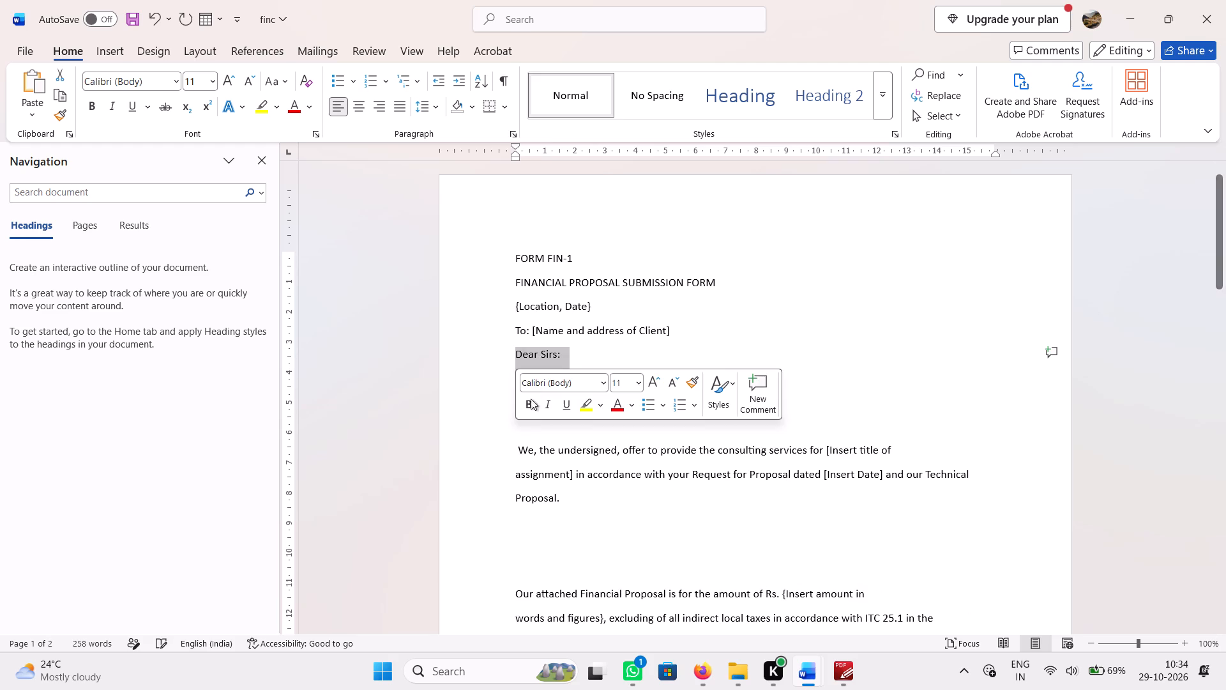
click(532, 383)
click(658, 335)
drag(523, 374, 524, 425)
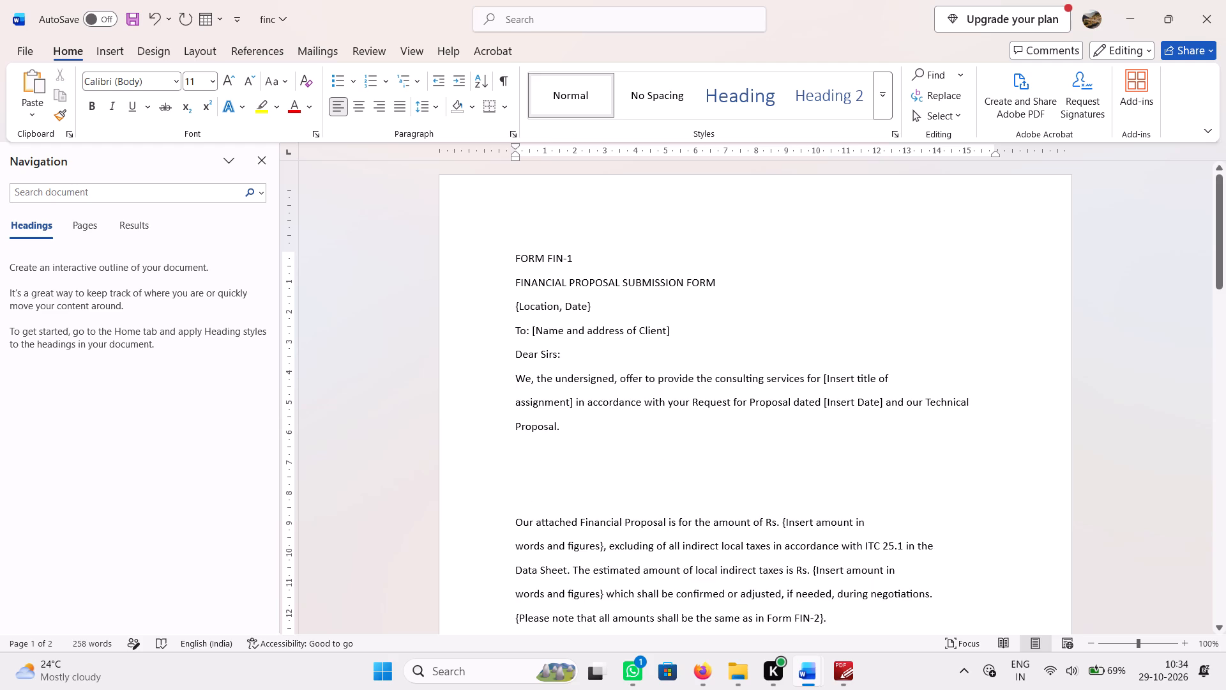
Delete the blank lines after "our Technical Proposal." and join "Our attached Financial Proposal" onto the end of that line.
click(594, 423)
key(Delete)
key(Delete)
key(Delete)
key(Delete)
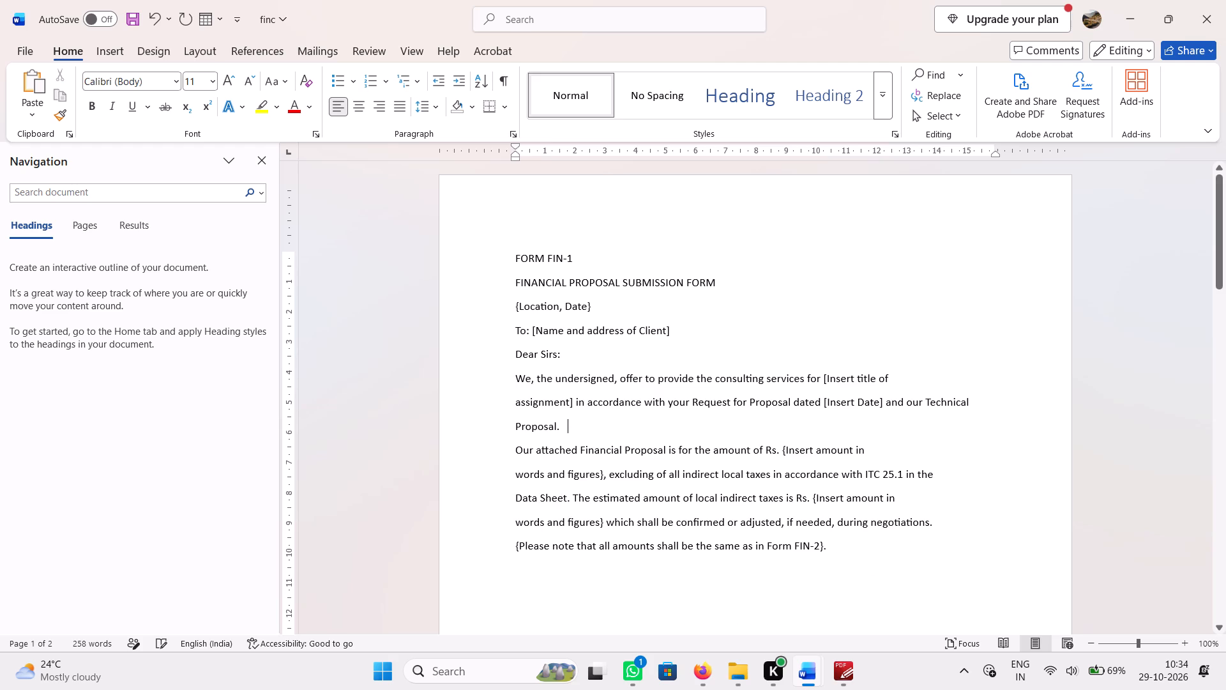
key(Delete)
Delete the blank lines before and after the "Our Financial Proposal shall be valid" paragraph.
scroll(624, 420, down, 1)
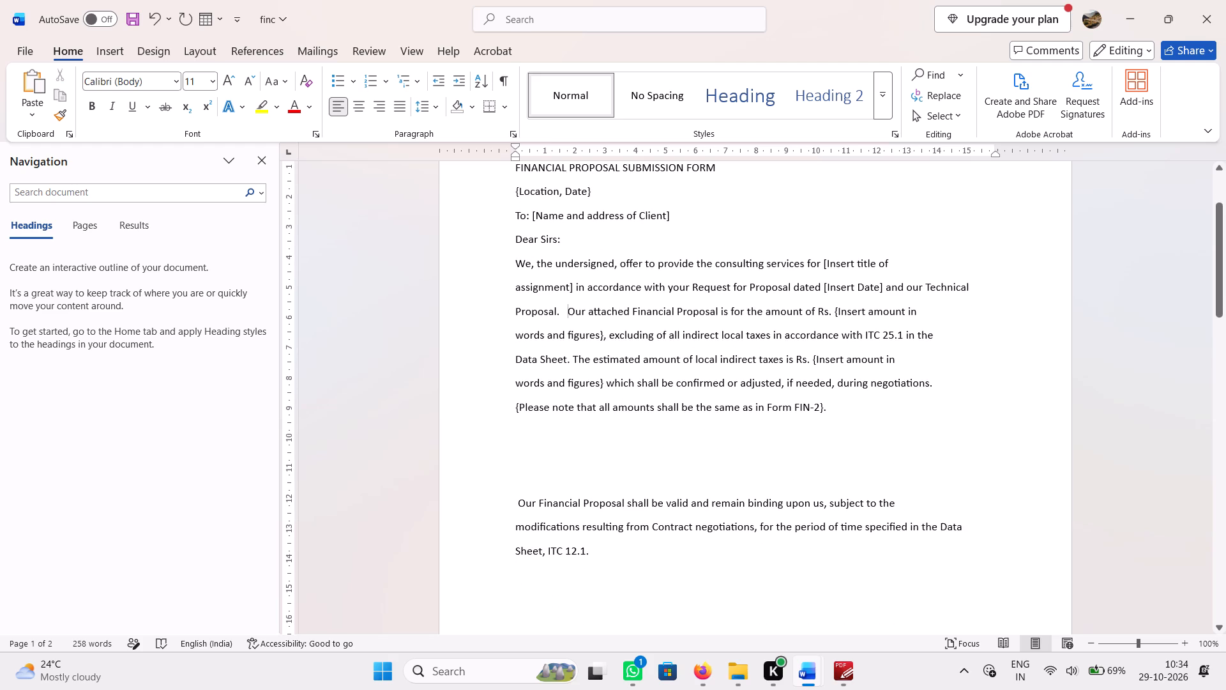
click(539, 440)
drag(527, 437, 524, 490)
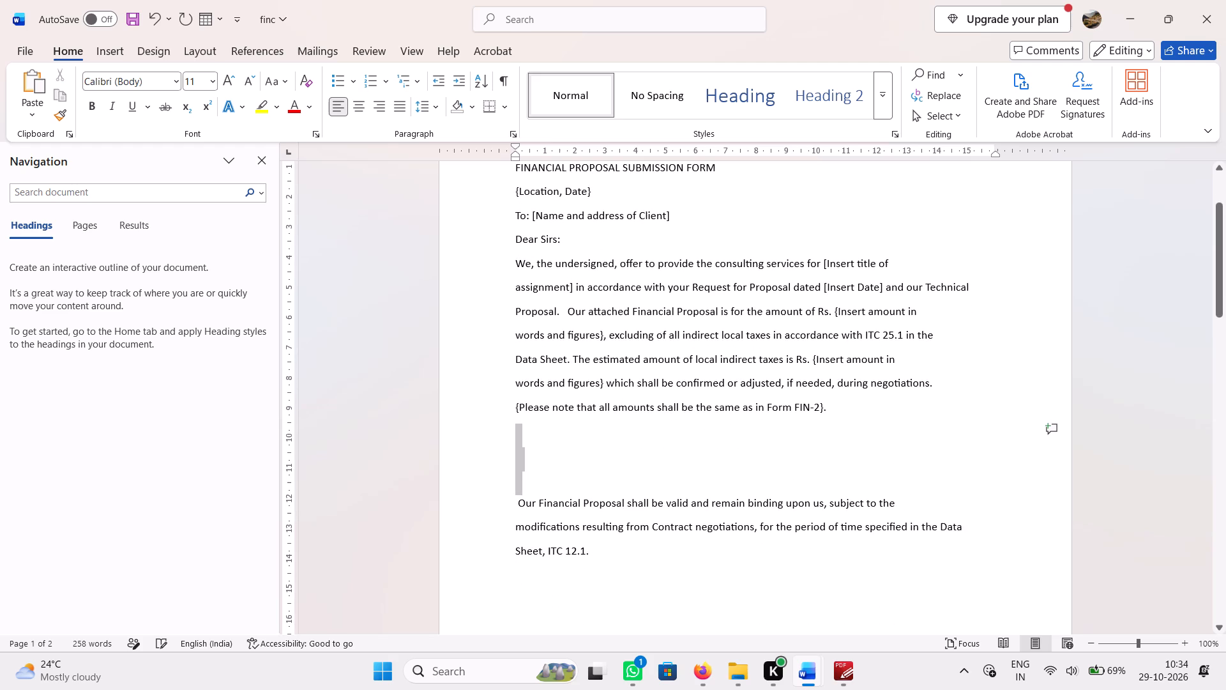
drag(524, 490, 524, 491)
key(Delete)
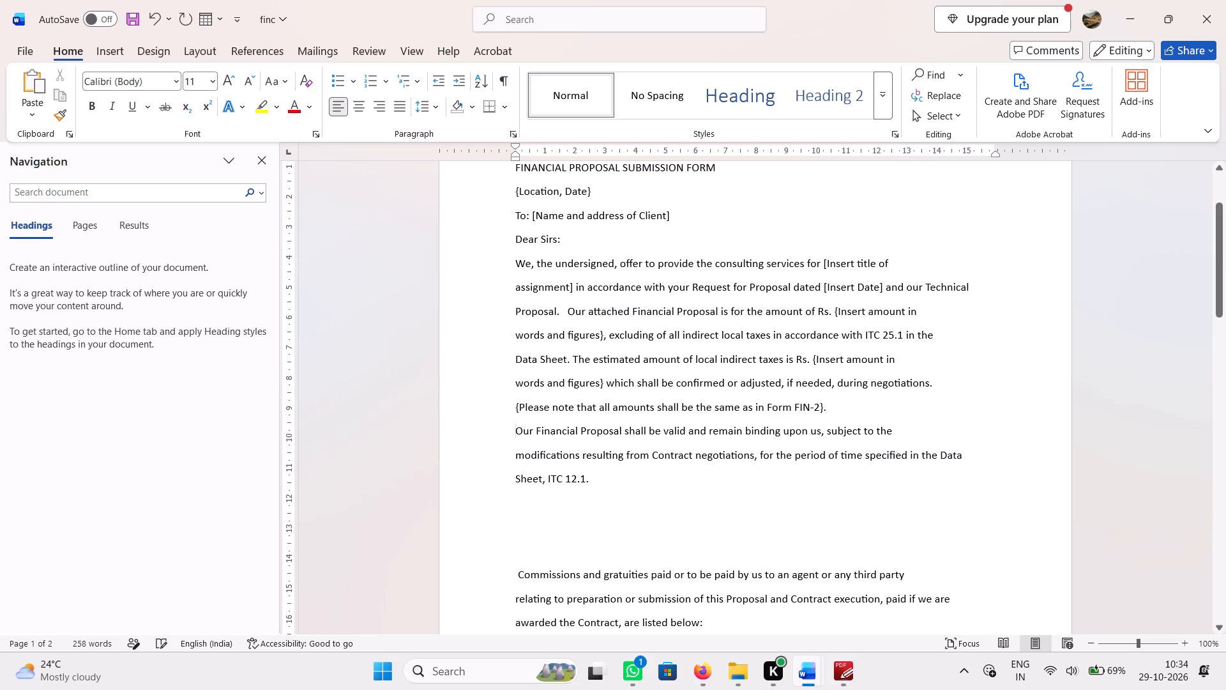
drag(536, 498, 533, 541)
key(Delete)
key(Delete)
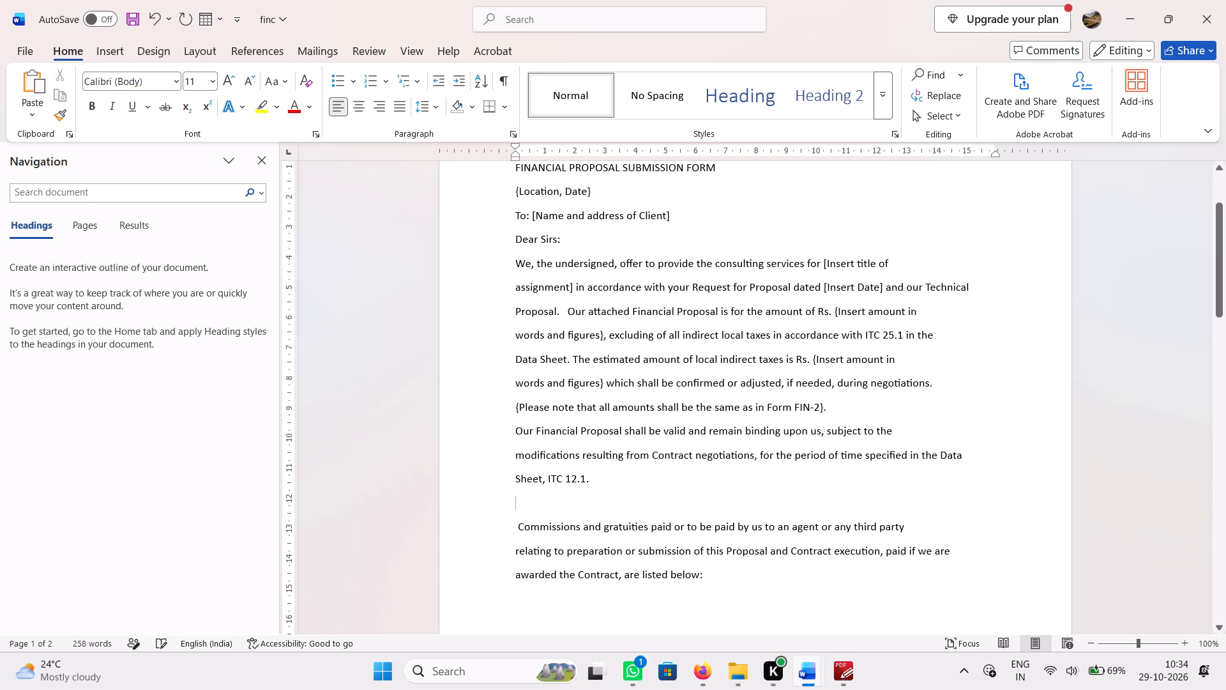
Delete the extra blank lines above and below the commission headings, keeping one before the "{If no payments are made" paragraph.
scroll(559, 527, down, 1)
drag(538, 455, 534, 508)
key(Delete)
drag(534, 509, 533, 605)
key(Delete)
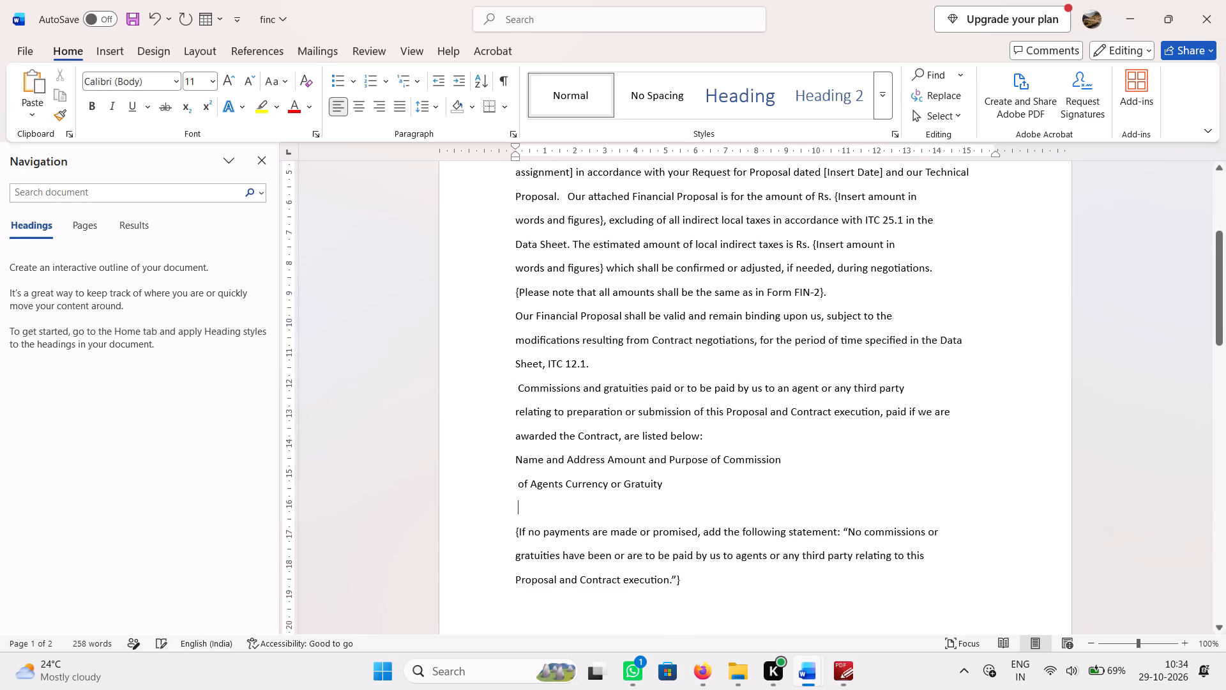
Delete the blank lines from the "{If no payments are made" paragraph down through We remain, Yours sincerely and the signature line.
scroll(550, 535, down, 2)
drag(540, 377, 530, 417)
drag(524, 408, 523, 445)
key(Delete)
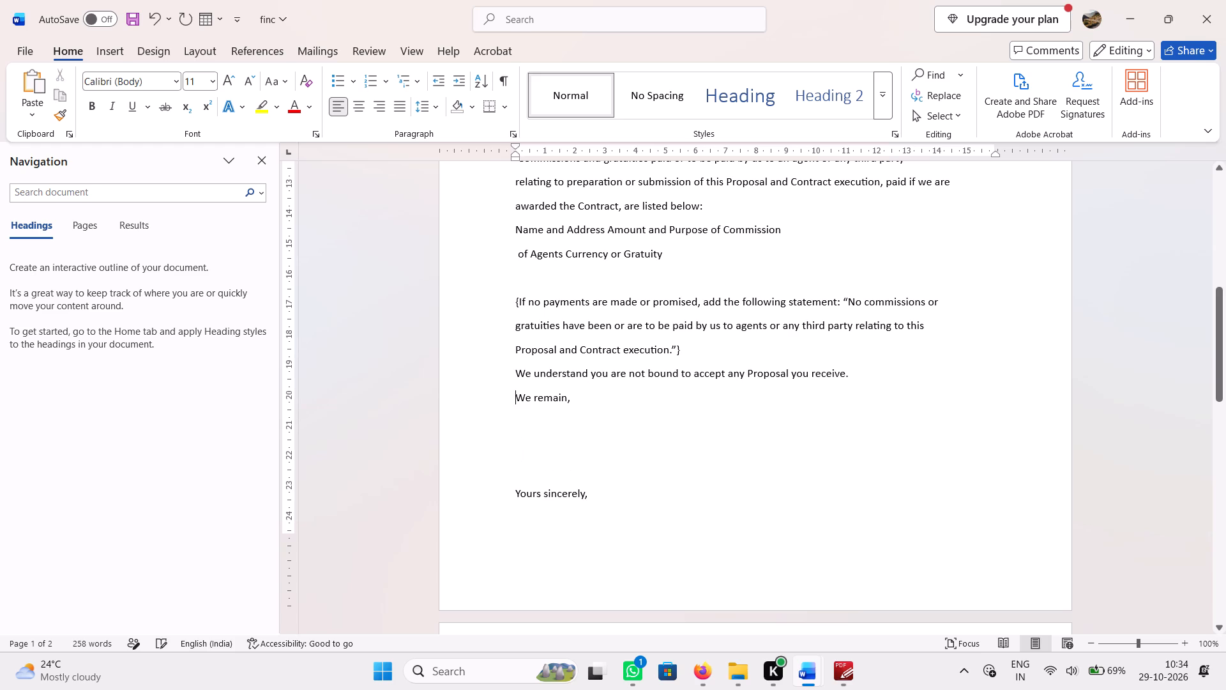
drag(521, 423, 524, 470)
key(Delete)
scroll(524, 470, down, 1)
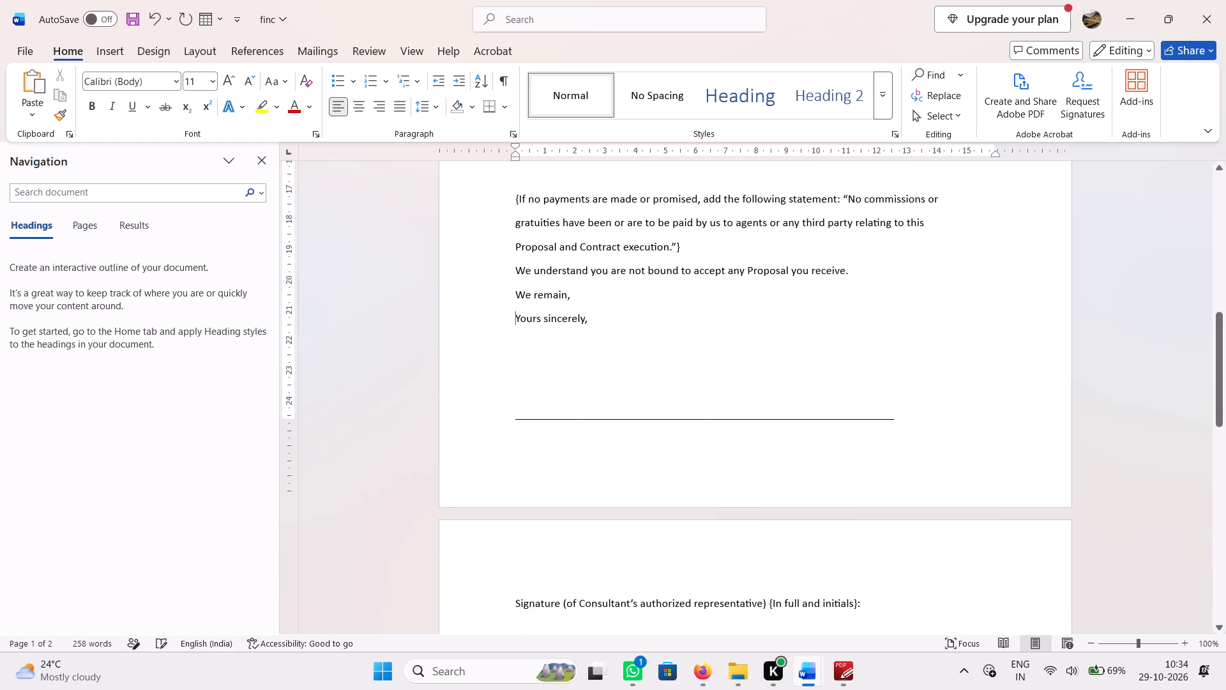
drag(531, 333, 531, 391)
key(Delete)
scroll(531, 392, down, 3)
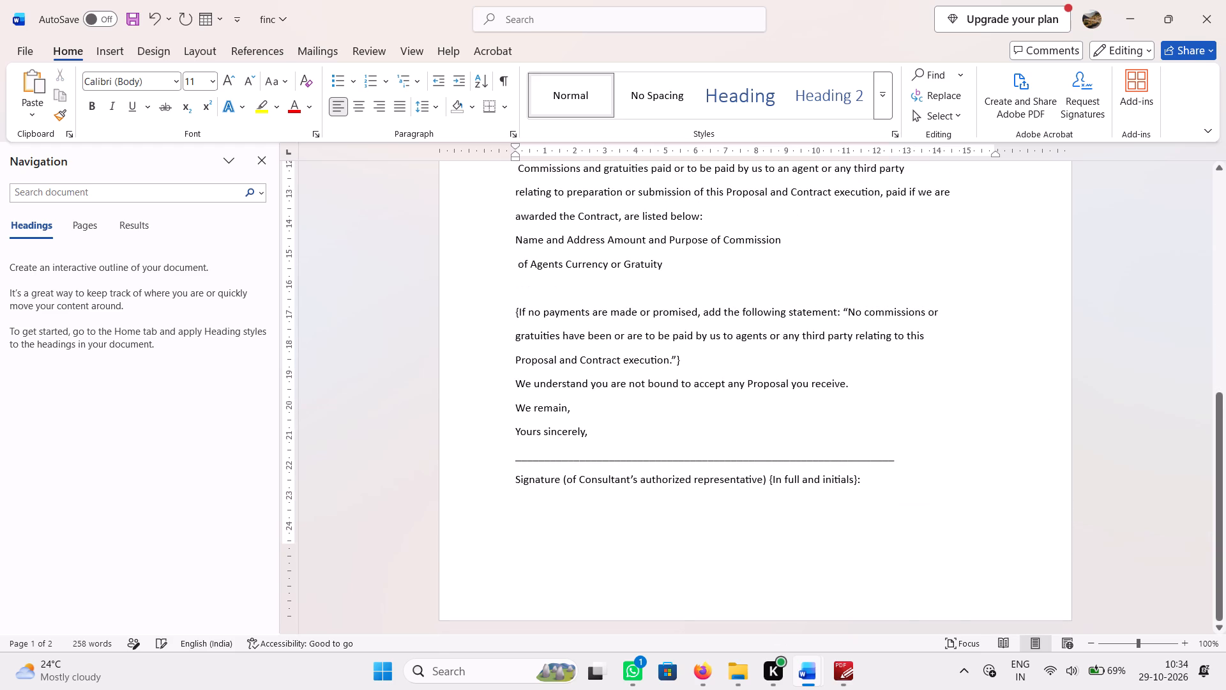
scroll(536, 404, down, 2)
scroll(703, 454, up, 8)
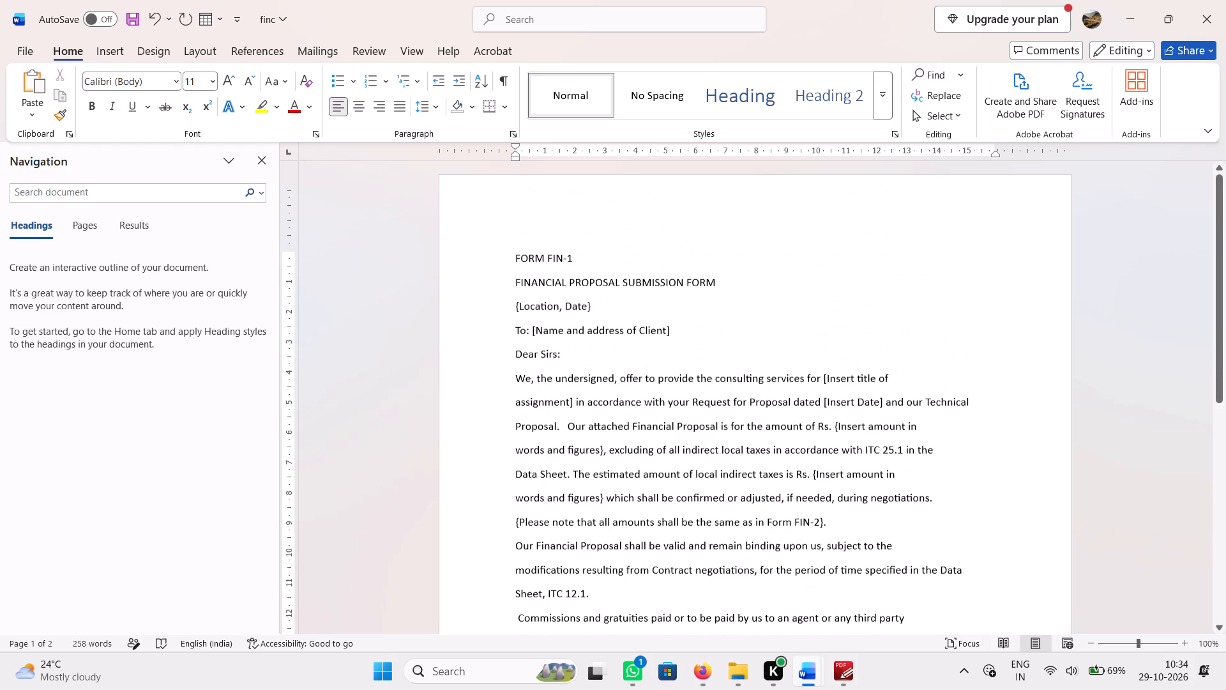
Examine the Form FIN-1 layout on page 69 of the RFP17 PDF, with a reduced Word window placed below its heading.
click(846, 672)
scroll(680, 437, up, 2)
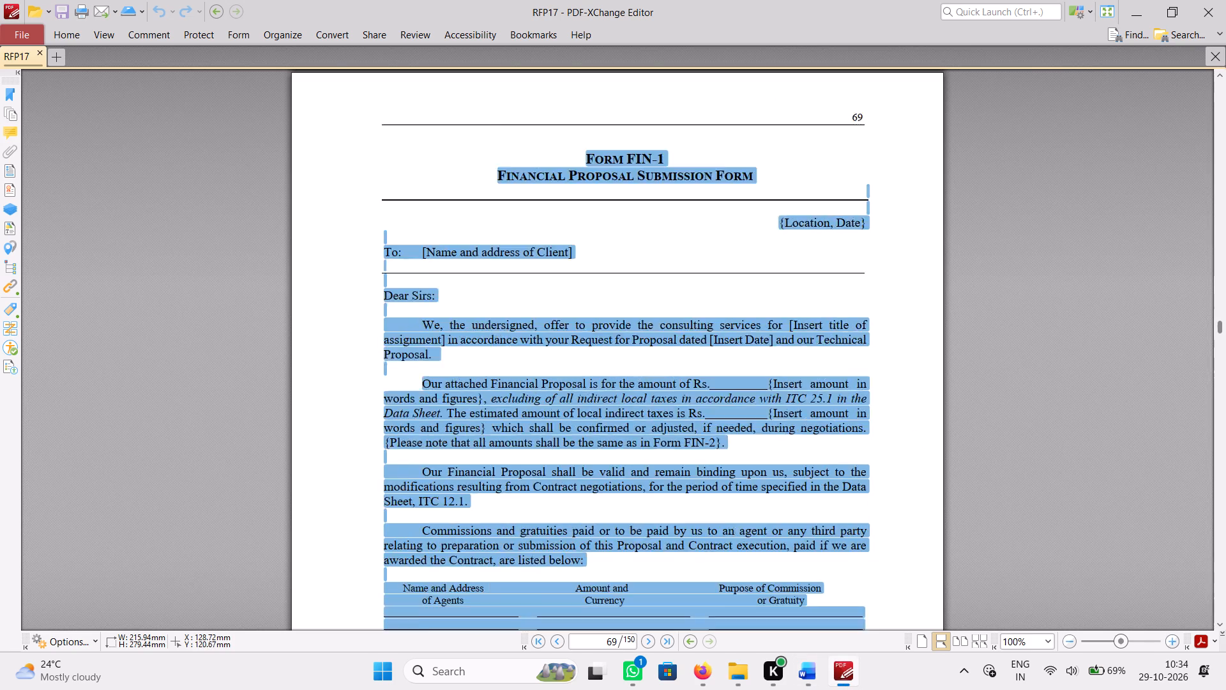
scroll(680, 437, up, 2)
scroll(680, 437, down, 3)
scroll(680, 437, up, 1)
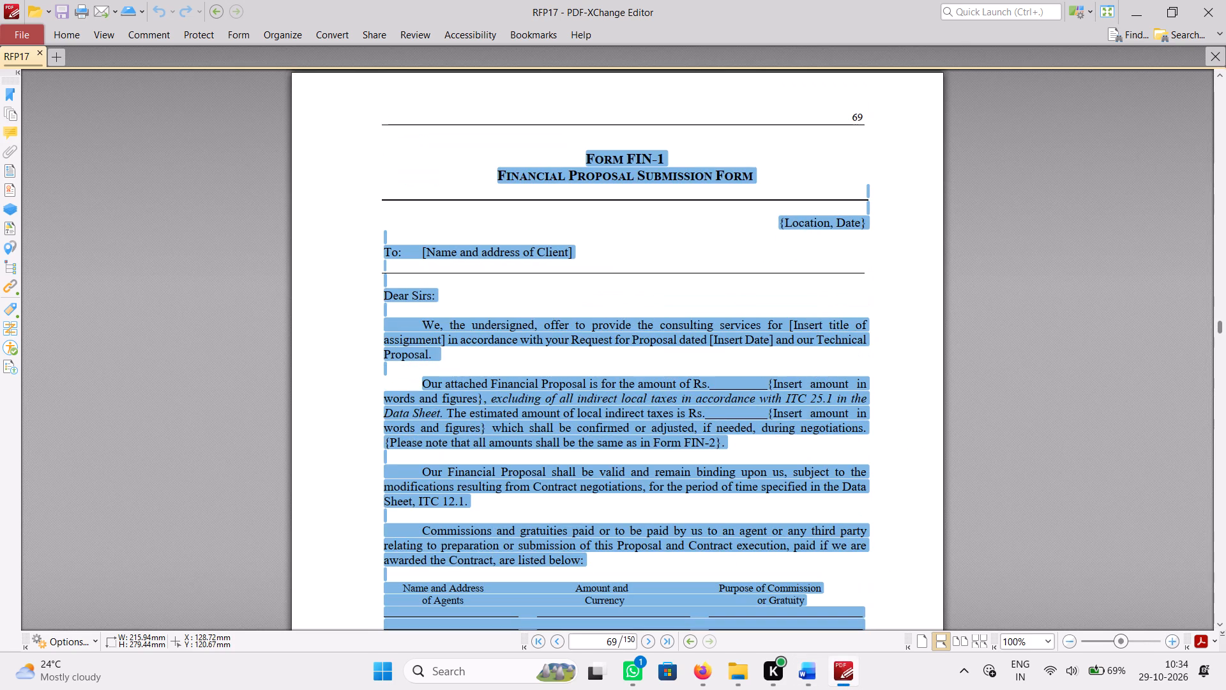
ctrl+scroll(680, 437, down, 1)
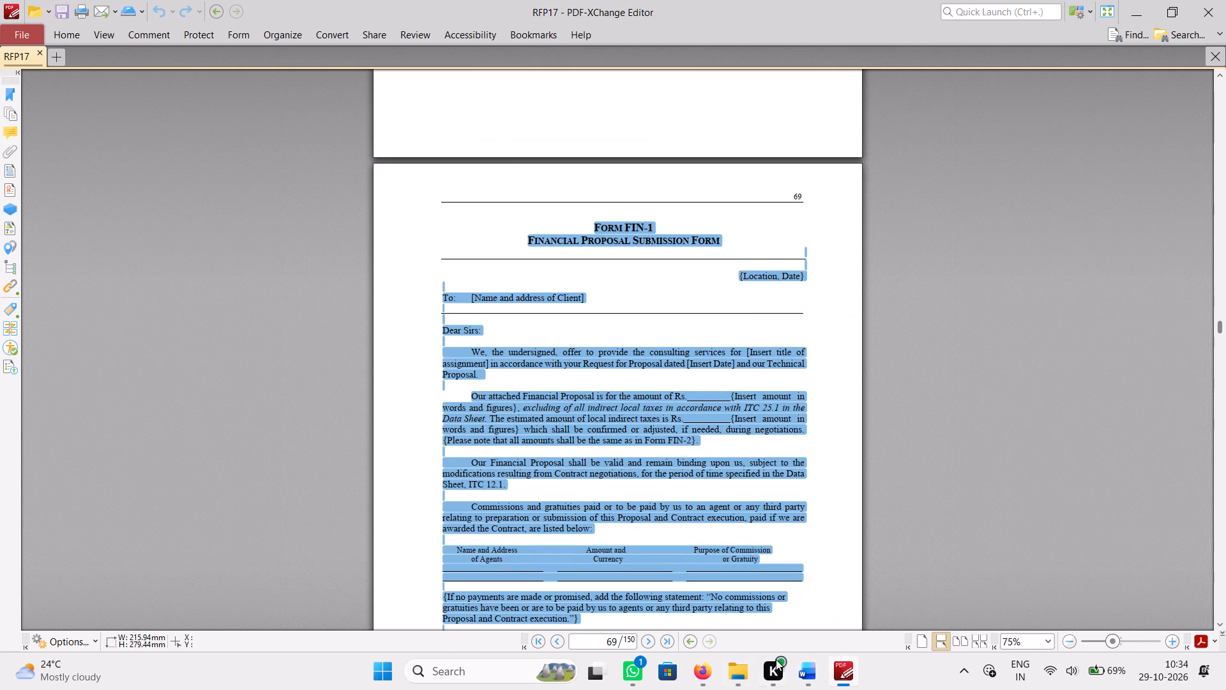
click(810, 677)
click(897, 579)
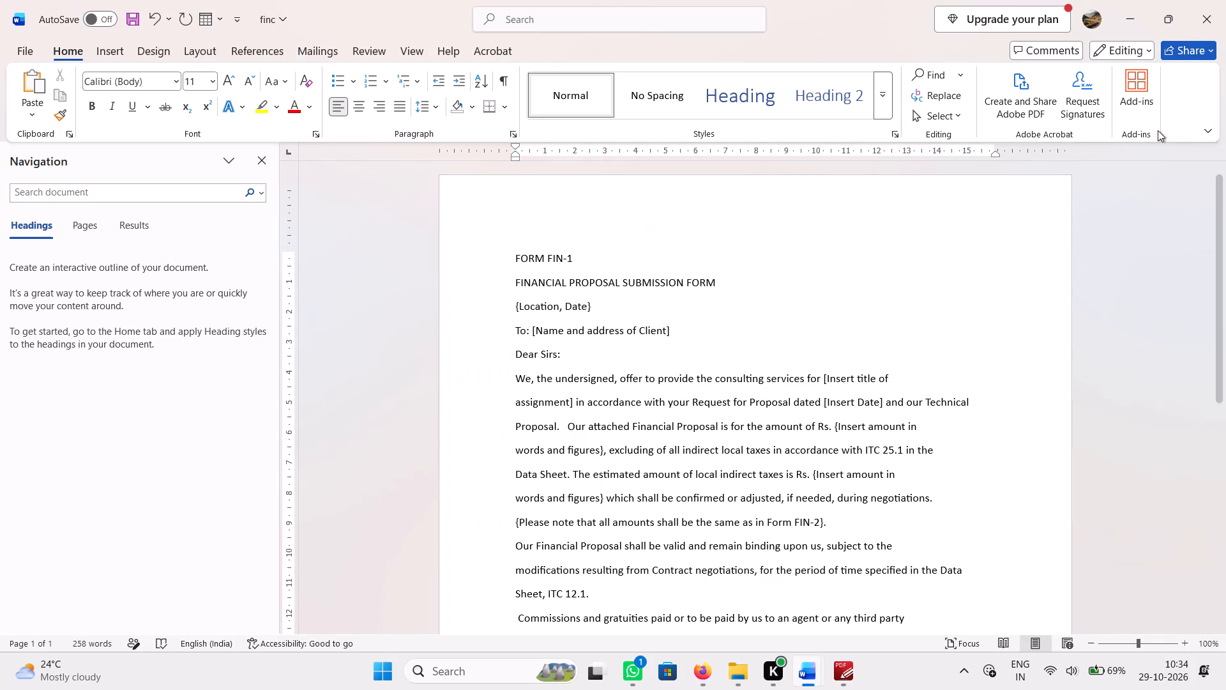
click(1163, 29)
drag(647, 52, 647, 57)
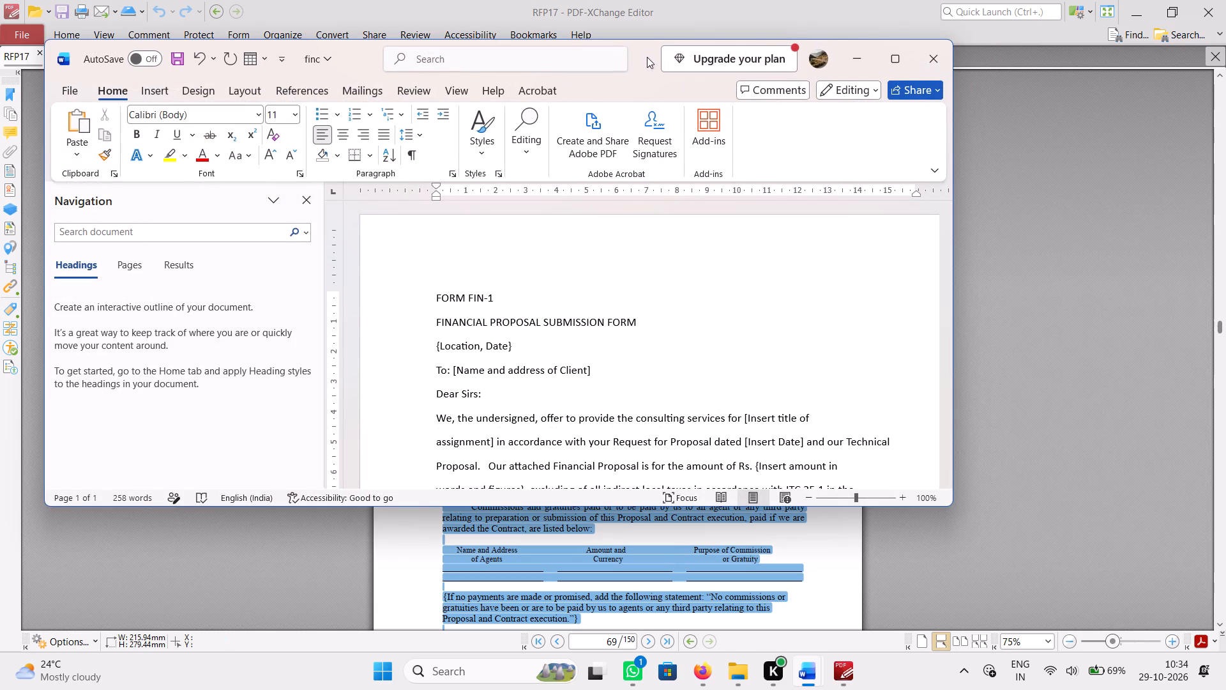
drag(647, 57, 723, 279)
scroll(675, 177, down, 1)
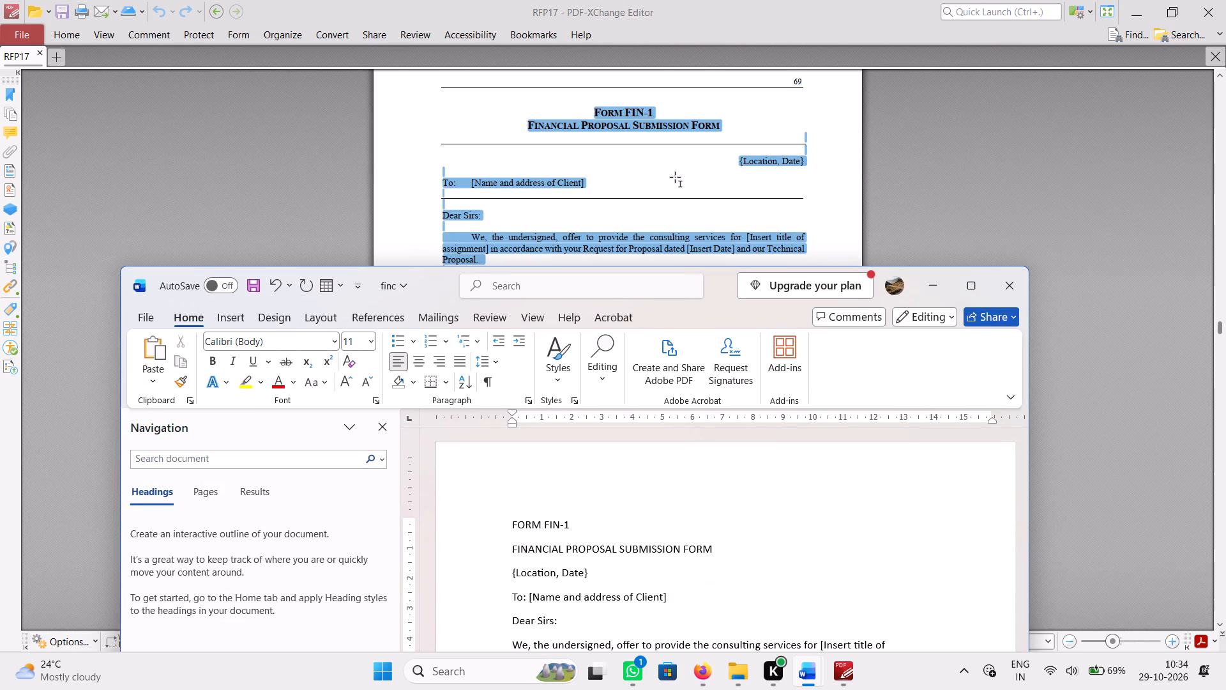
Center the FORM FIN-1 and FINANCIAL PROPOSAL SUBMISSION FORM title lines.
drag(723, 558, 522, 539)
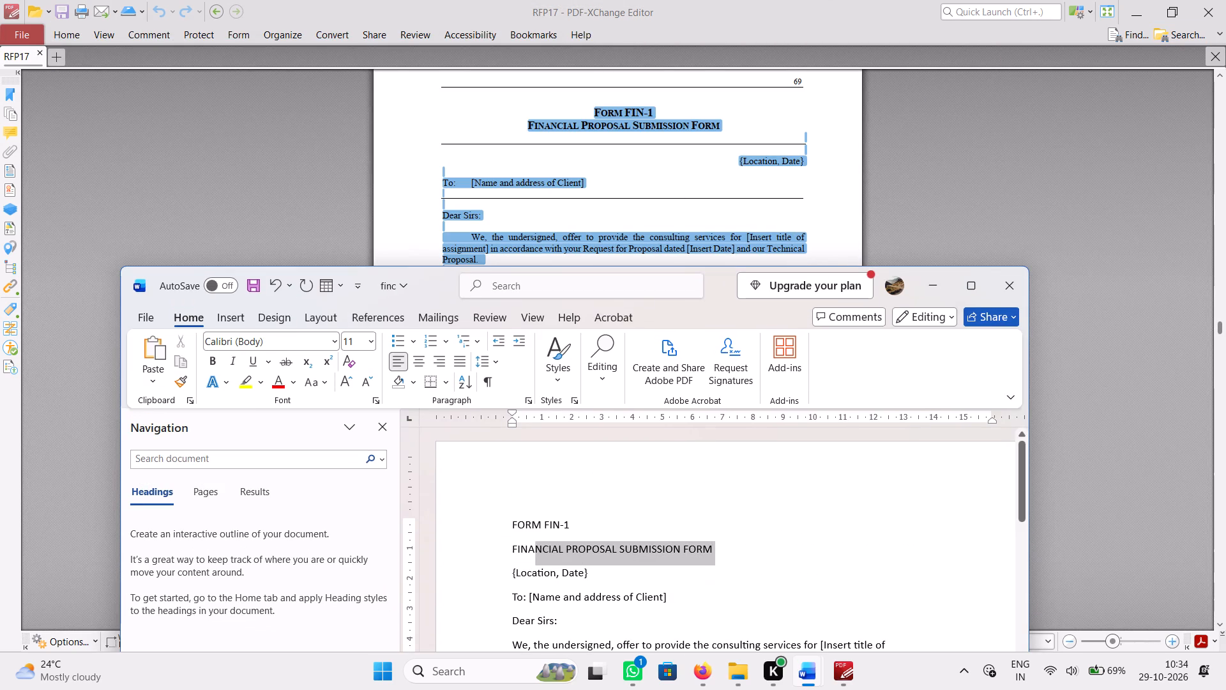
drag(522, 539, 503, 528)
click(423, 364)
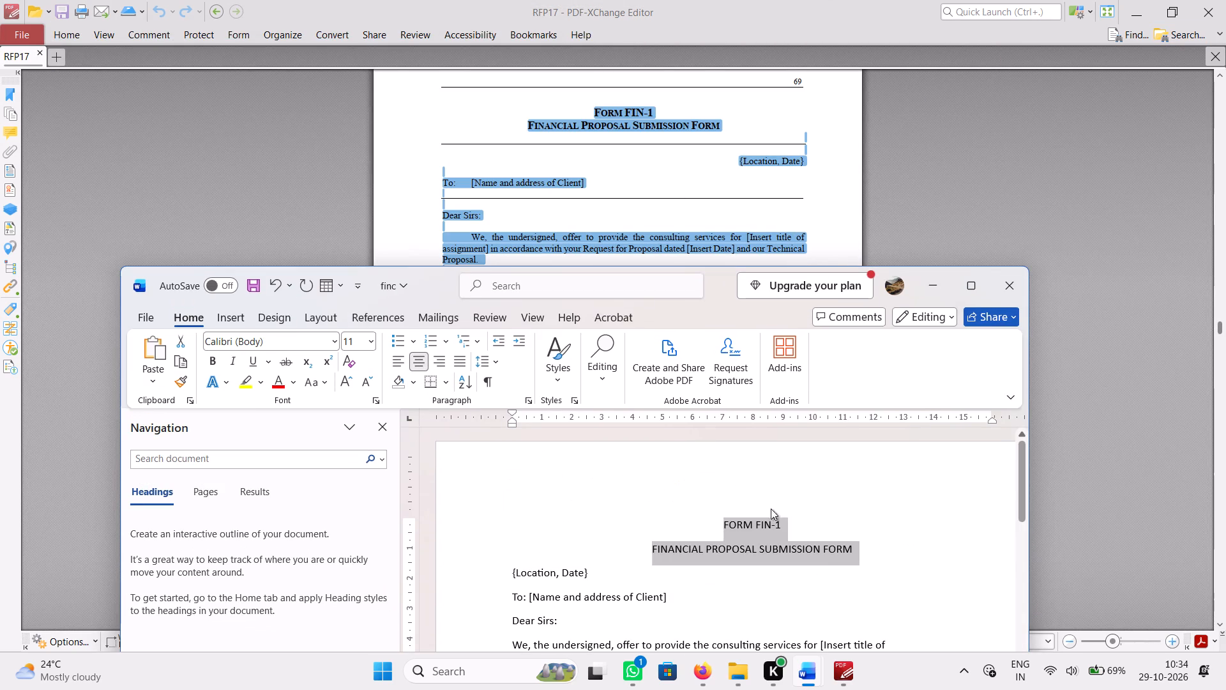
click(755, 492)
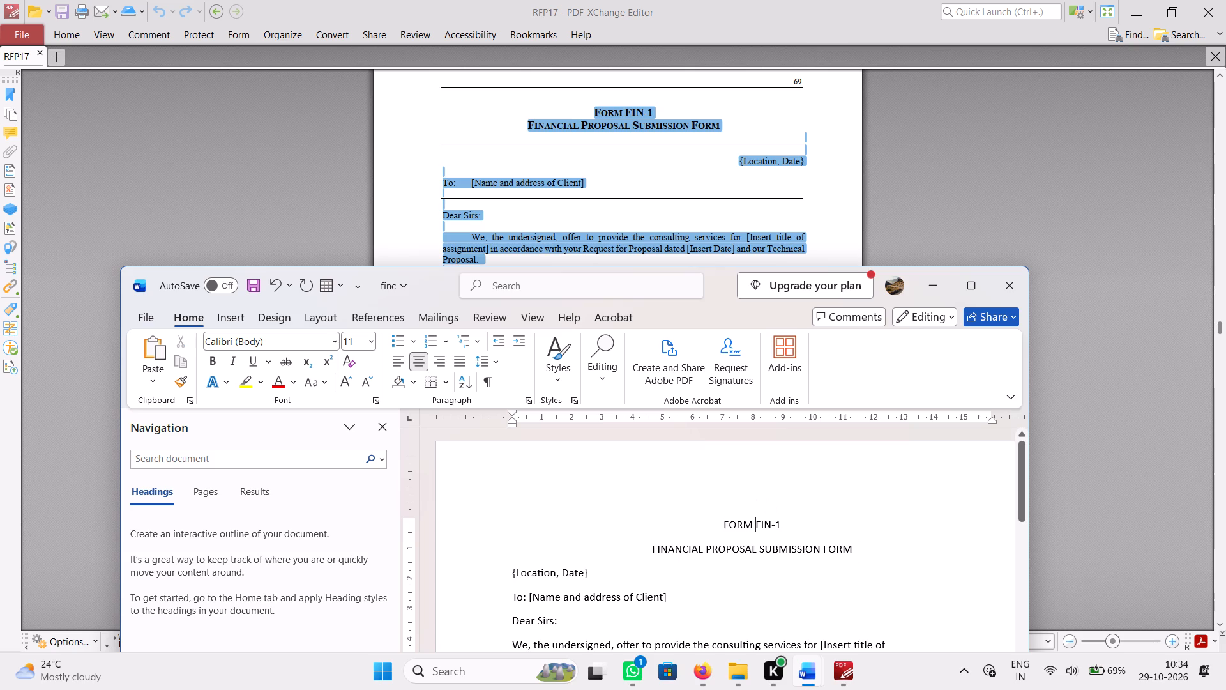
drag(863, 549, 680, 517)
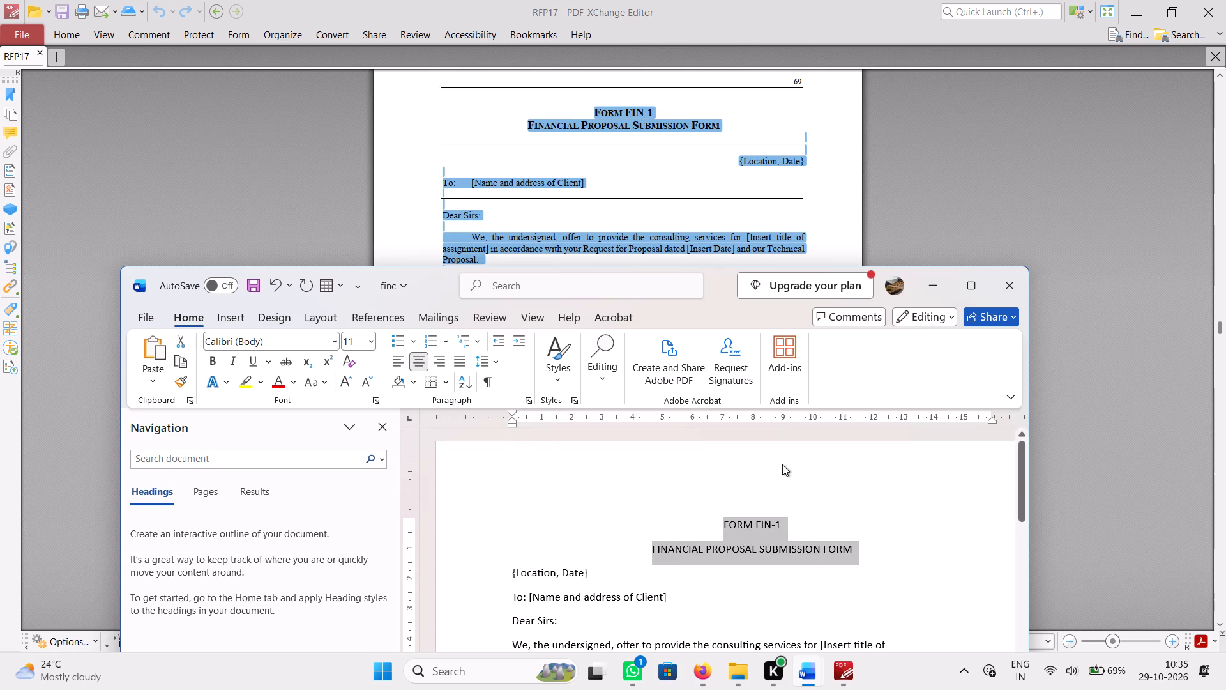
Right-align the {Location, Date} line.
click(525, 576)
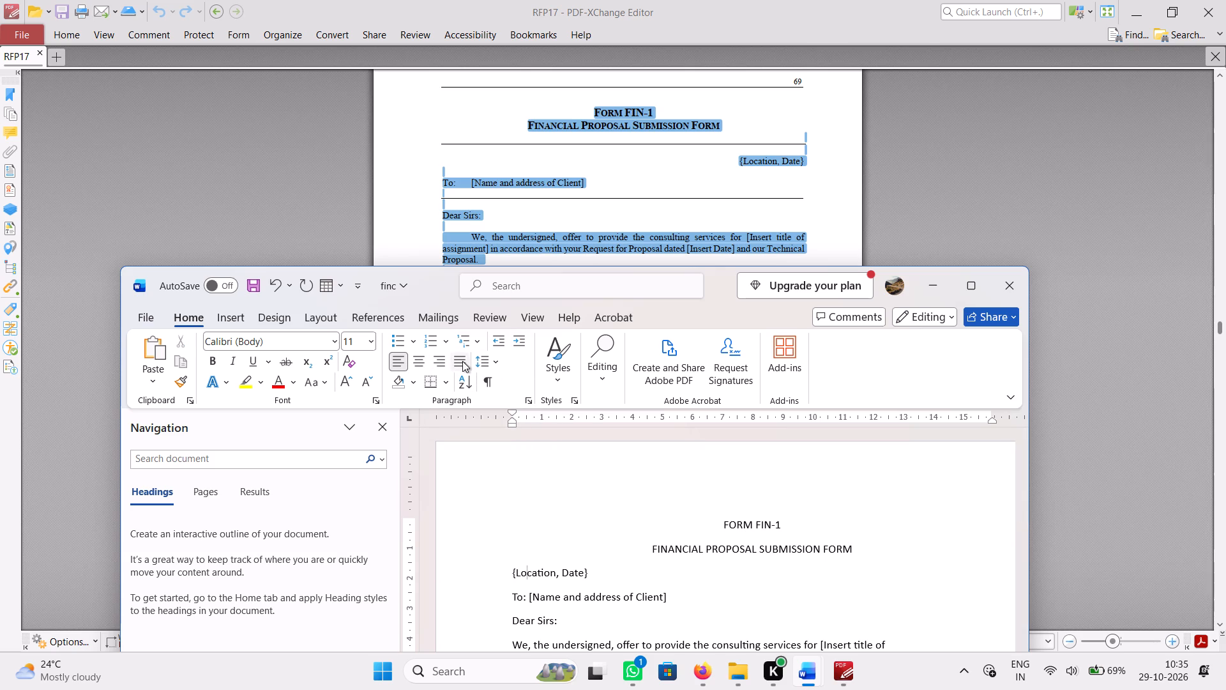
click(444, 360)
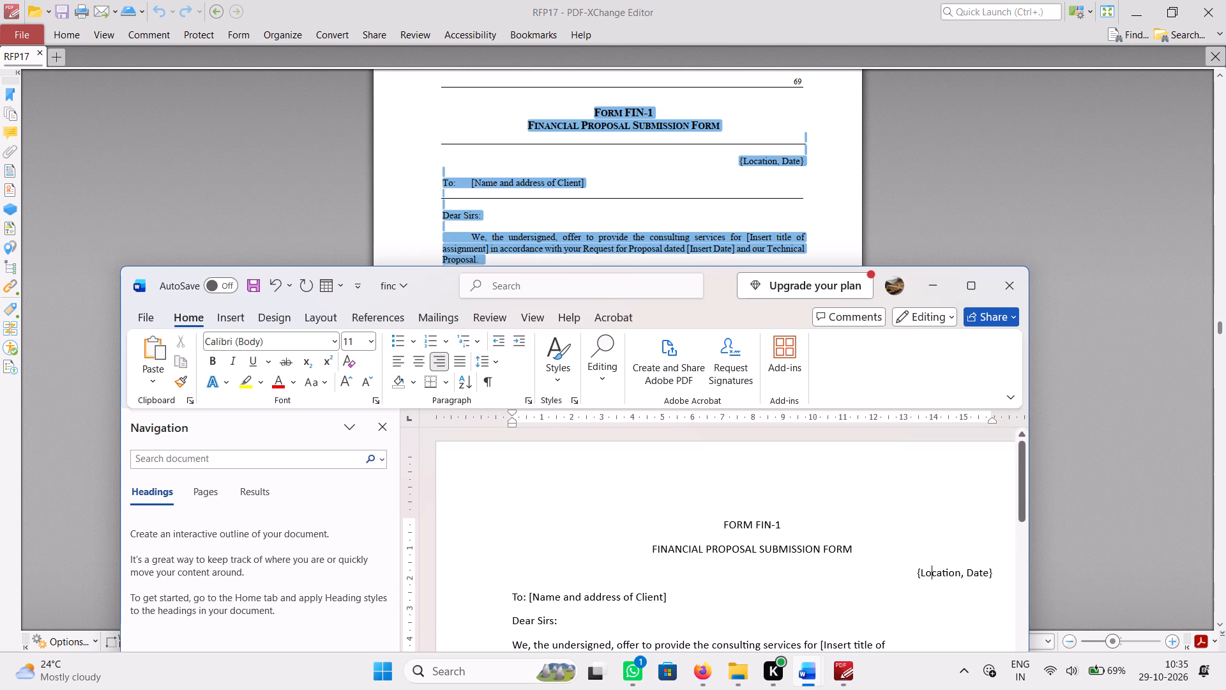
Maximize the Word window and justify the text from "We, the undersigned" through the "Name and Address Amount and Purpose of Commission" line.
scroll(633, 514, down, 1)
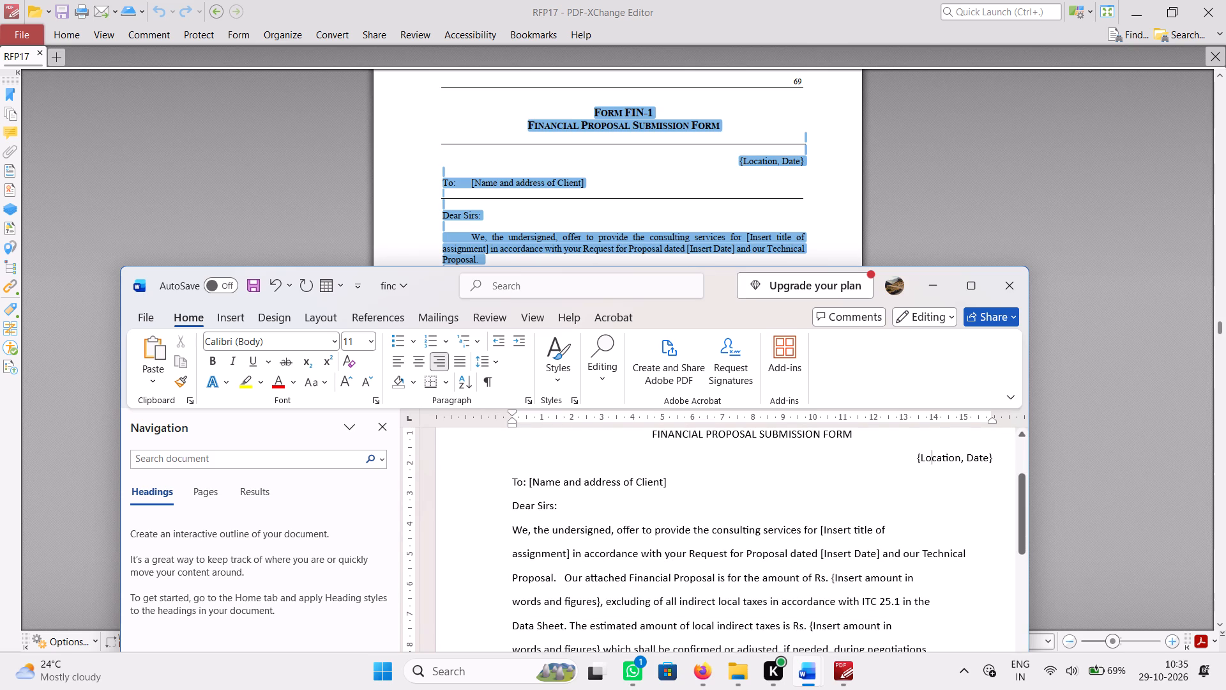
scroll(558, 494, down, 1)
scroll(558, 494, up, 1)
scroll(577, 514, down, 1)
click(975, 282)
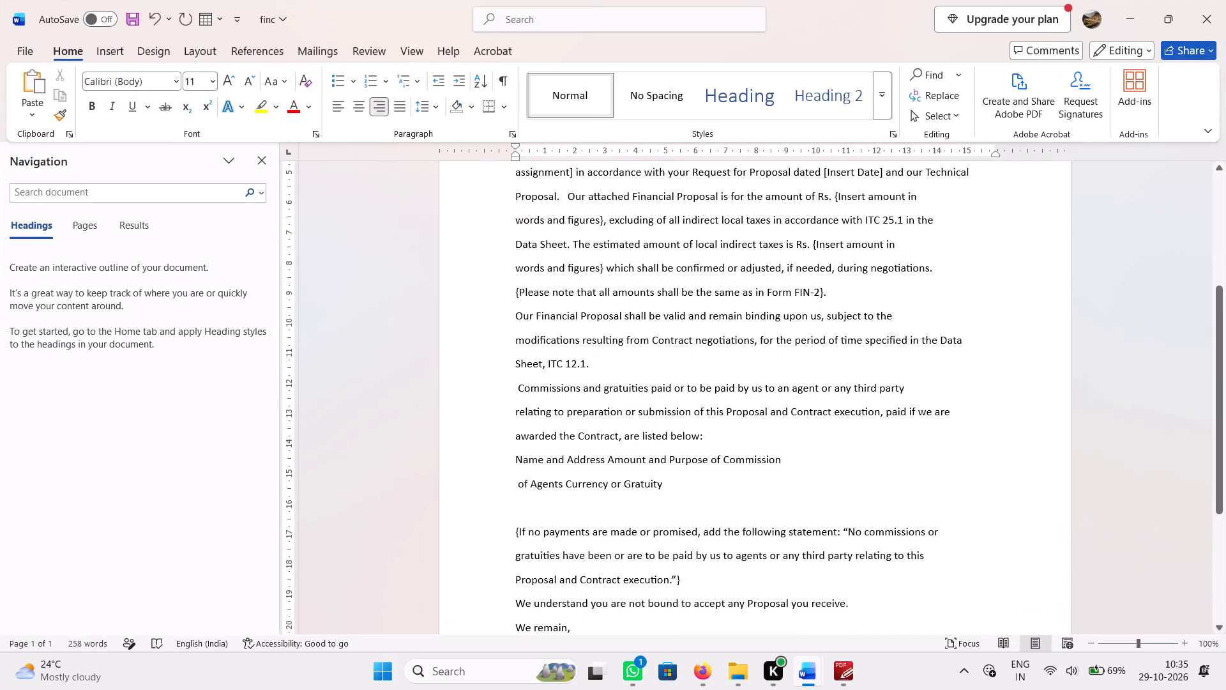
scroll(756, 352, up, 2)
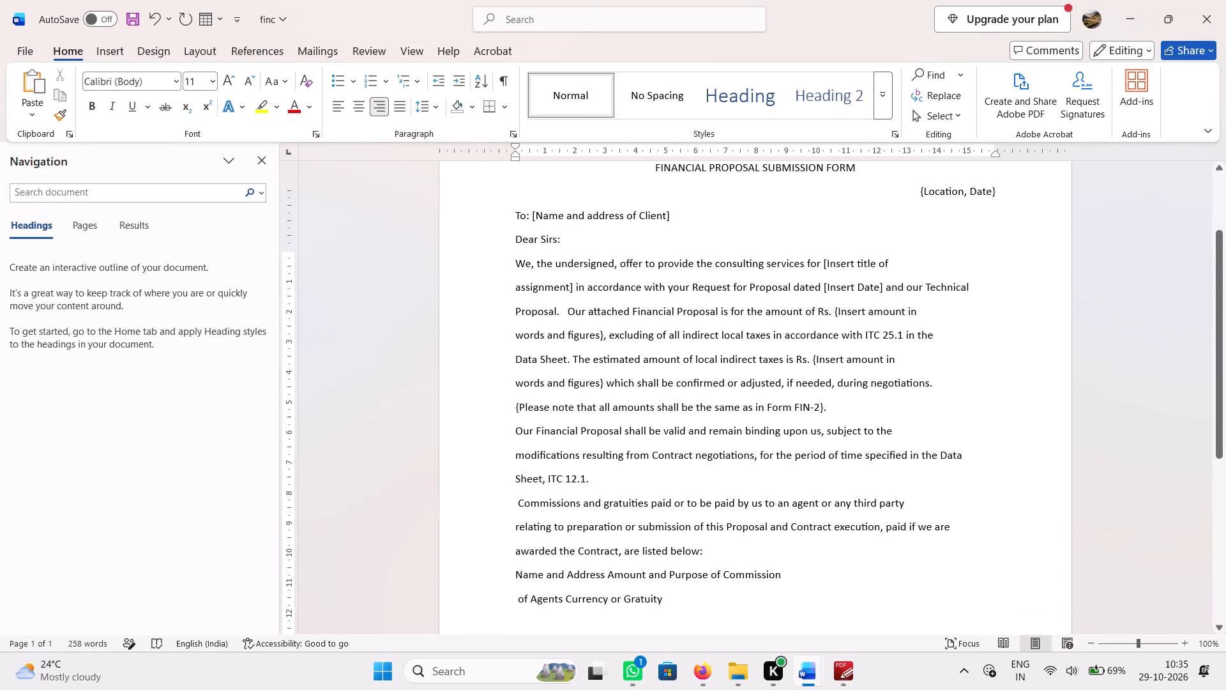
scroll(729, 363, down, 1)
drag(514, 266, 714, 529)
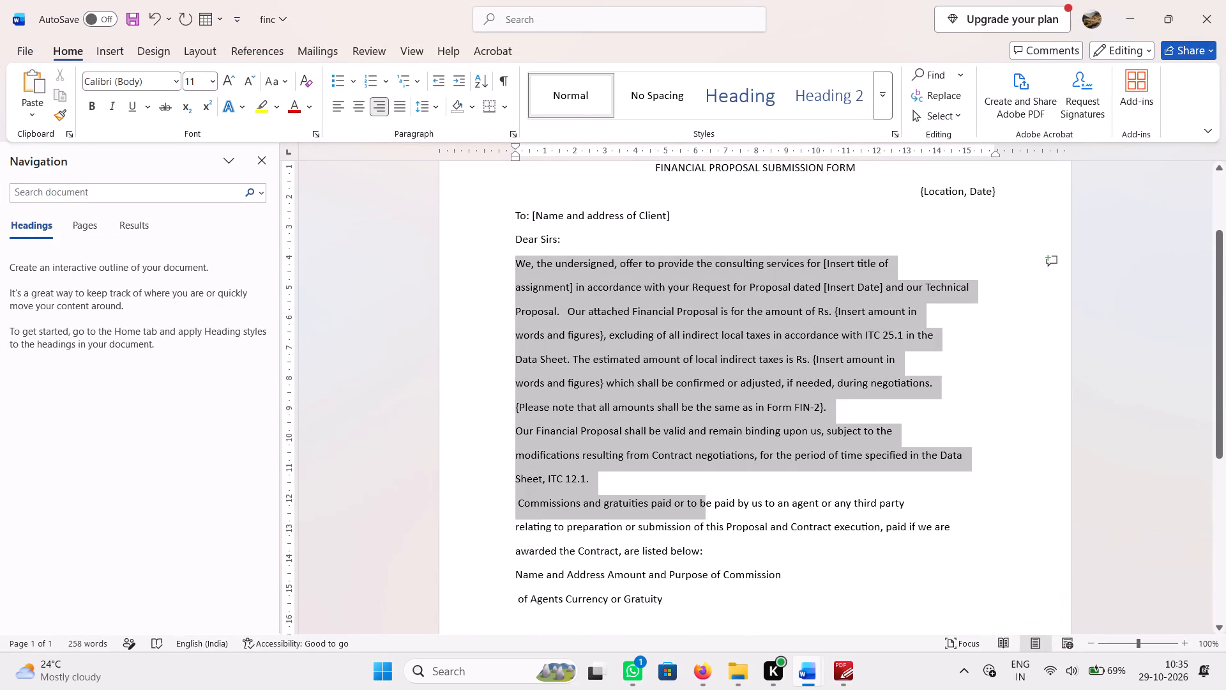
drag(714, 529, 785, 581)
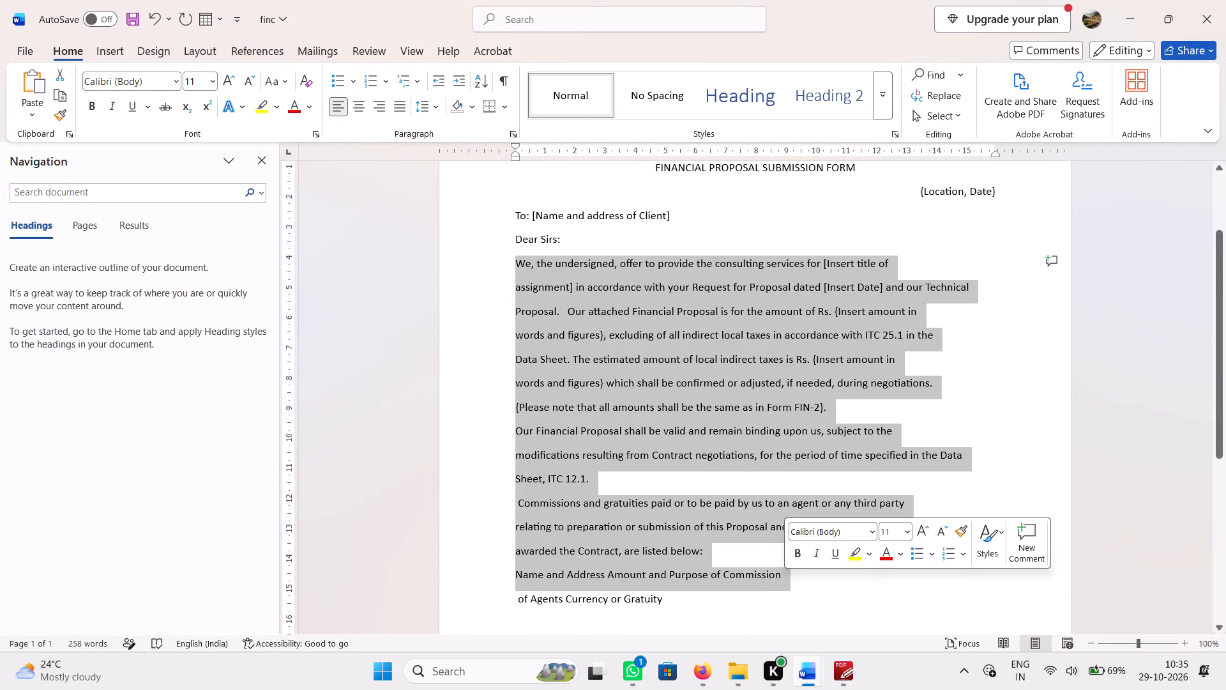
click(400, 100)
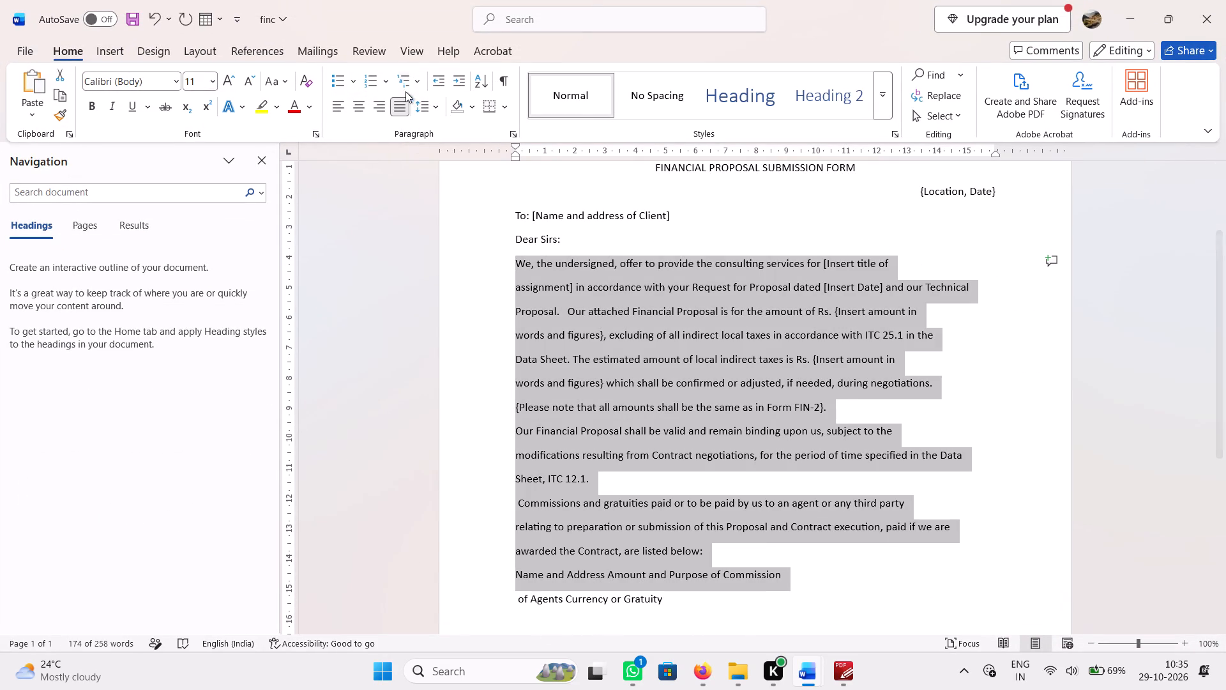
Join the broken lines from "We, the undersigned" through "{Please note that all amounts shall be the same as in Form FIN-2}" into one paragraph.
click(897, 270)
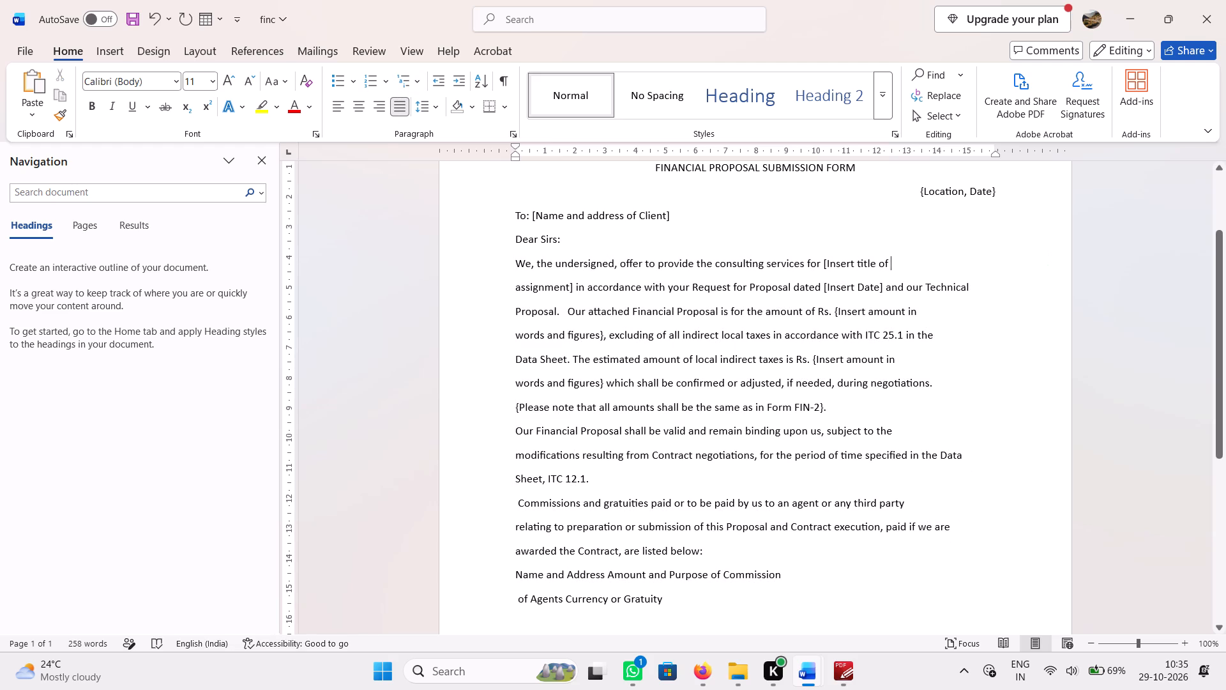
key(Delete)
click(910, 280)
key(Delete)
click(922, 297)
key(Delete)
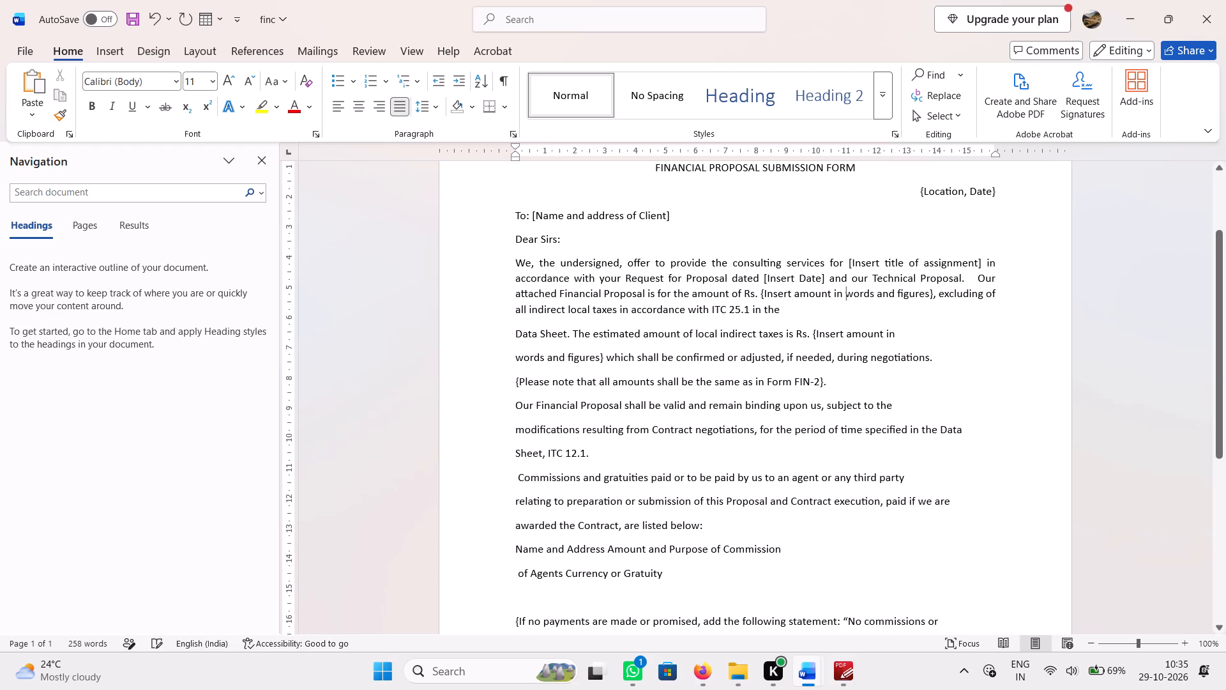
click(941, 306)
key(Delete)
click(935, 324)
key(Delete)
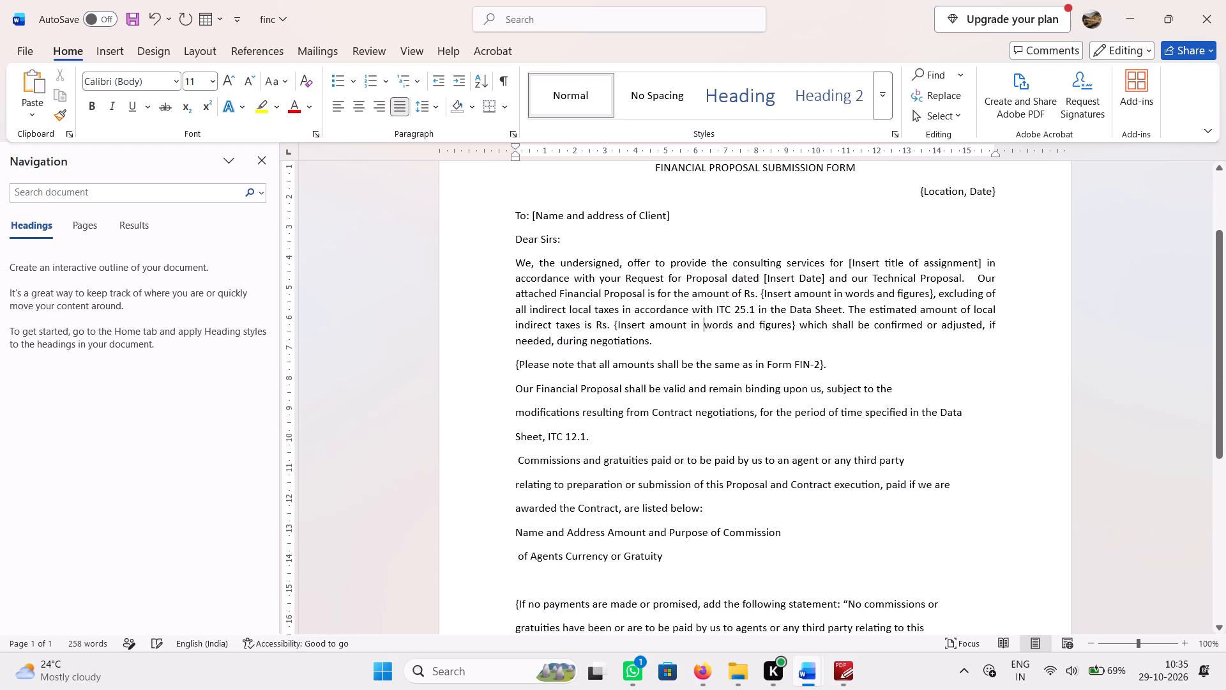
click(923, 348)
key(Delete)
Join the broken lines of the "Our Financial Proposal shall be valid" text into one paragraph ending at "ITC 12.1.".
click(922, 360)
key(Delete)
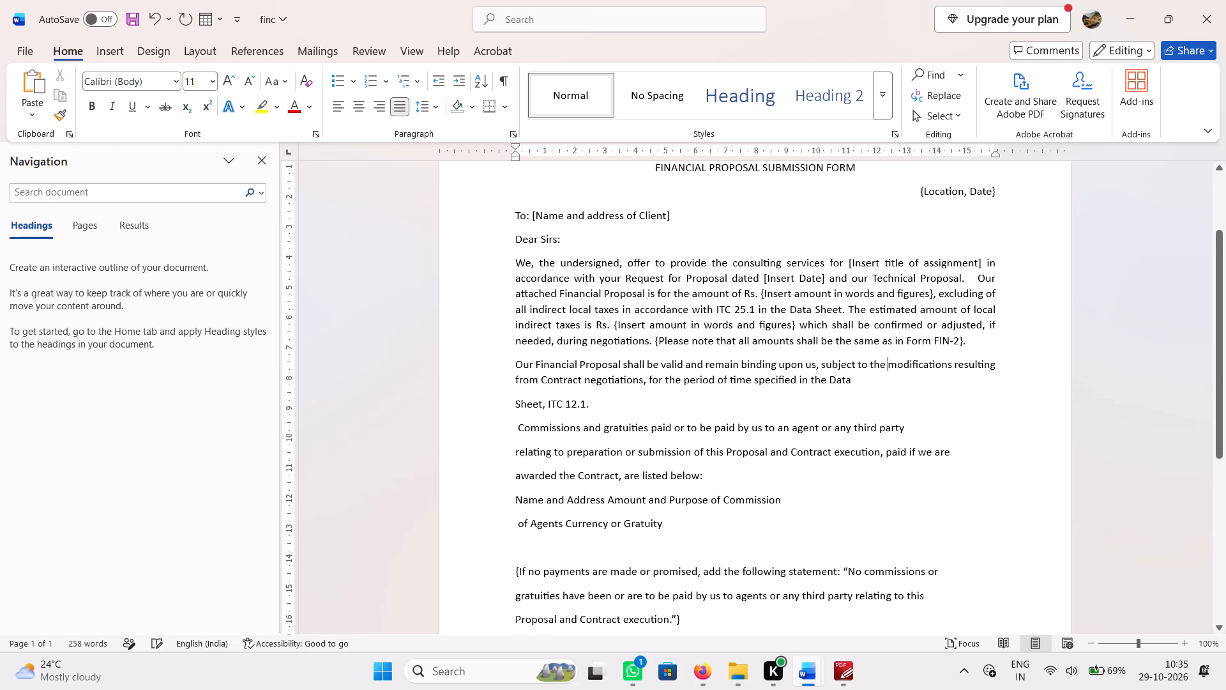
click(928, 388)
key(Delete)
Join the "Commissions and gratuities" lines into one paragraph, keeping "Name and Address Amount and Purpose of Commission" on its own line.
click(932, 397)
key(Delete)
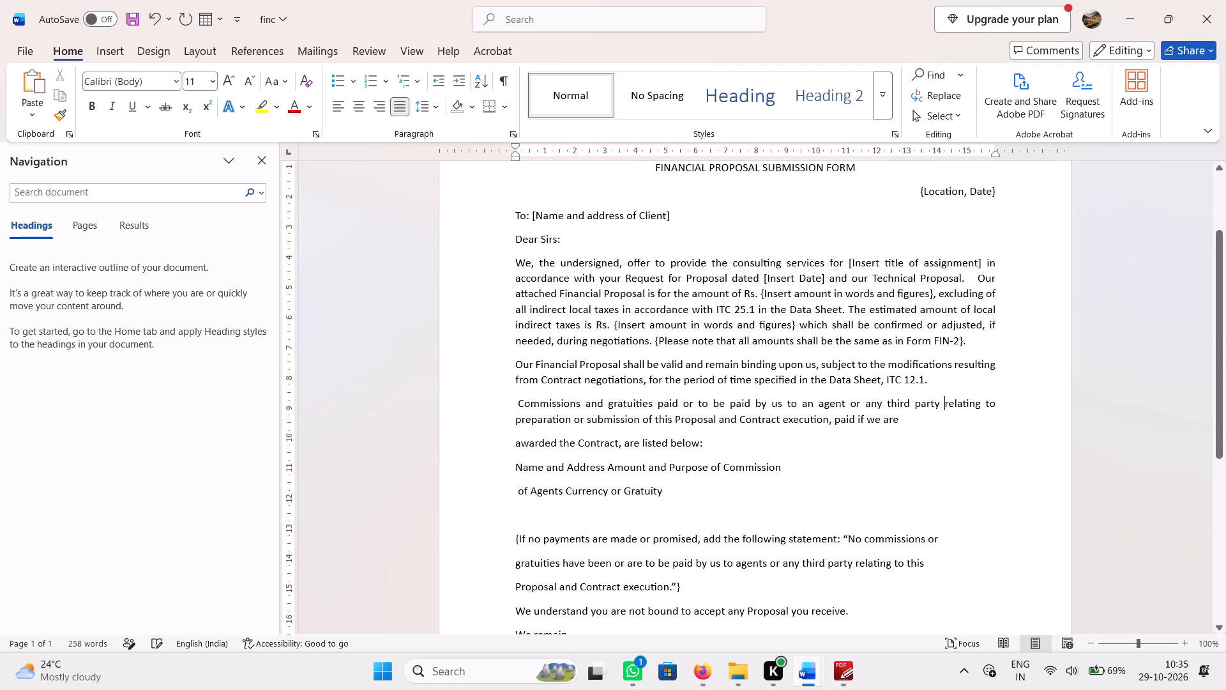
click(935, 429)
key(Delete)
click(931, 433)
key(Delete)
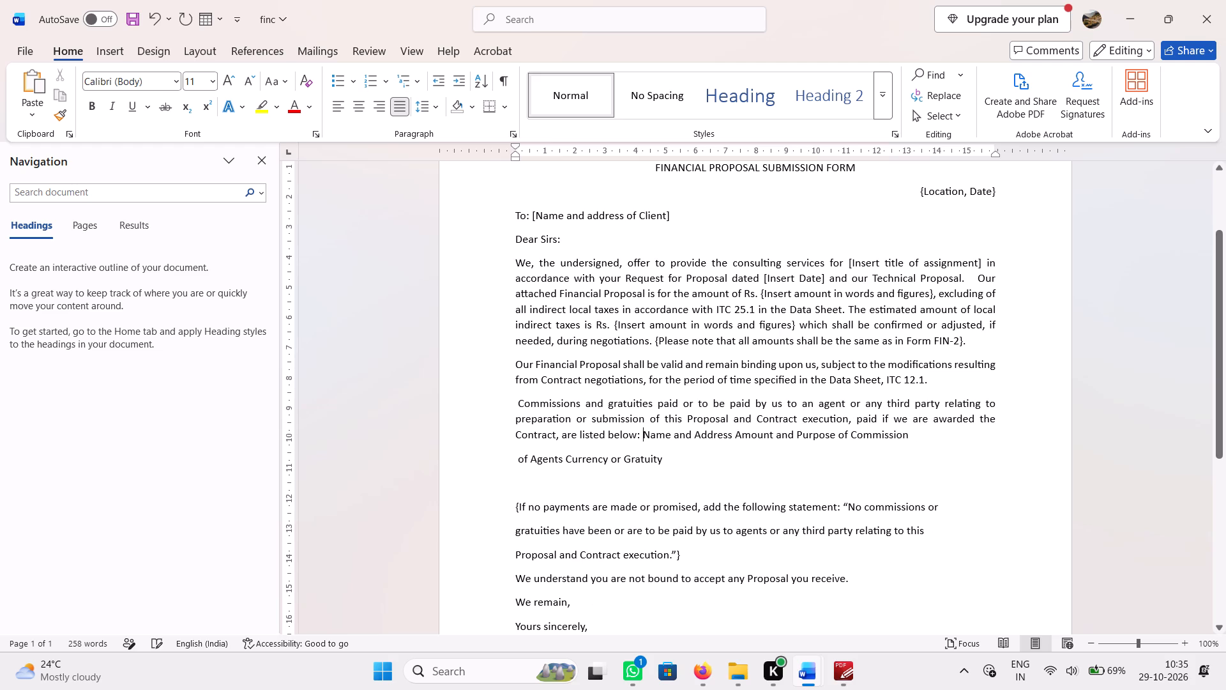
key(Return)
Remove the blank line between "of Agents Currency or Gratuity" and "{If no payments are made or promised".
scroll(817, 443, down, 1)
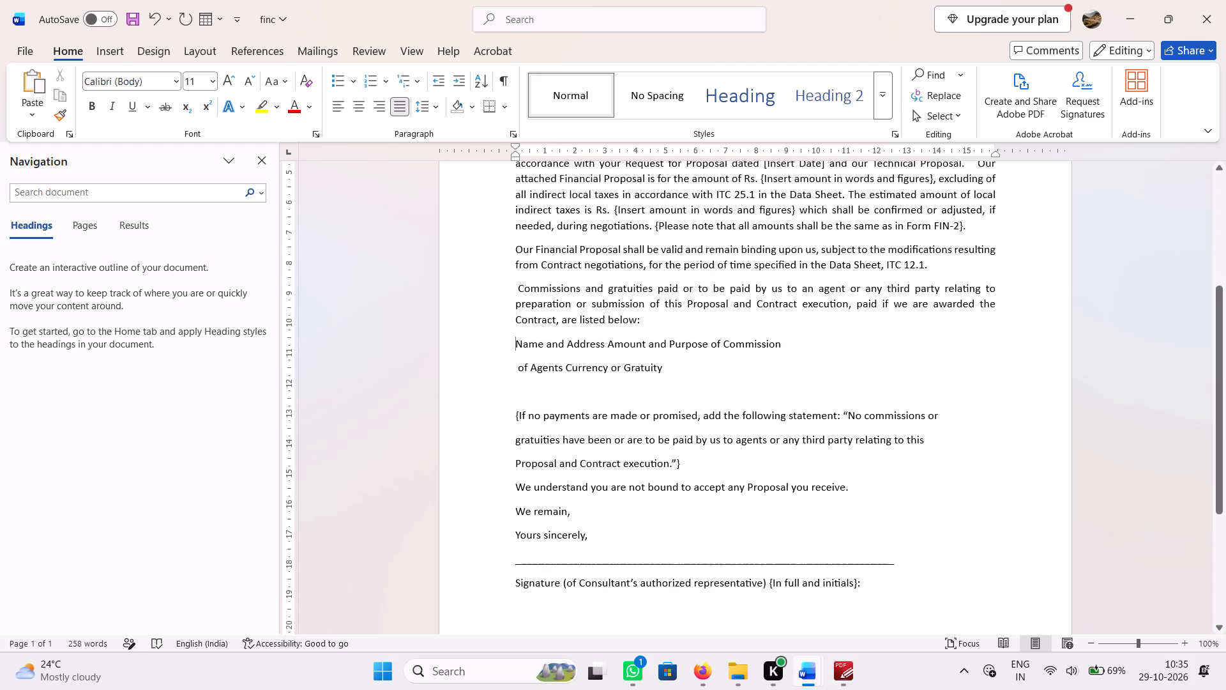
click(536, 401)
key(Delete)
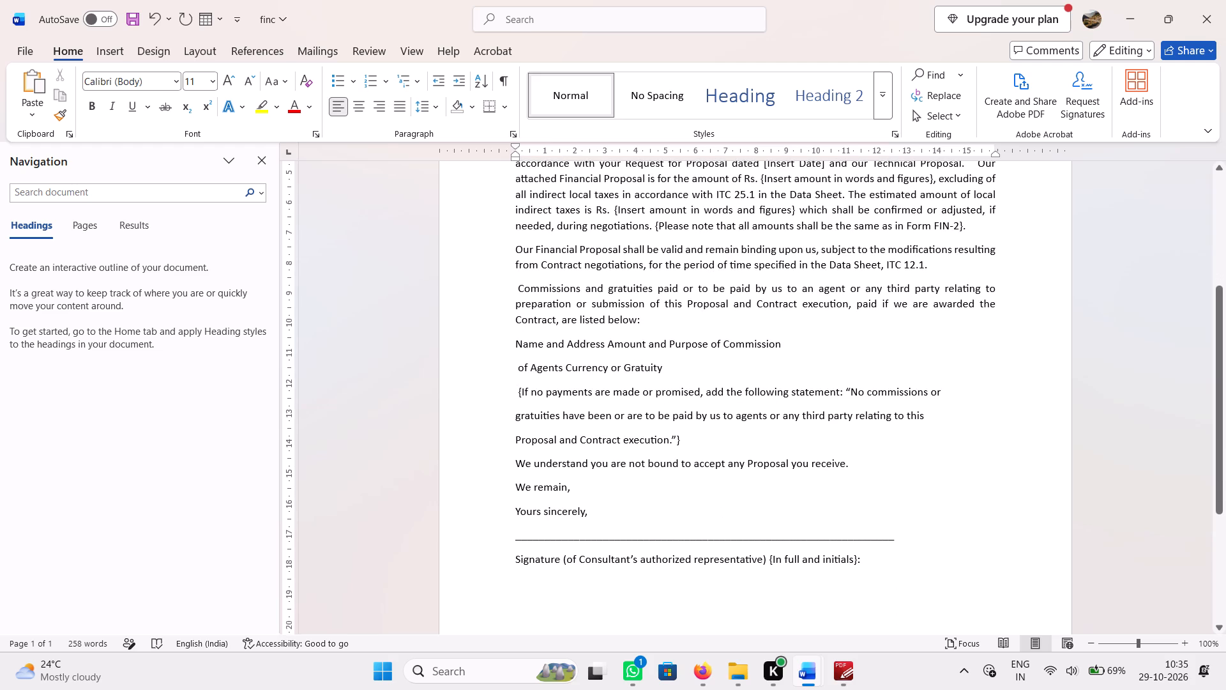
Check the paragraph breaks against the RFP17 PDF and start a new paragraph at "Our attached Financial Proposal" in Word.
scroll(678, 482, down, 6)
scroll(678, 482, up, 2)
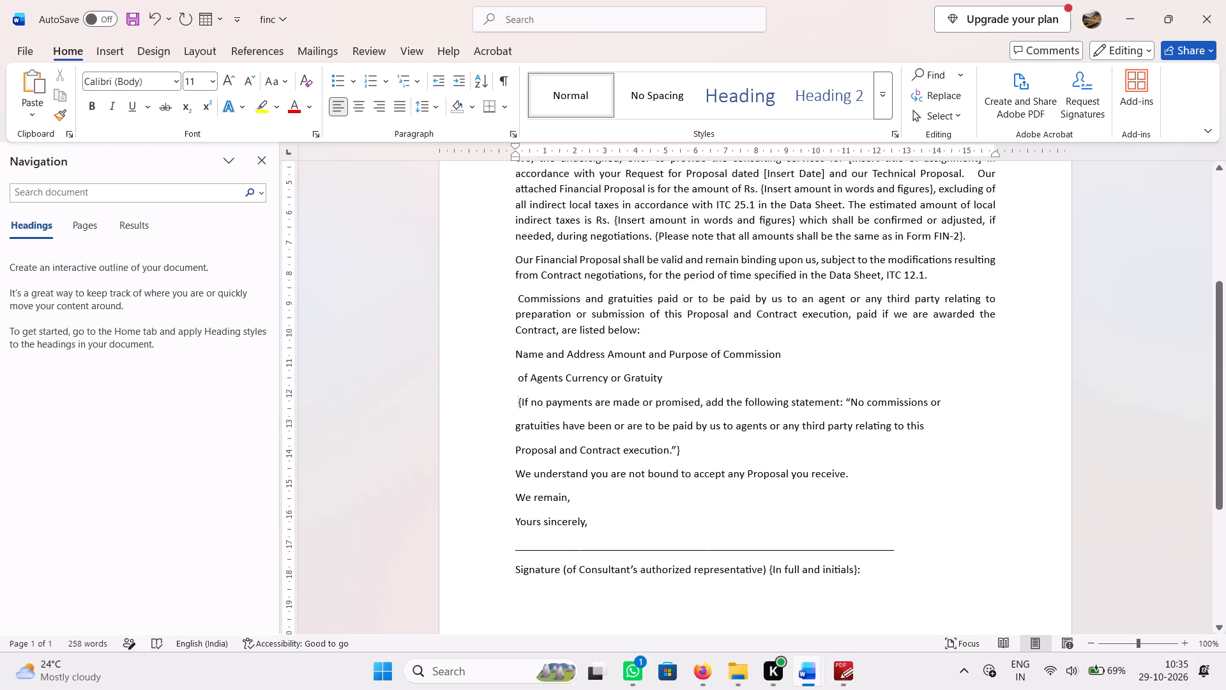
scroll(678, 482, up, 2)
click(804, 674)
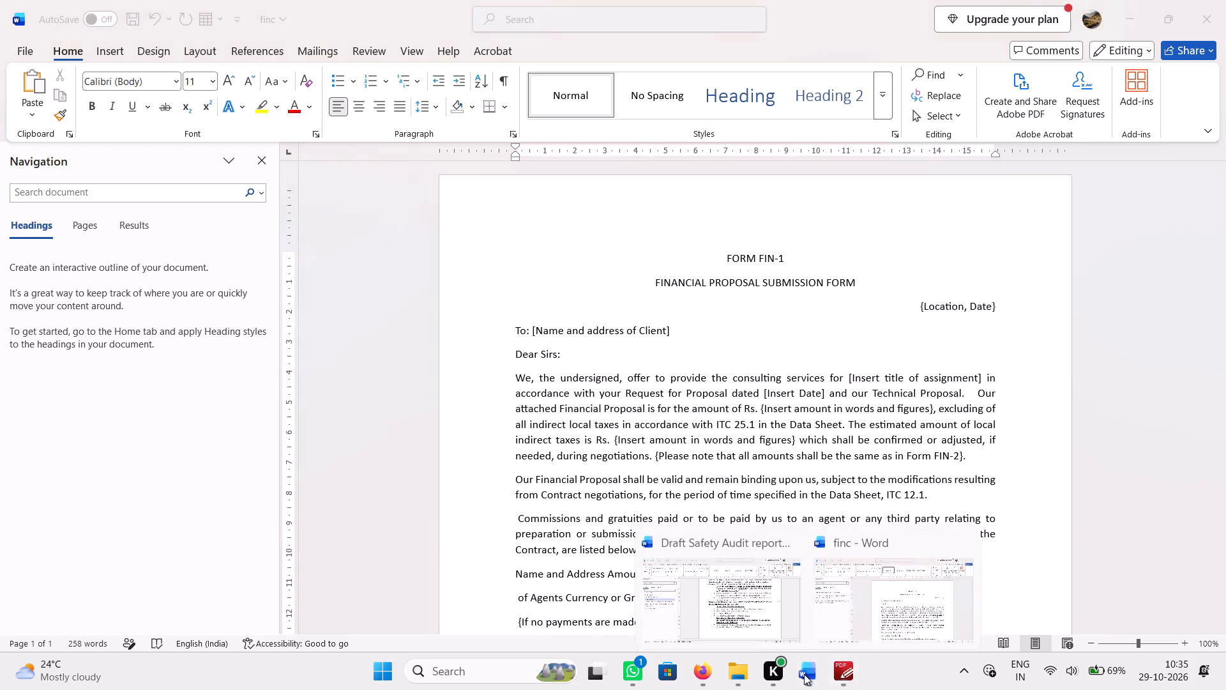
click(839, 678)
click(839, 678)
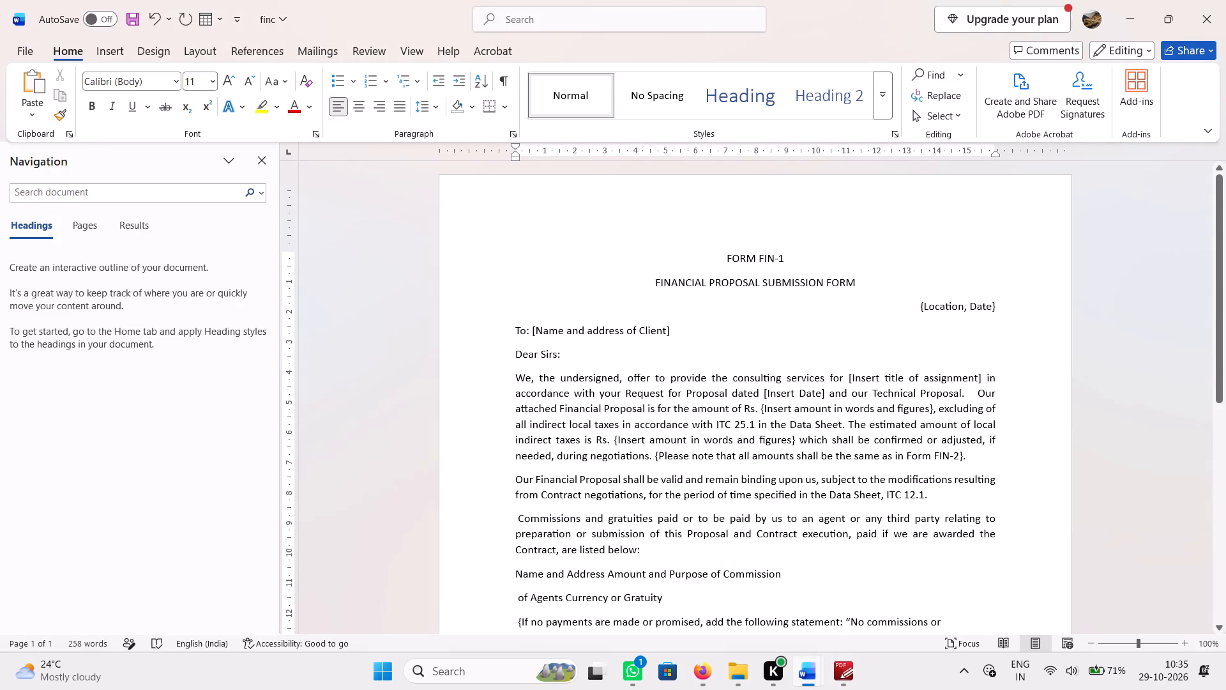
click(970, 395)
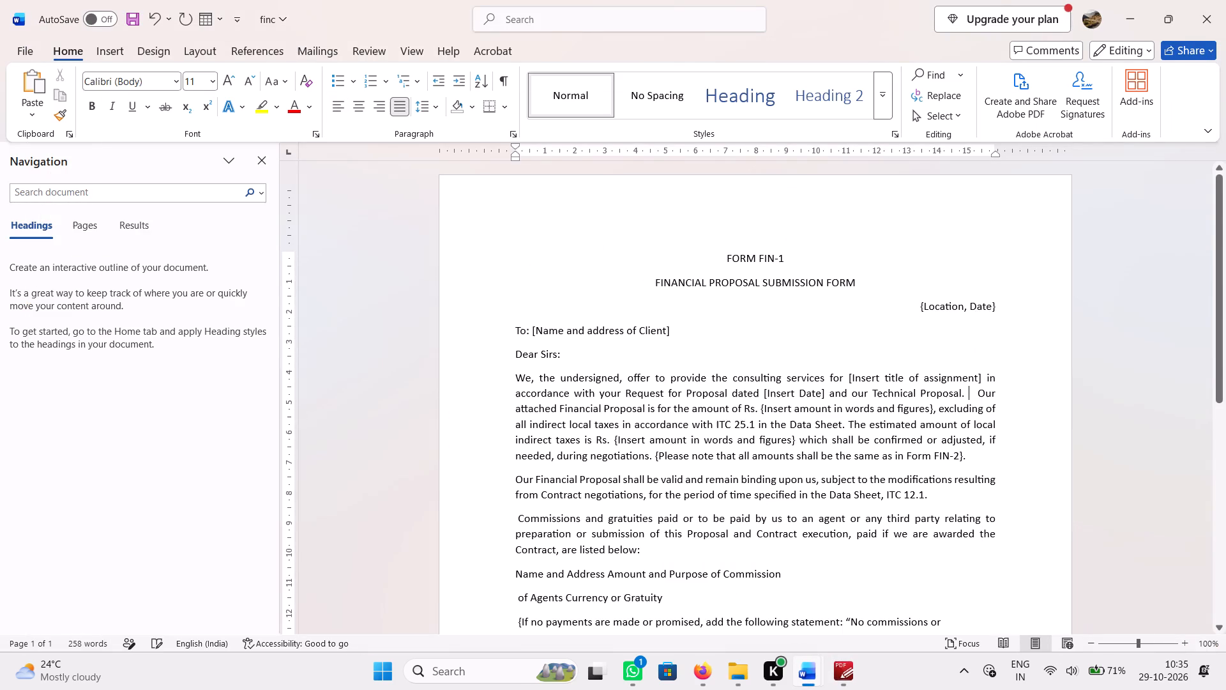
key(Return)
Compare with the PDF form and highlight "Proposal dated [Insert Date]" in yellow in the Word document.
click(844, 677)
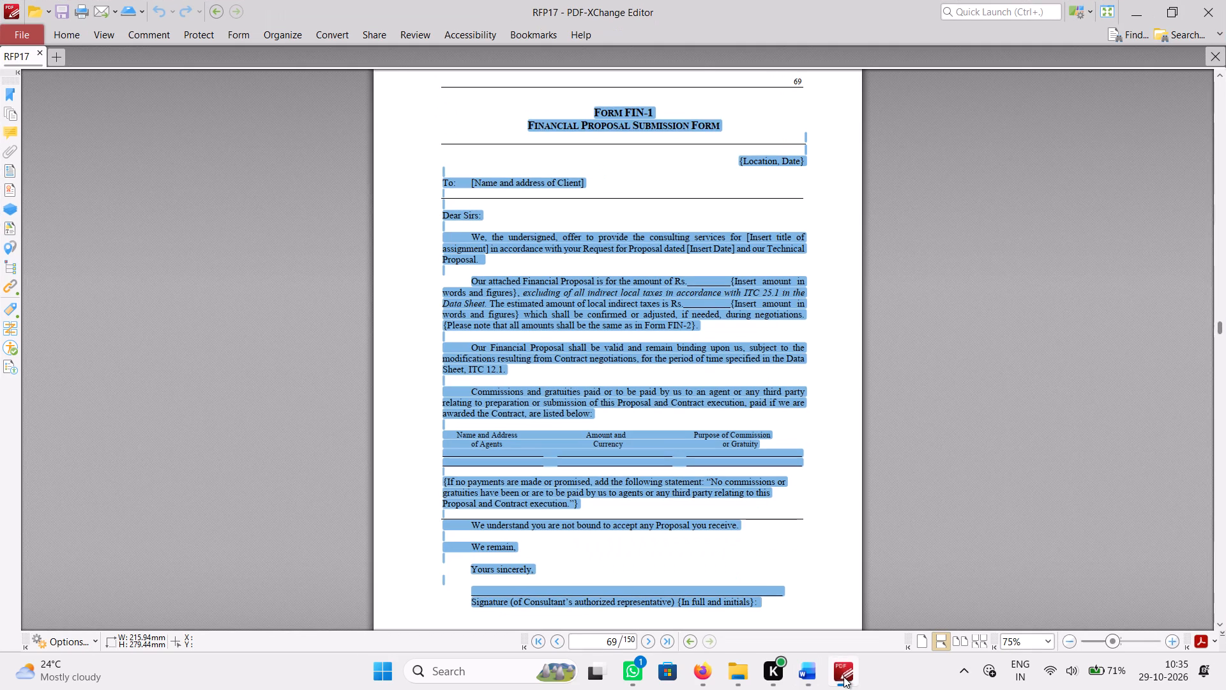
click(844, 677)
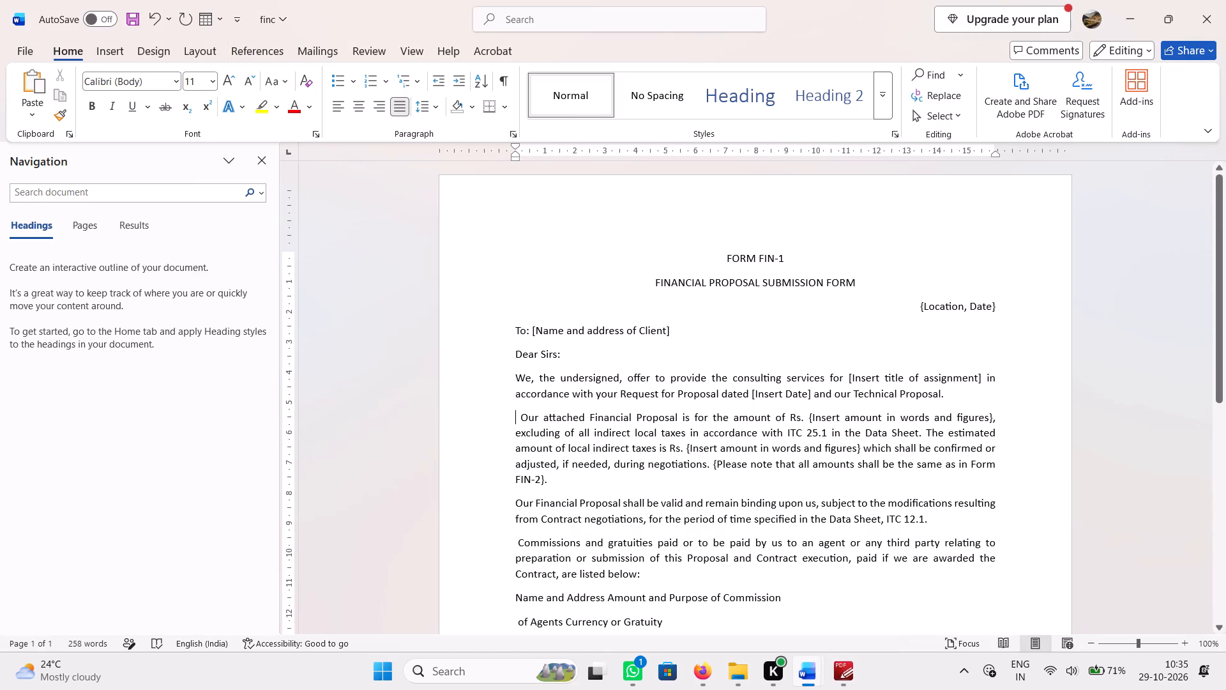
drag(680, 393, 812, 397)
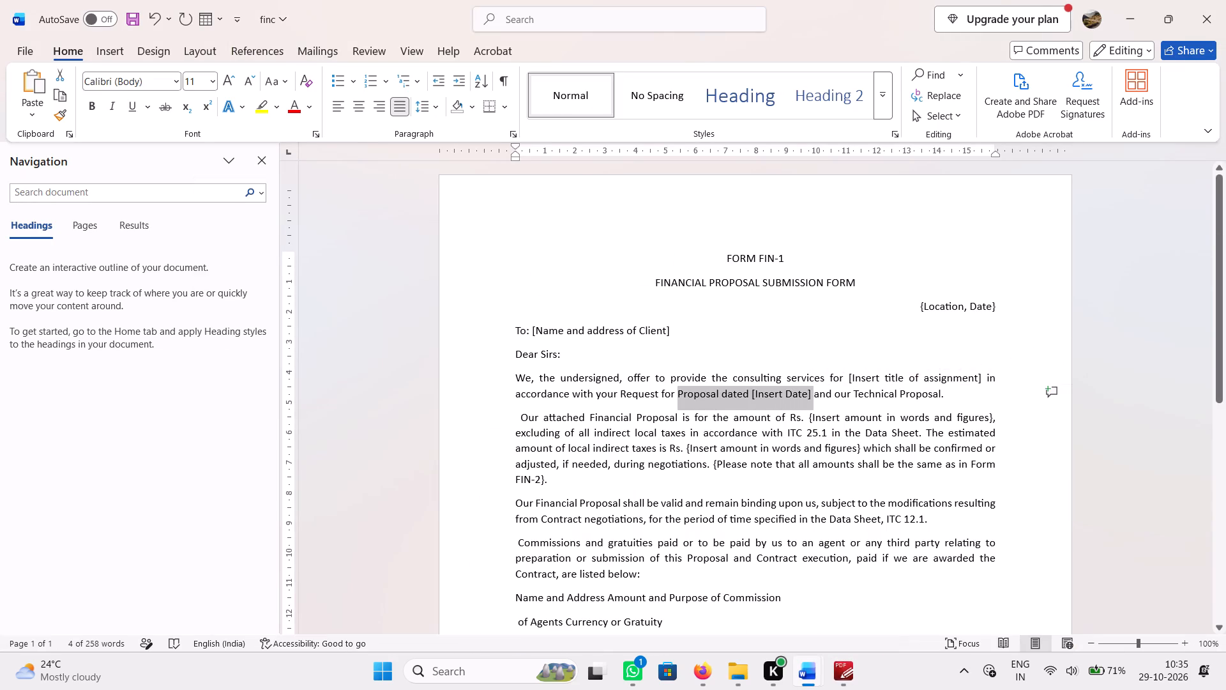
click(264, 107)
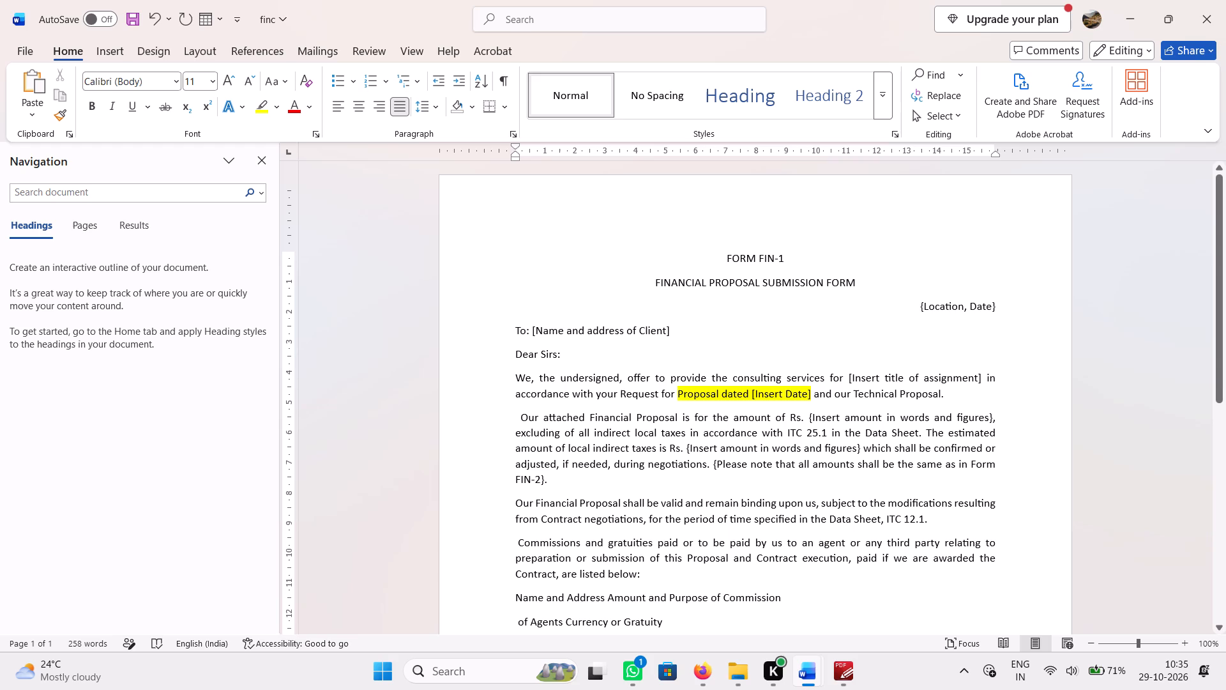
Remove the leading spaces before "Our attached Financial Proposal".
click(520, 417)
key(BackSpace)
key(BackSpace)
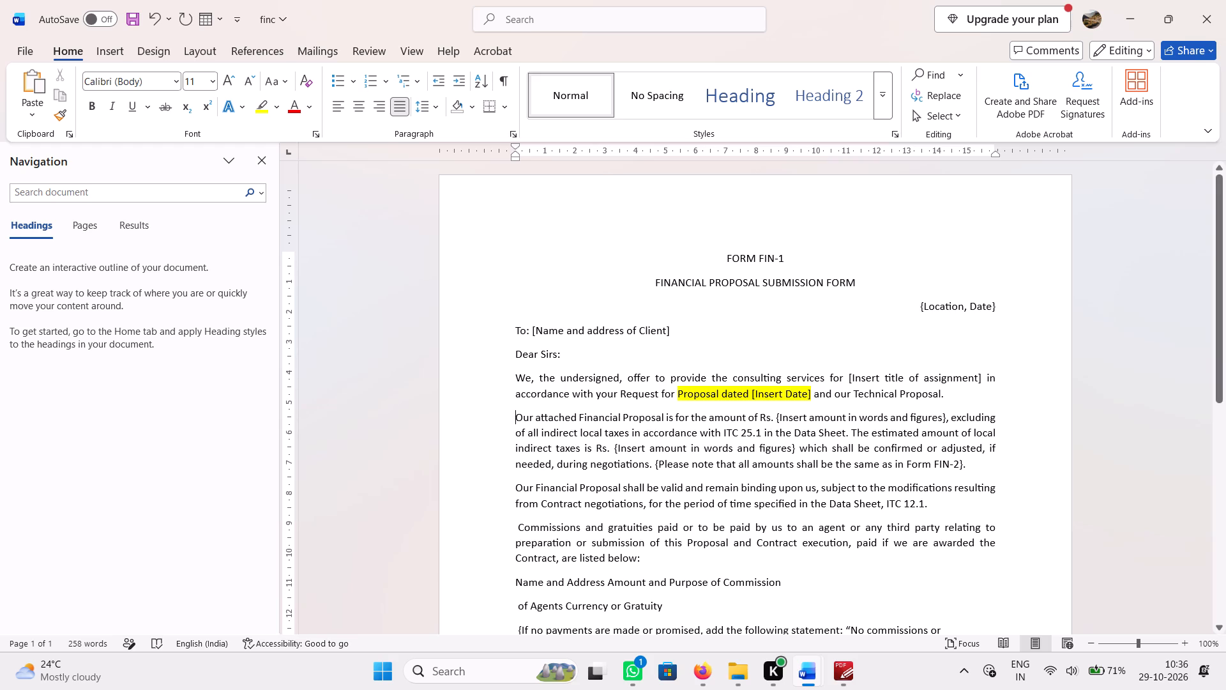
Highlight both "{Insert amount in words and figures}" placeholders and the "{Please note that all amounts shall be the same as in Form FIN-2}" note in yellow.
drag(774, 415, 949, 418)
click(261, 105)
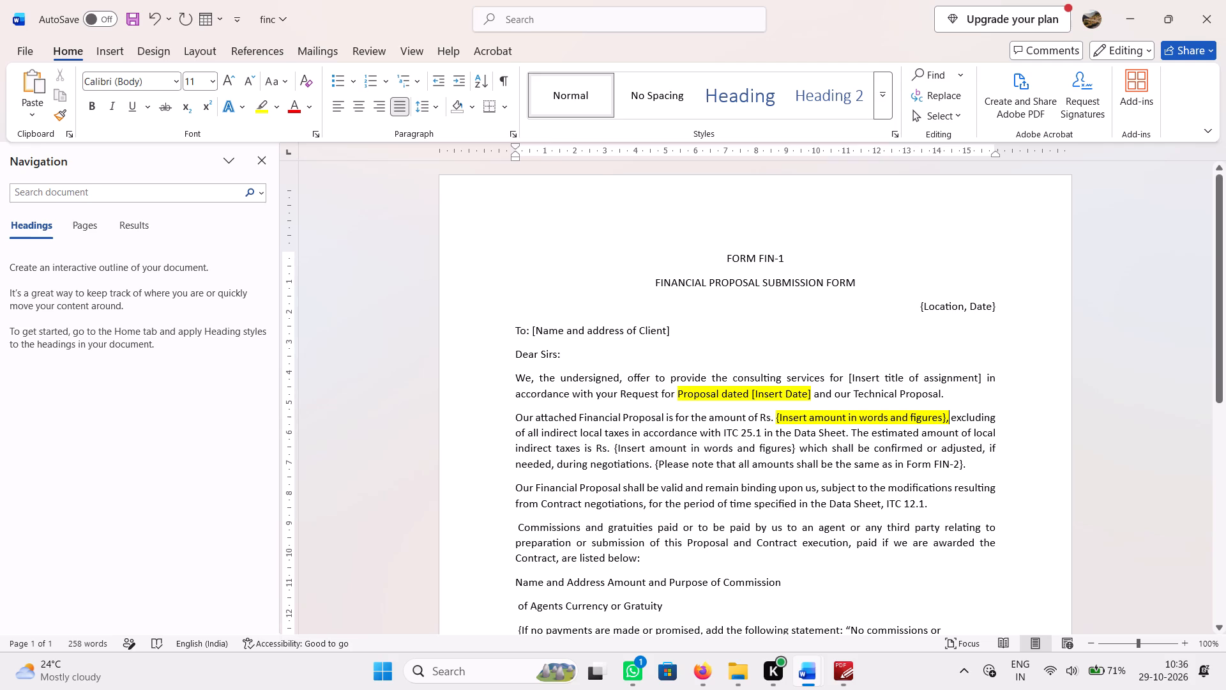
drag(613, 448, 794, 449)
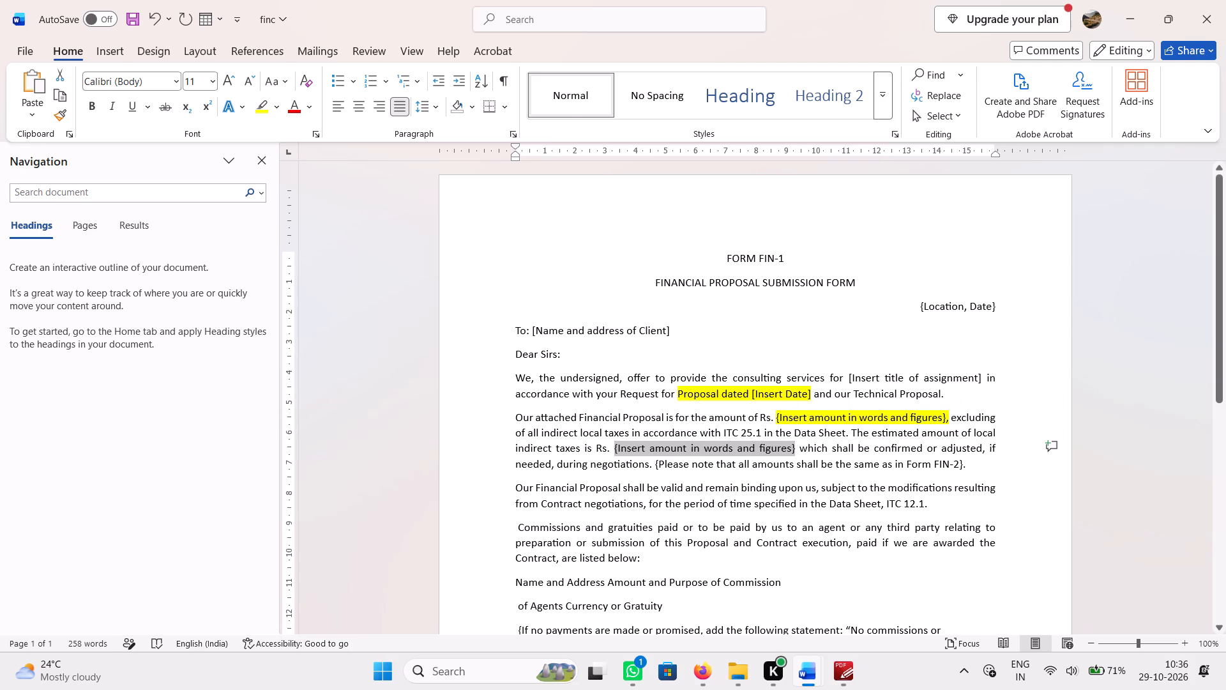
click(266, 109)
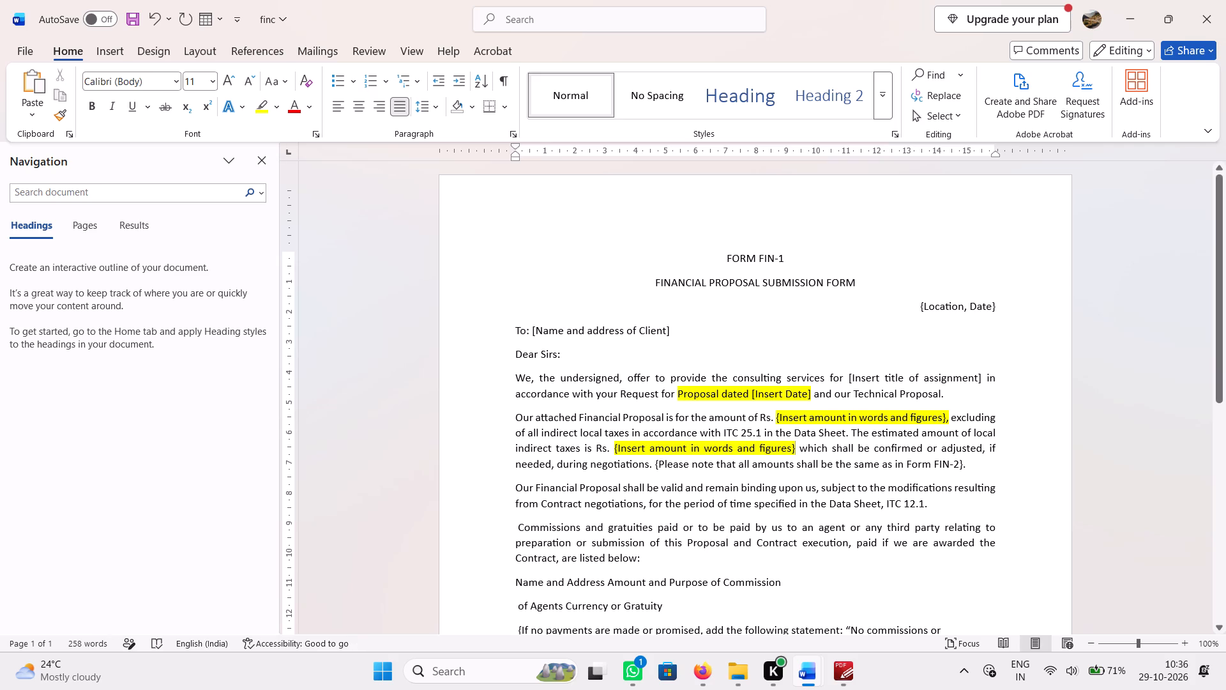
drag(656, 466, 969, 468)
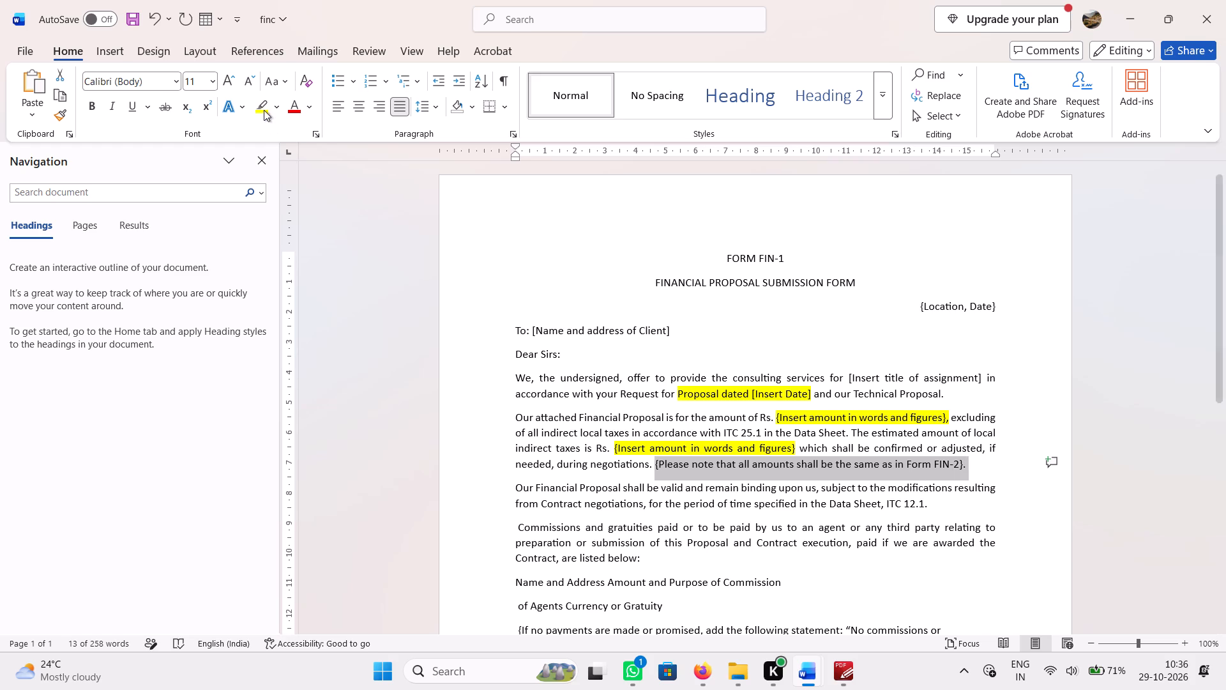
click(262, 107)
Compare the commission headings and closing lines of Form FIN-1 in the RFP17 PDF with the Word text.
scroll(546, 424, down, 1)
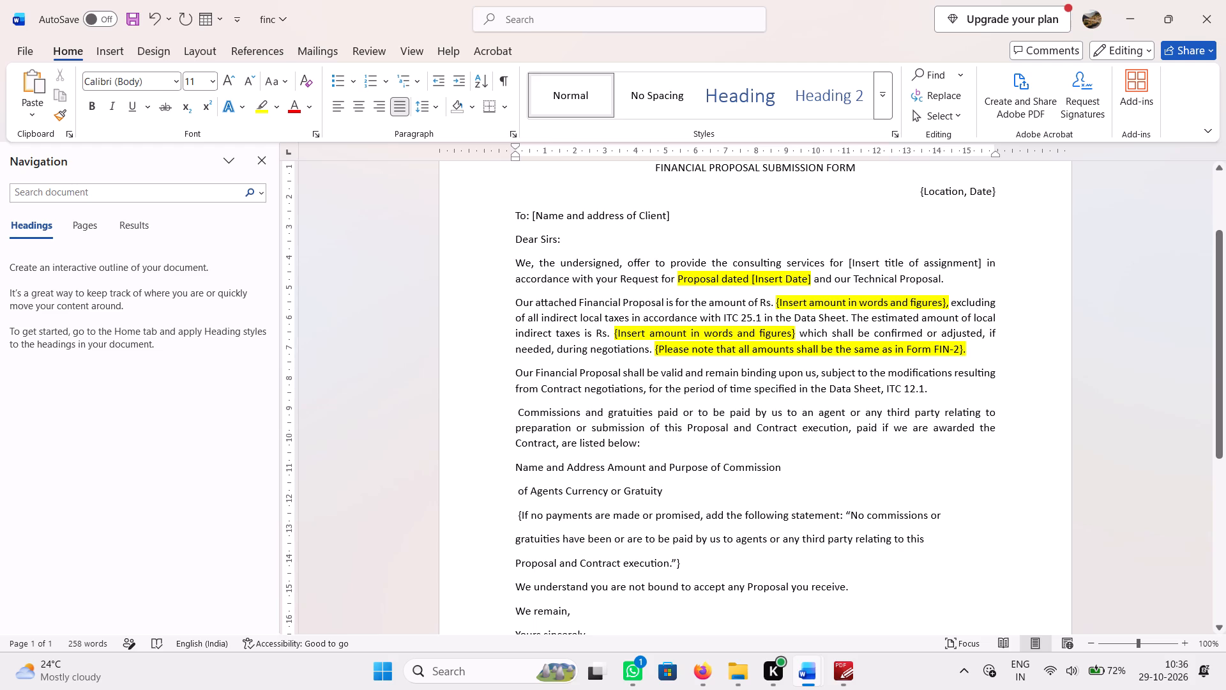
click(846, 679)
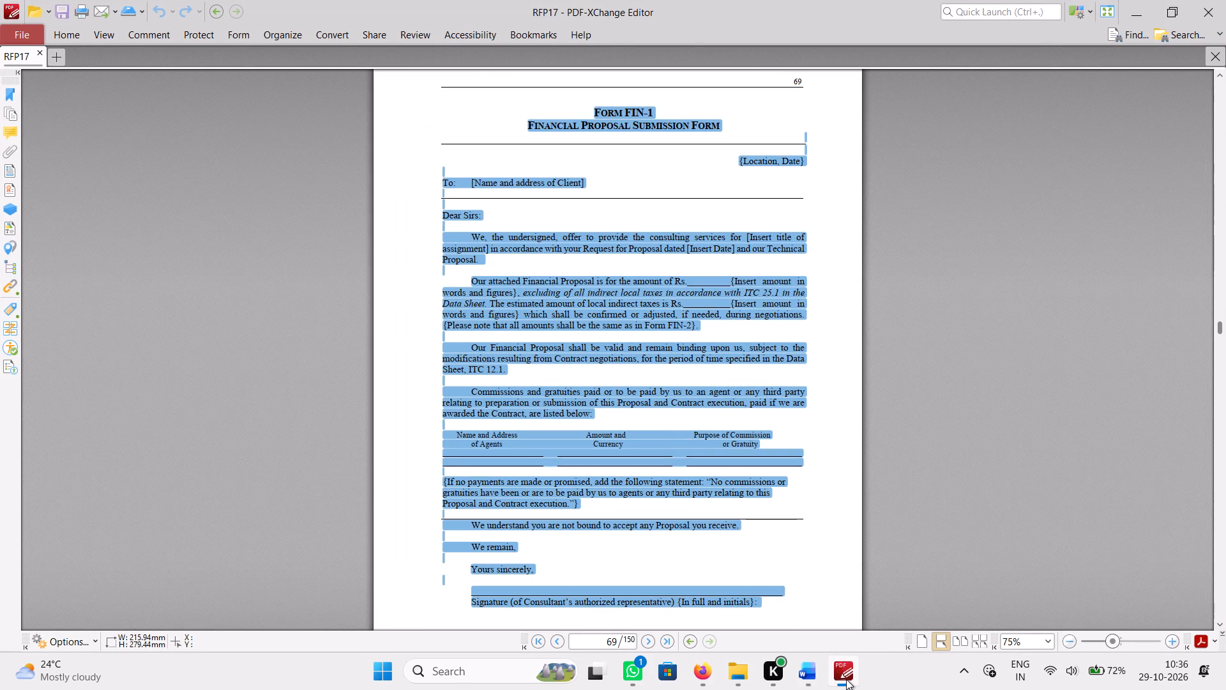
click(846, 679)
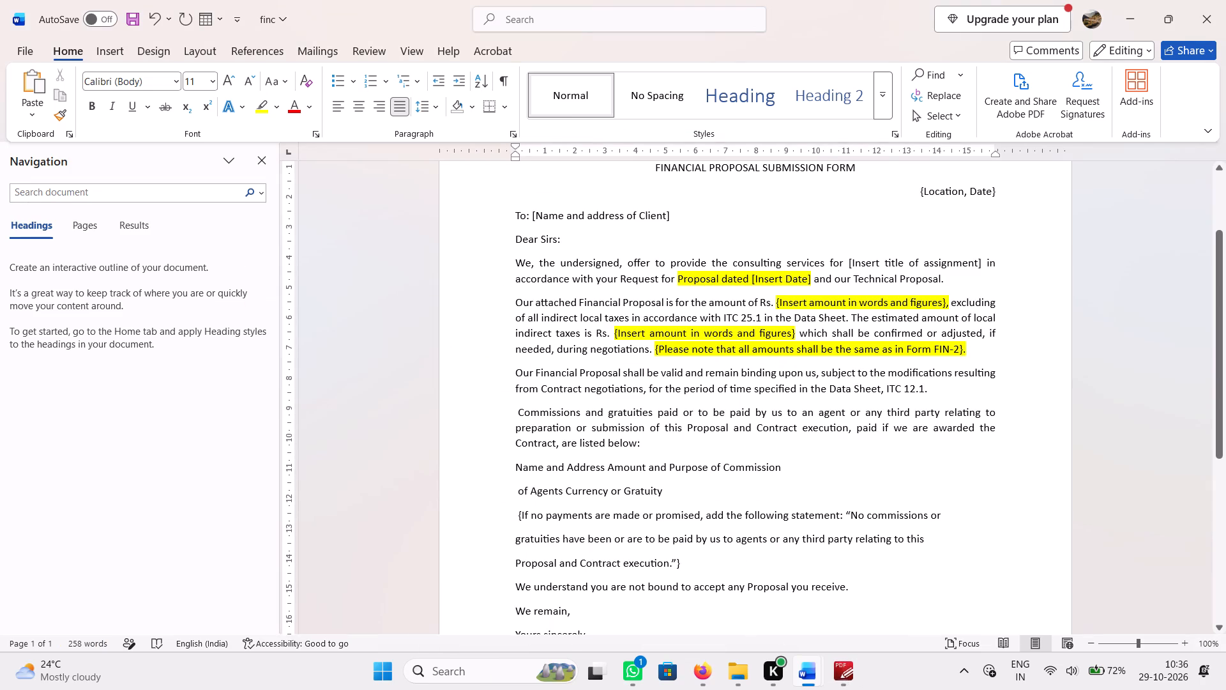
click(843, 676)
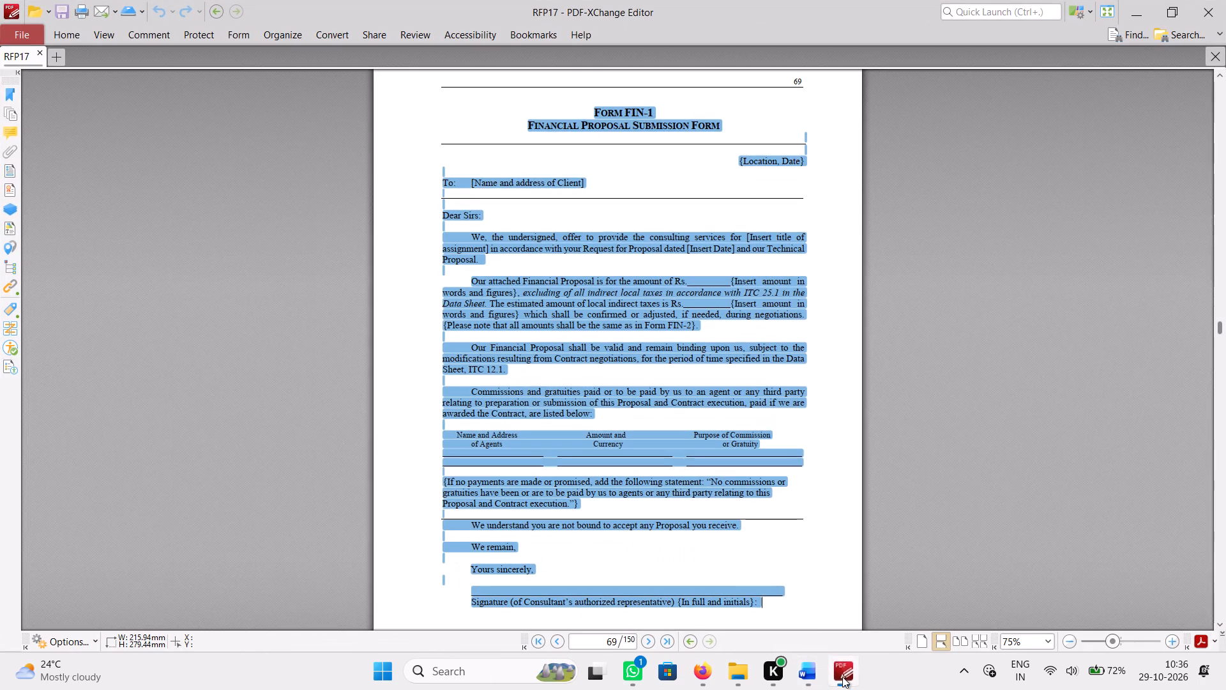
click(842, 677)
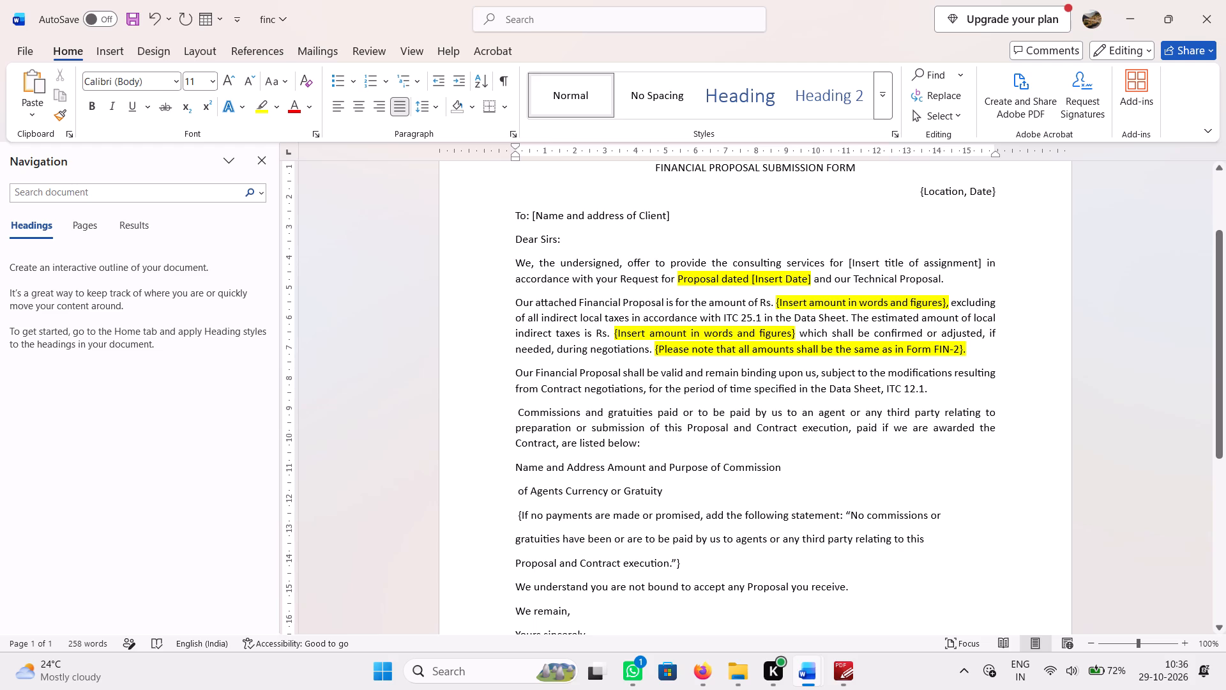
scroll(626, 450, down, 1)
click(840, 688)
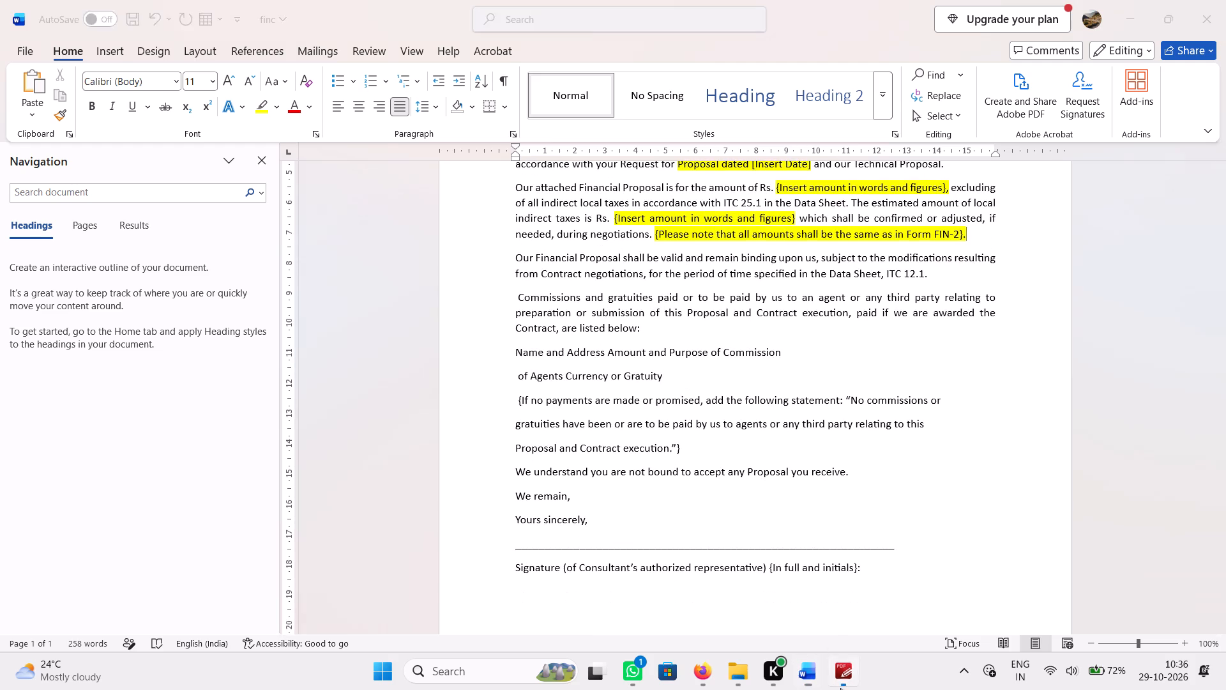
click(842, 689)
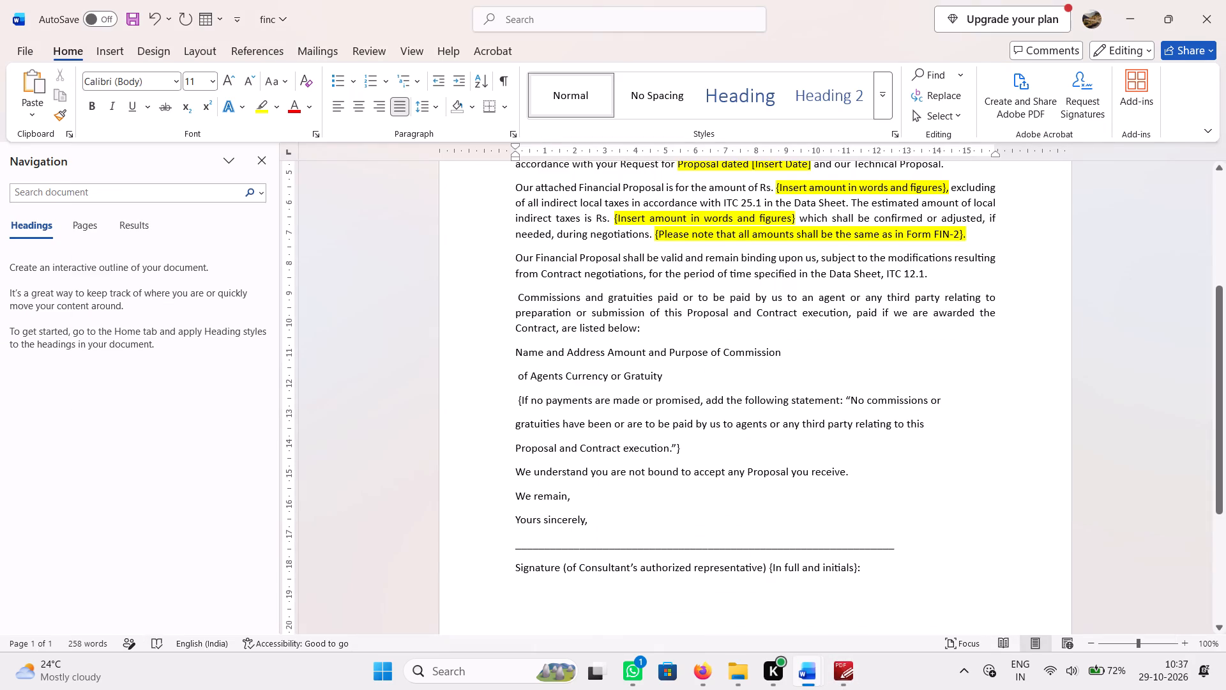
Insert wide spacing between "Name and Address" and "Amount and" to separate the first two column headings as in the PDF.
click(605, 351)
click(846, 678)
click(845, 678)
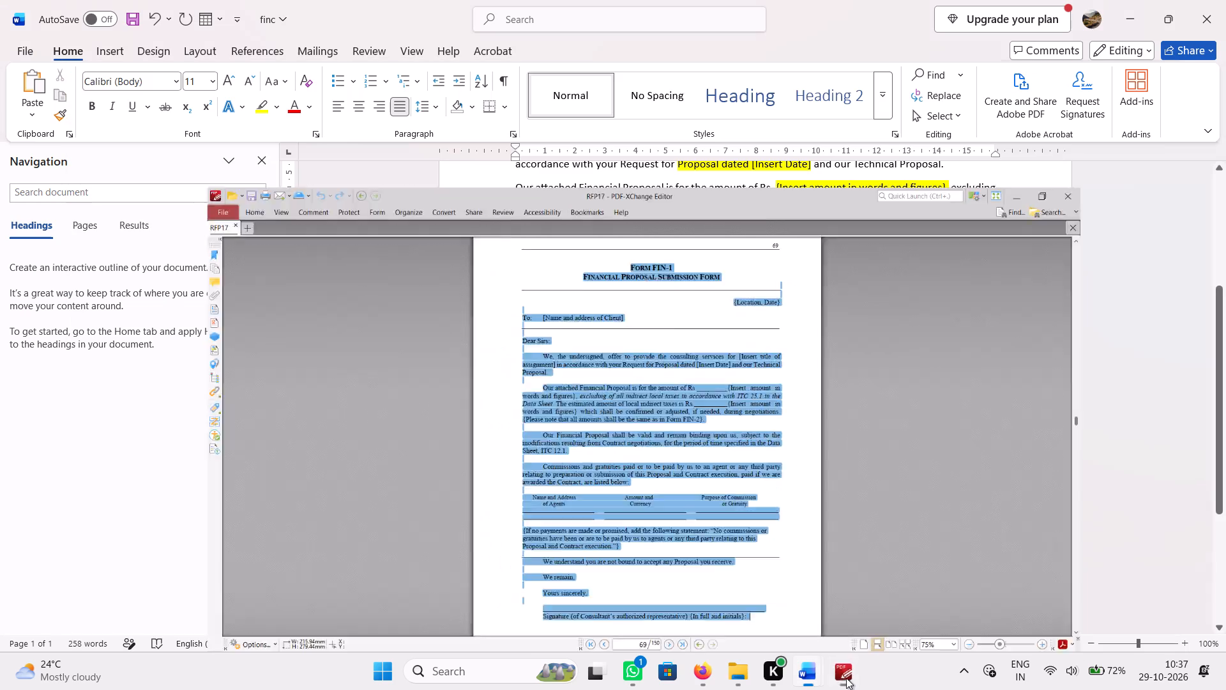
key(space)
key(space)
key(space)
key(space)
key(space)
key(space)
key(space)
key(space)
key(space)
key(space)
key(space)
key(space)
key(space)
key(space)
key(space)
key(space)
key(space)
key(space)
key(space)
key(space)
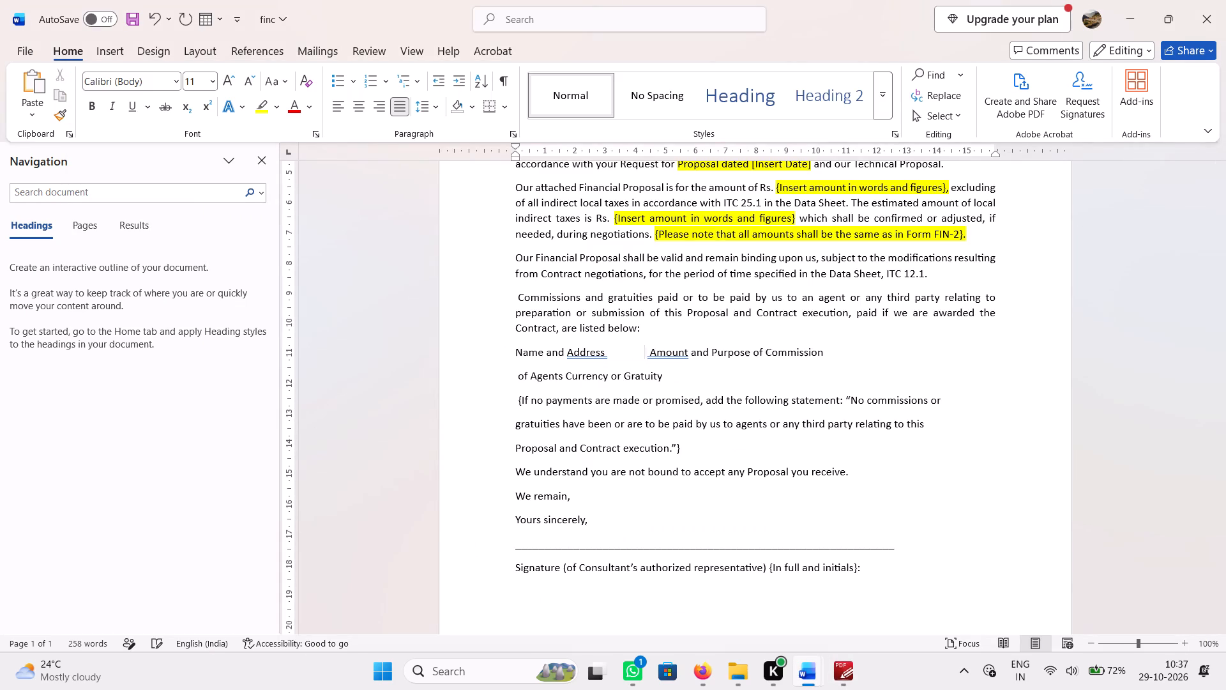
Check the PDF's column layout and insert wide spacing between "Amount and" and "Purpose of Commission" in Word.
click(839, 675)
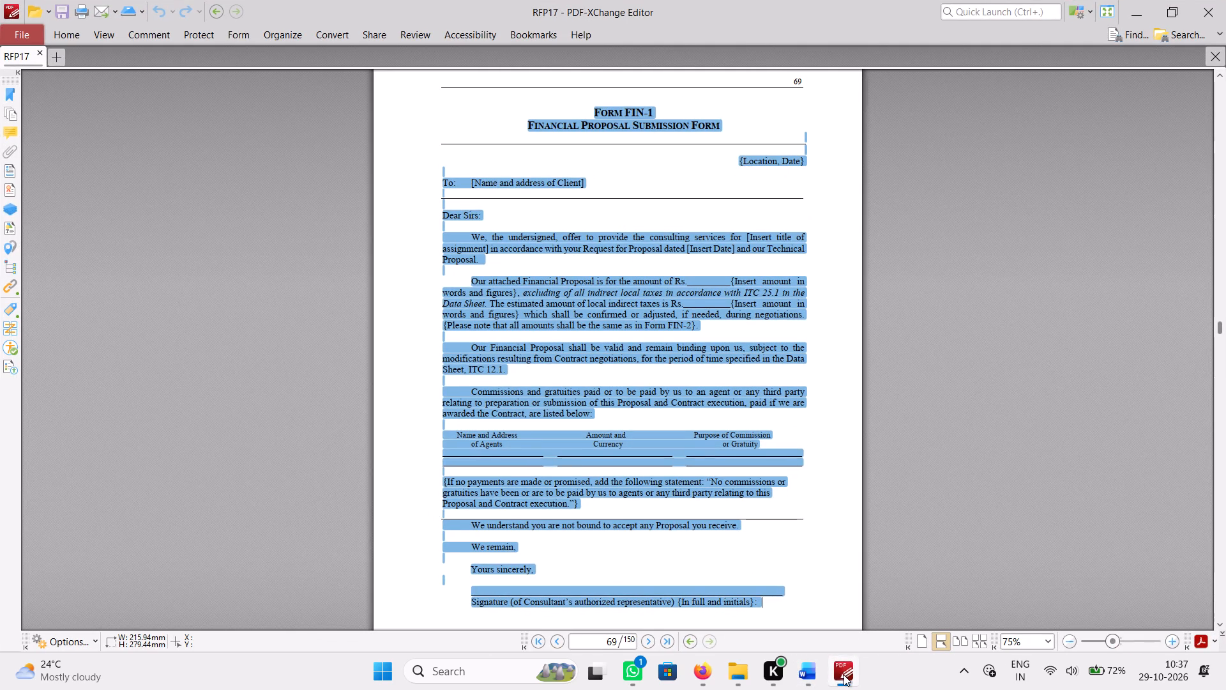
click(844, 675)
click(743, 351)
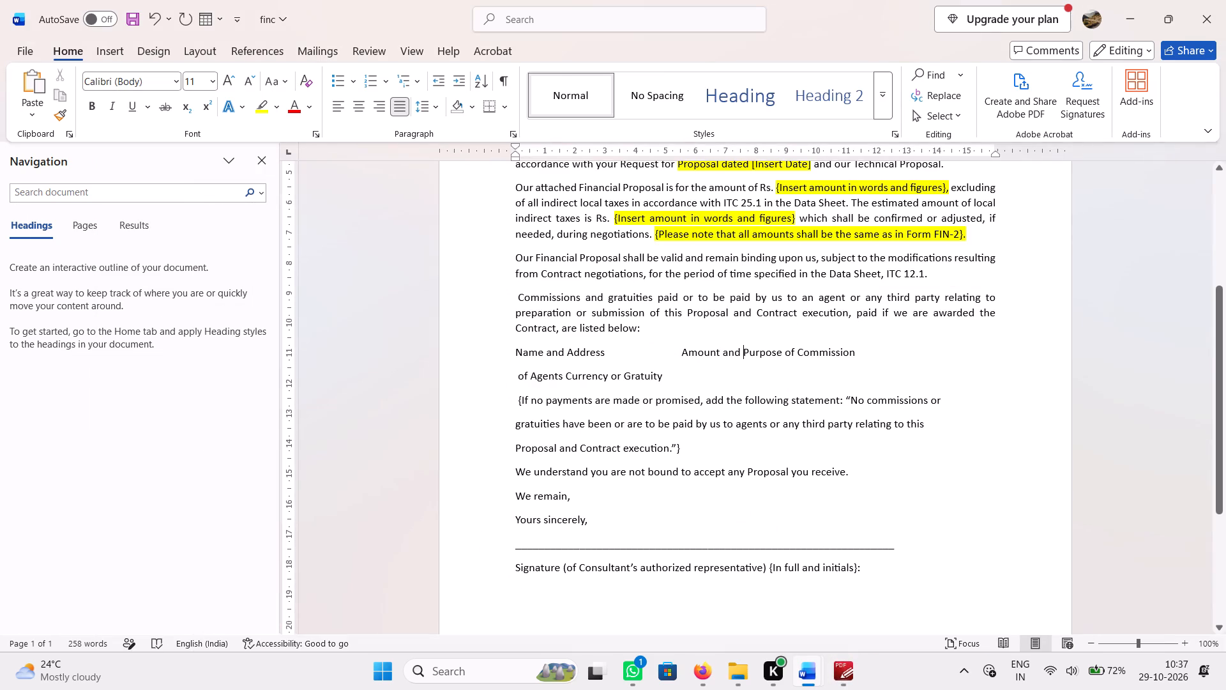
key(space)
key(space)
key(space)
key(space)
key(space)
key(space)
key(space)
key(space)
key(space)
key(space)
key(space)
key(space)
key(space)
key(space)
key(space)
key(space)
key(space)
key(space)
key(space)
key(space)
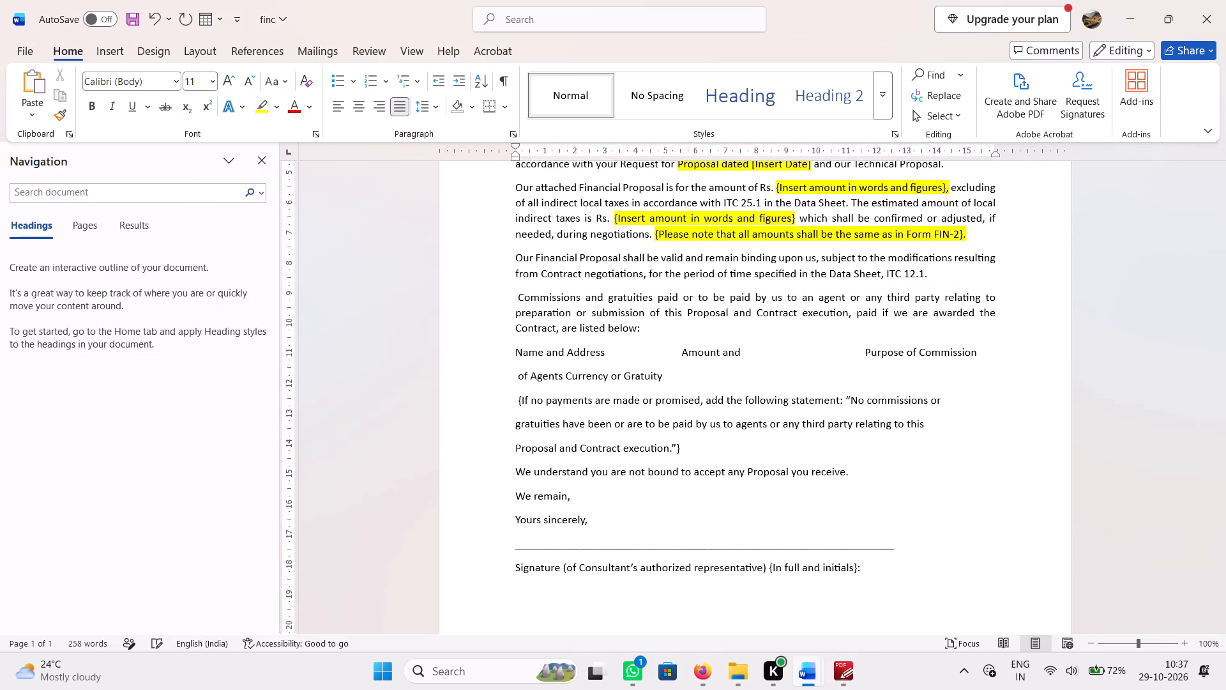
Widen the gap before "Amount and" and trim the gap before "Purpose of Commission" so the three headings fit on one line.
key(space)
key(space)
click(666, 350)
key(space)
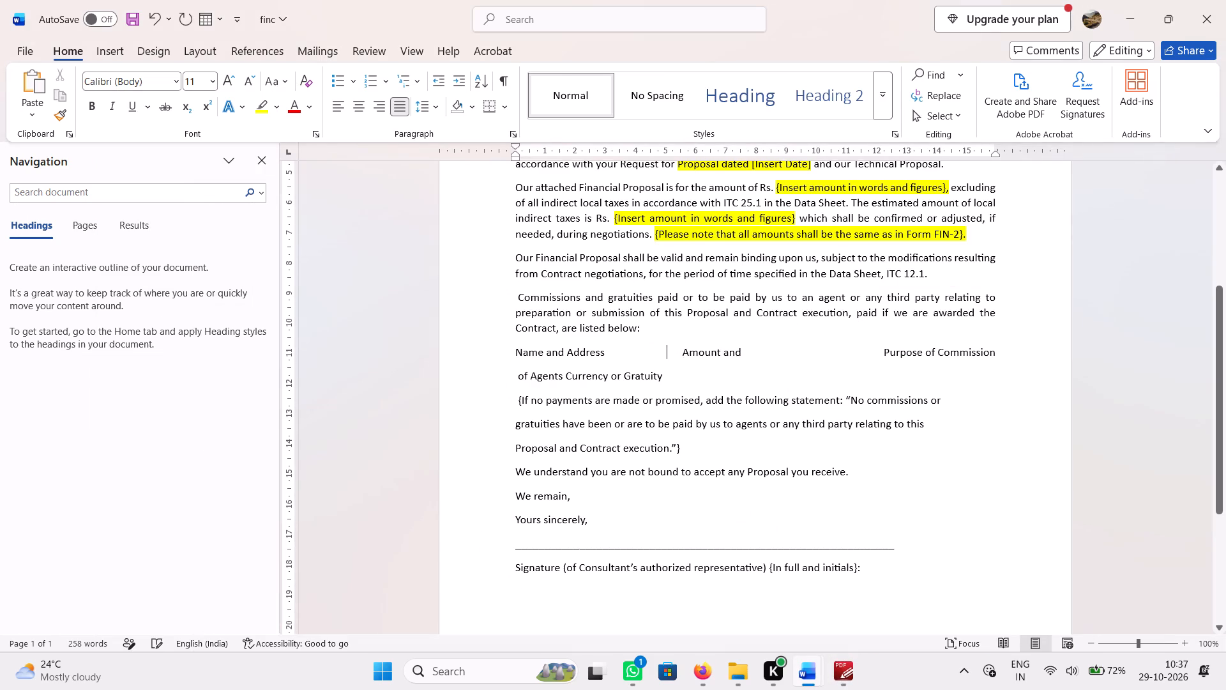
key(space)
key(space)
key(space)
key(space)
key(space)
key(space)
key(space)
key(space)
key(space)
key(space)
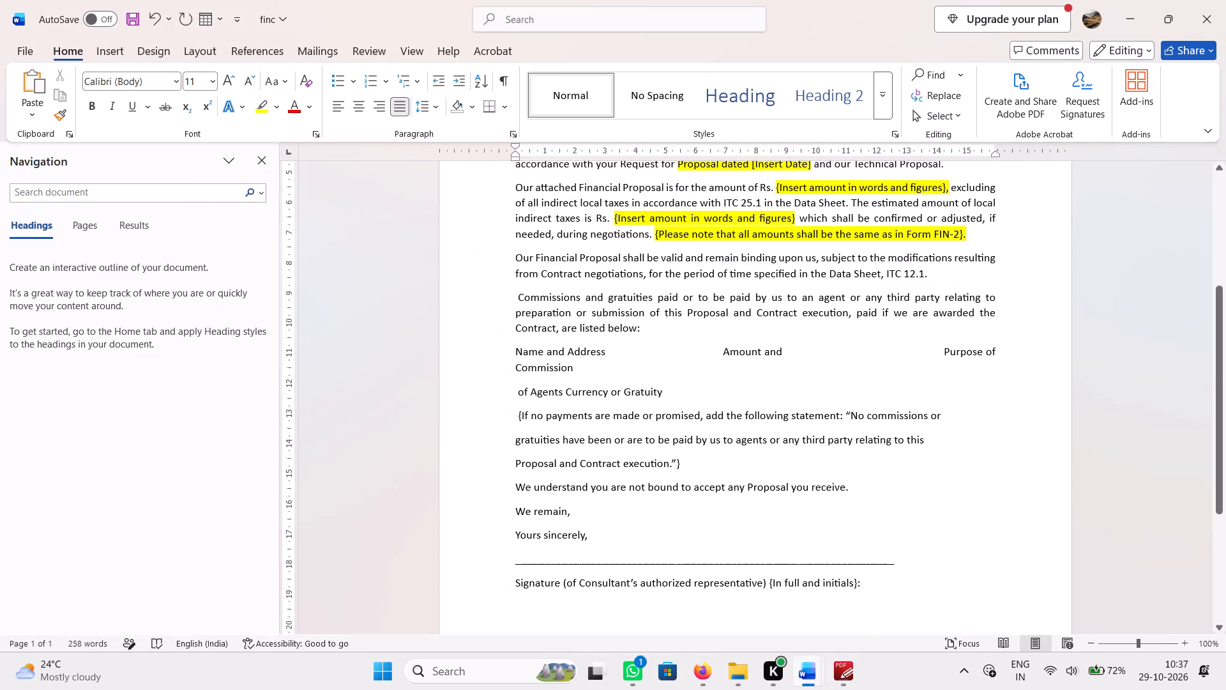
drag(833, 353, 874, 353)
key(Delete)
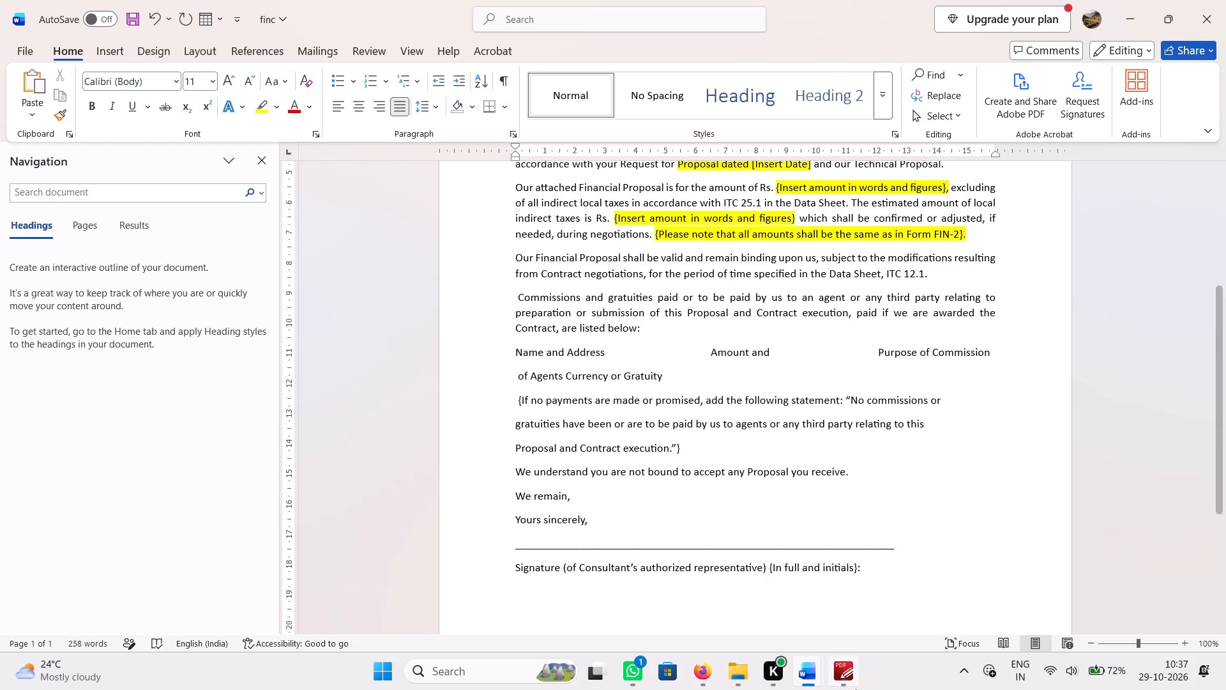
Check the PDF's second heading line and space "Currency or Gratuity" away from "of Agents" so "Currency" aligns under "Amount and".
click(852, 678)
click(851, 678)
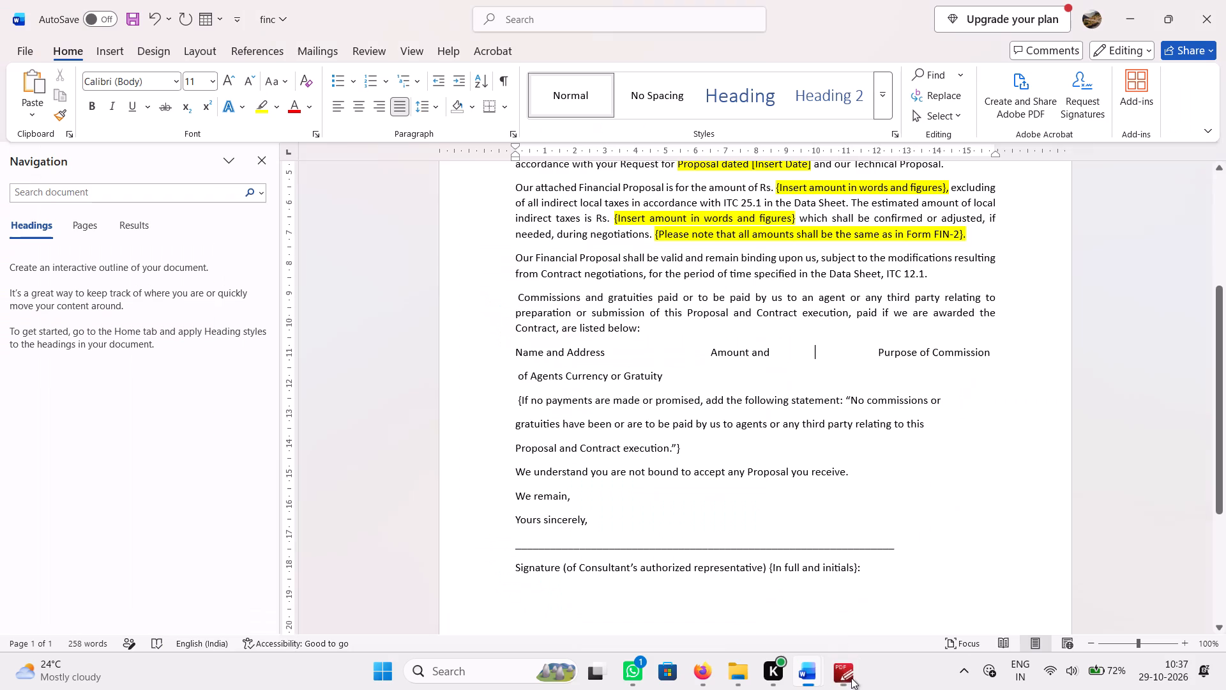
click(565, 376)
key(space)
key(space)
key(space)
key(space)
key(space)
key(space)
key(space)
key(space)
key(space)
key(space)
key(space)
key(space)
key(space)
key(space)
key(space)
key(space)
key(space)
key(space)
key(space)
key(space)
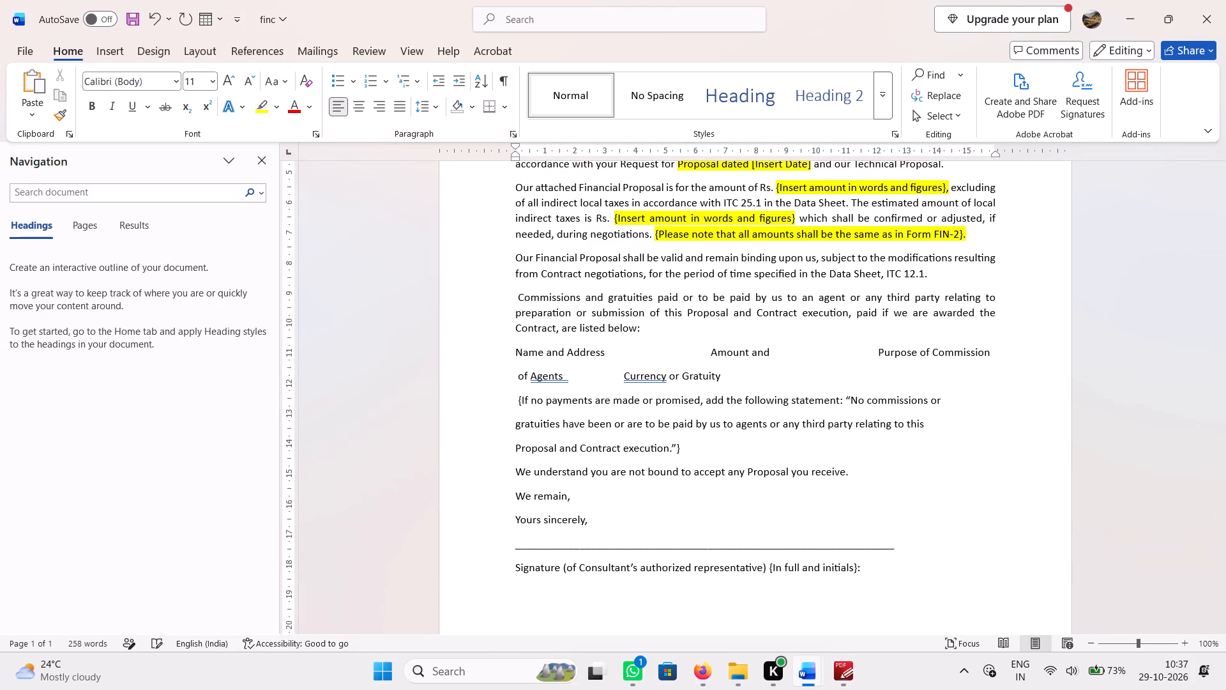
key(space)
Check the PDF again and insert spacing after "Currency" so "or Gratuity" aligns under "Purpose of Commission".
click(835, 680)
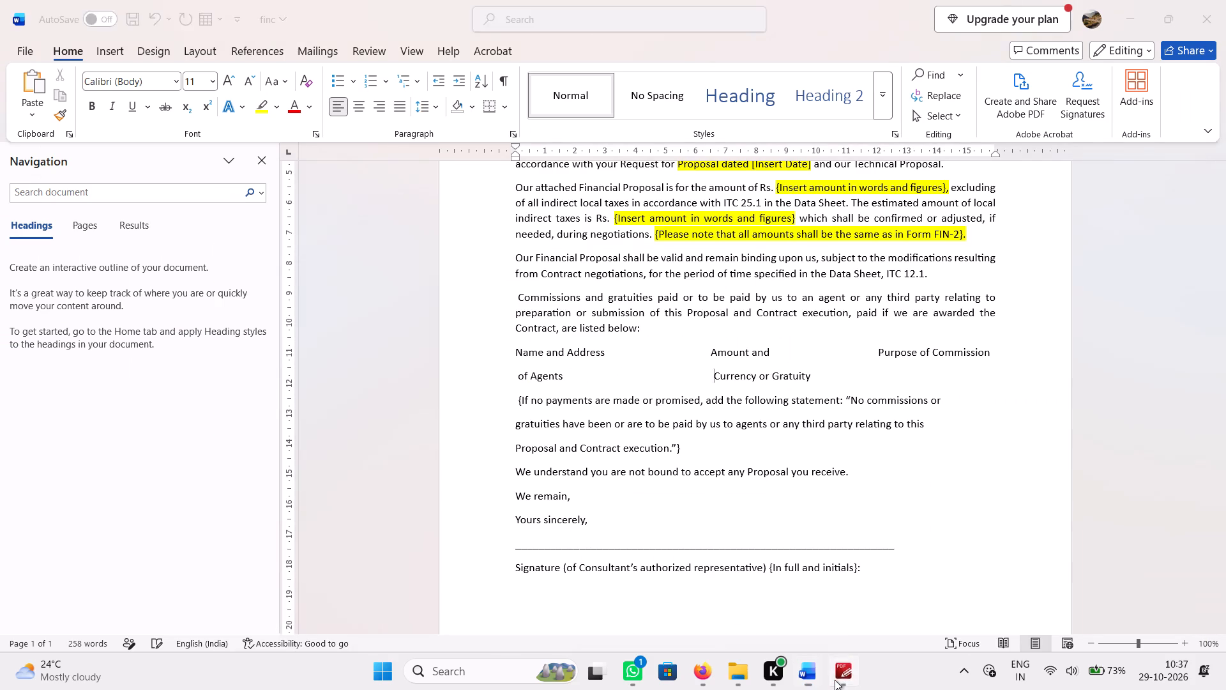
click(836, 680)
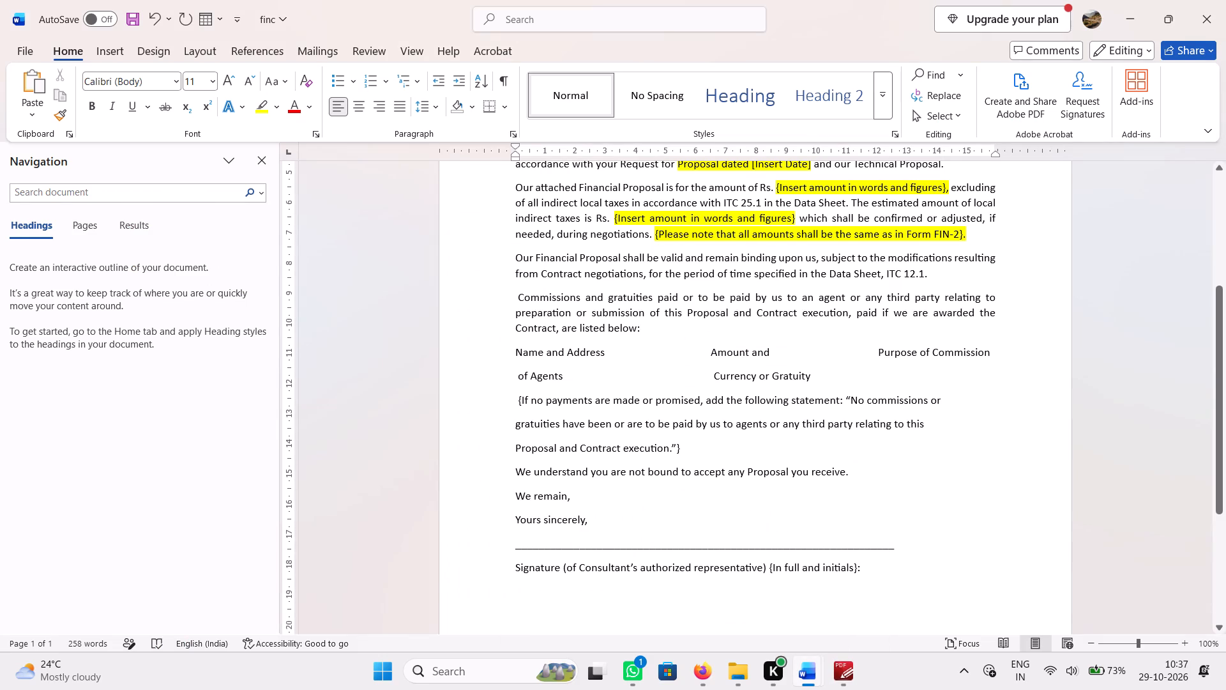
click(759, 376)
key(space)
key(space)
key(space)
key(space)
key(space)
key(space)
key(space)
key(space)
key(space)
key(space)
key(space)
key(space)
key(space)
key(space)
key(space)
key(space)
key(space)
key(space)
key(space)
key(space)
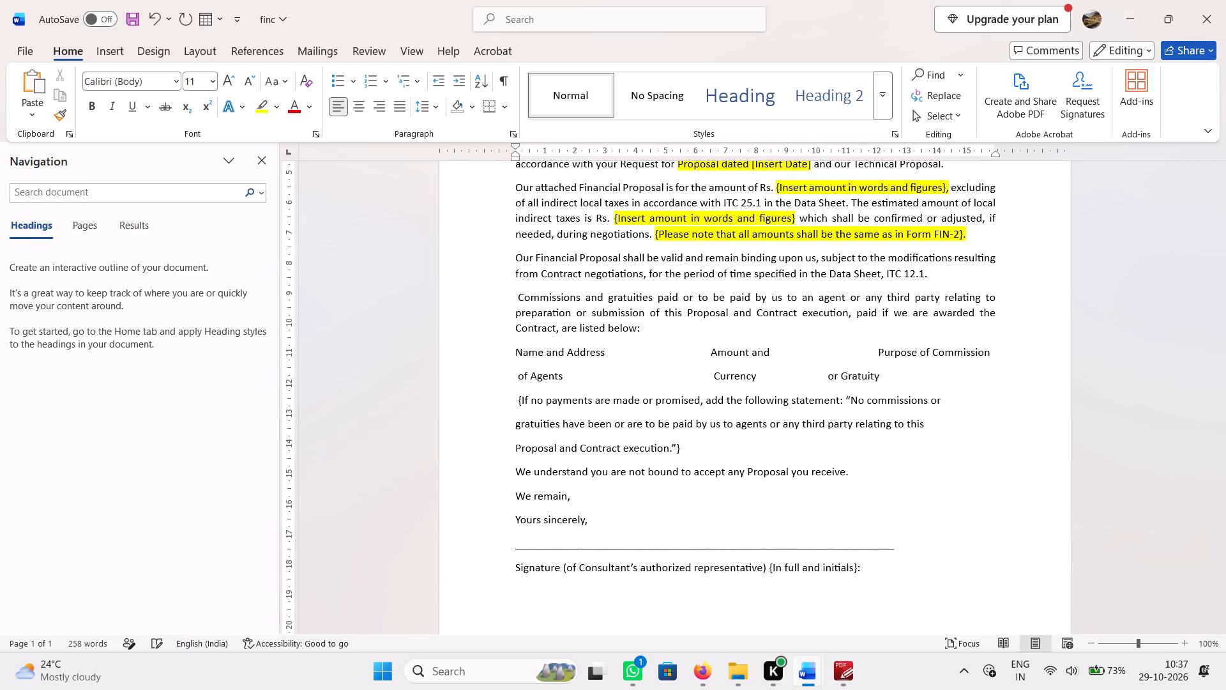
Remove the paragraph spacing after the two commission heading lines so they sit directly together.
drag(973, 376, 972, 376)
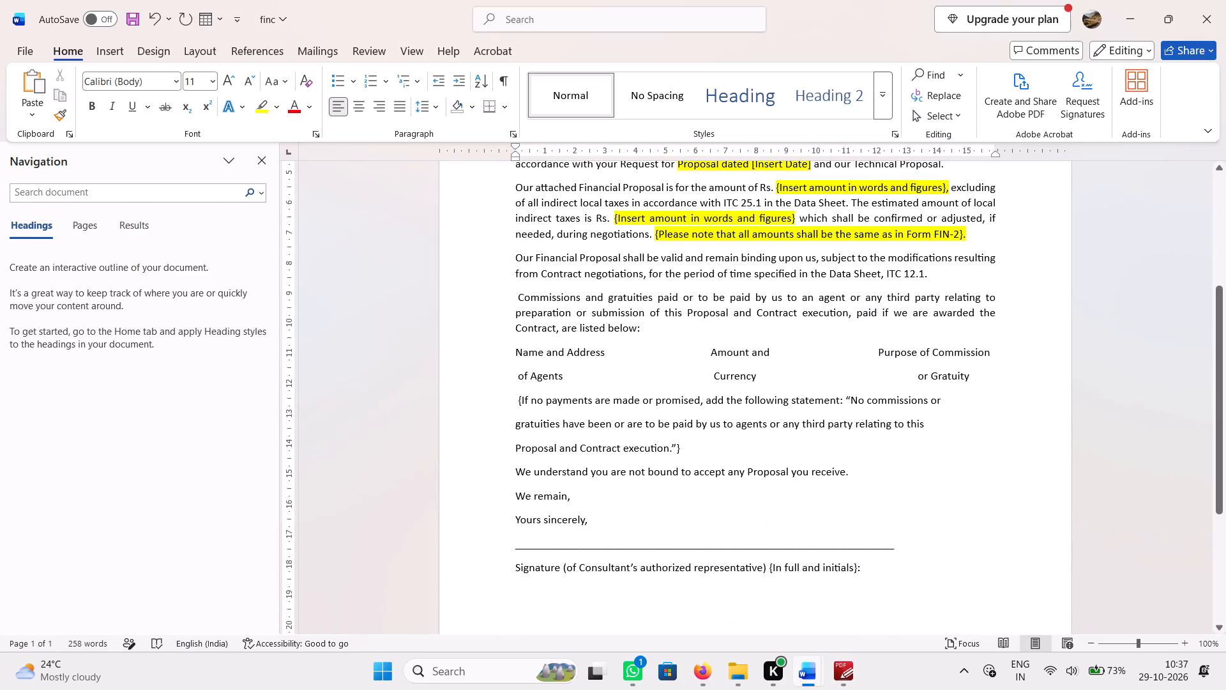
drag(972, 376, 471, 361)
click(433, 107)
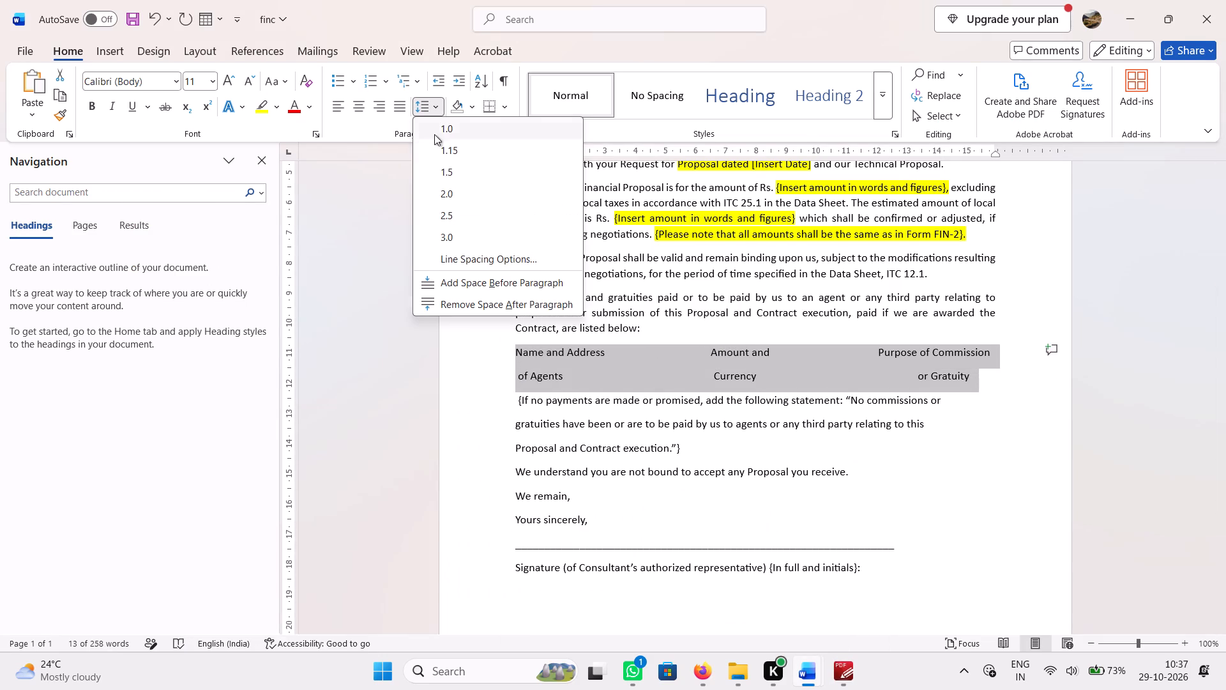
click(455, 304)
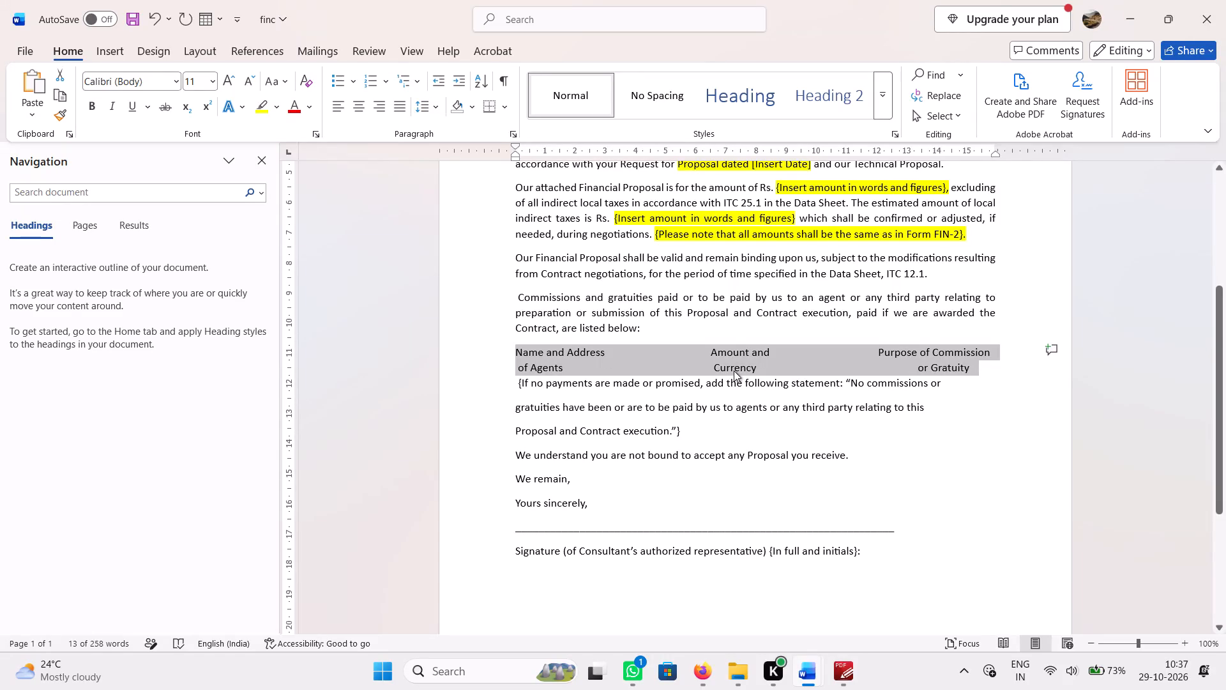
click(725, 368)
Insert two blank lines after "or Gratuity", above the "{If no payments are made or promised" statement.
click(978, 372)
key(Return)
key(Return)
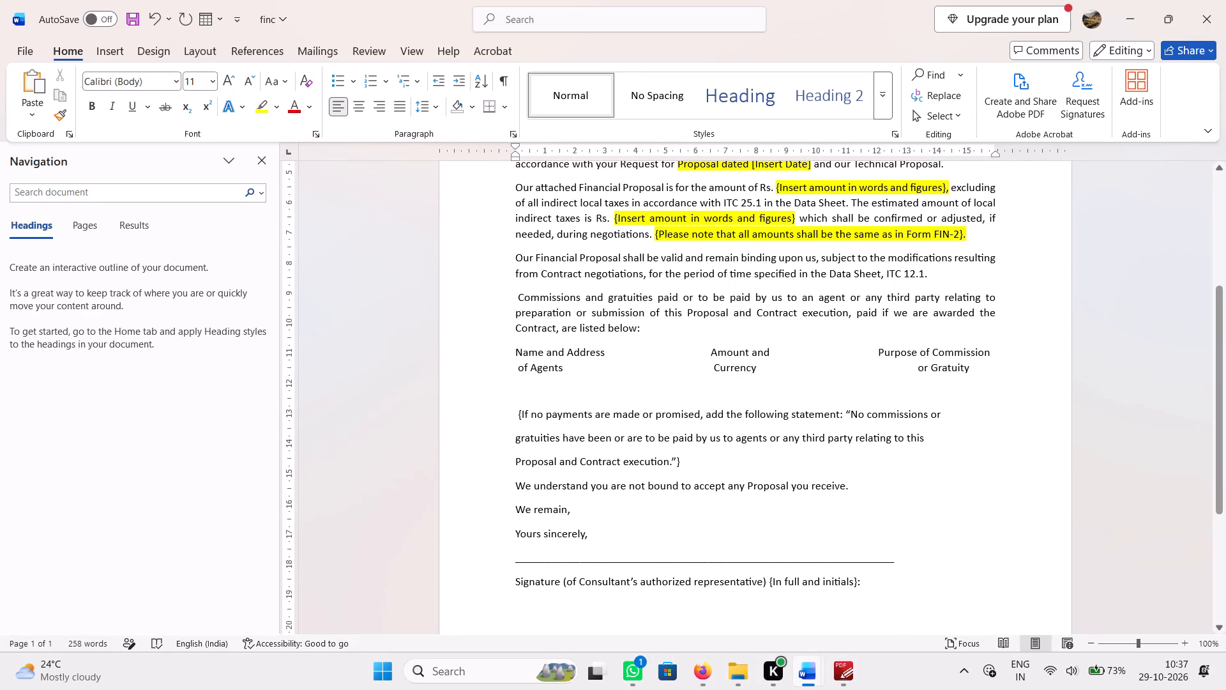
Check the entry lines in the PDF and draw a black horizontal line about 1.63 cm long under "of Agents" in Word.
click(850, 677)
click(849, 677)
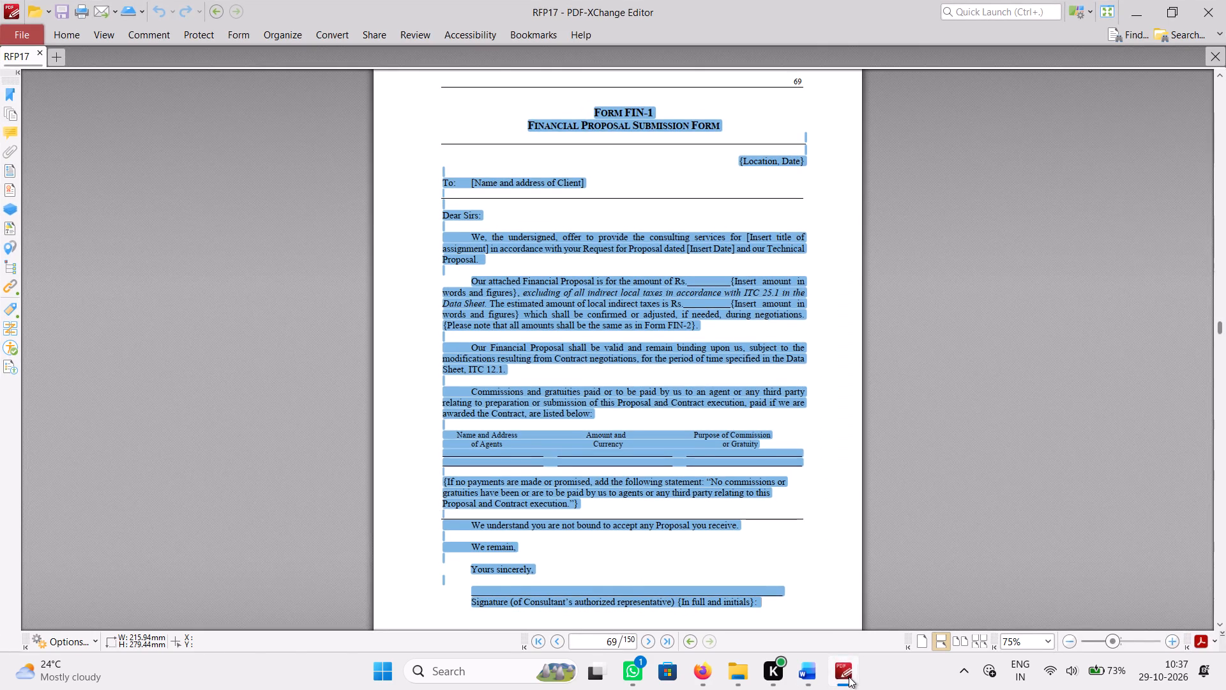
click(109, 49)
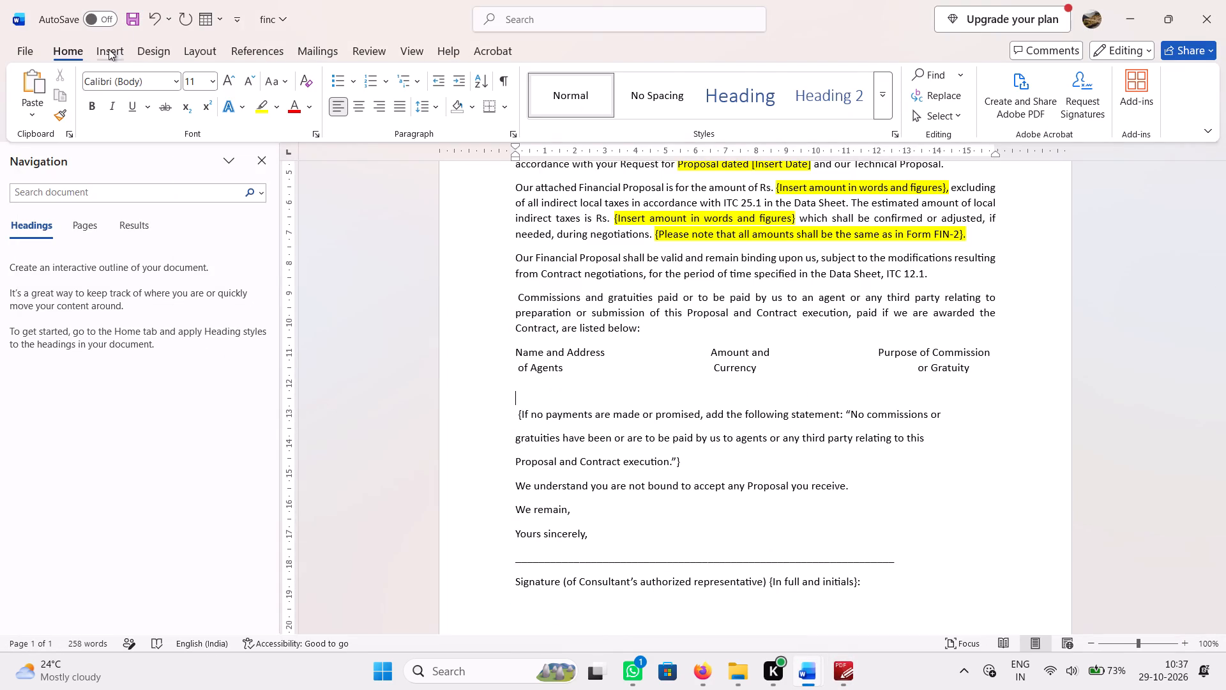
click(107, 54)
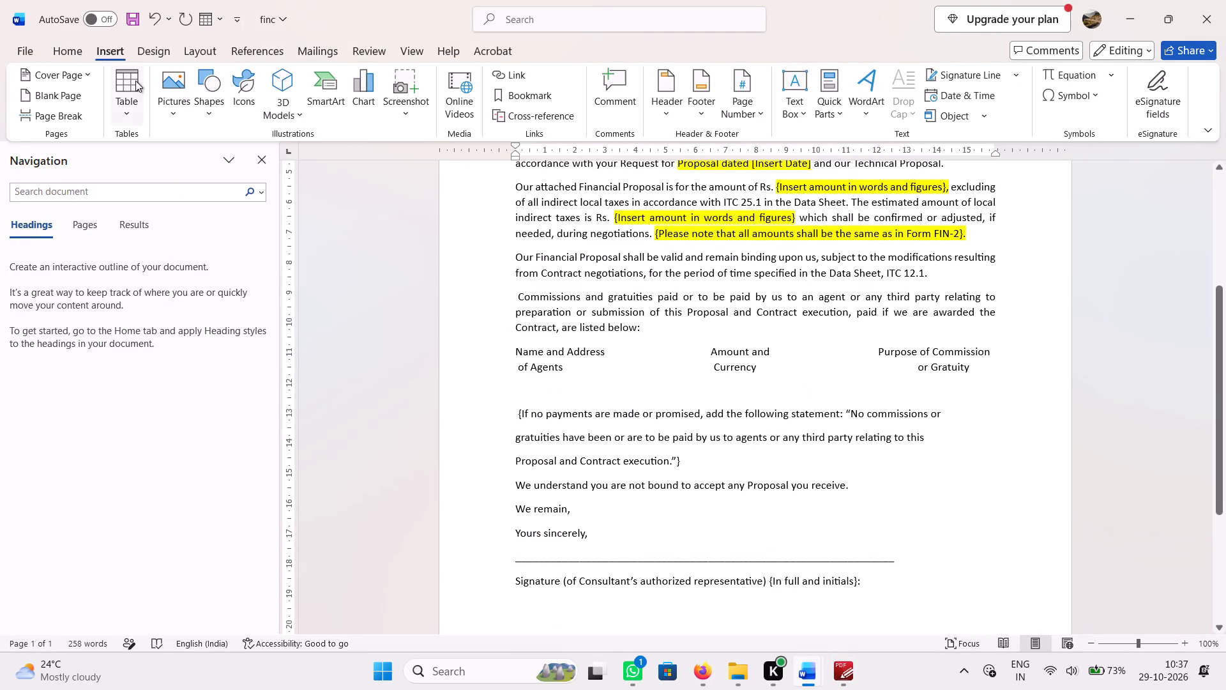
click(203, 115)
click(222, 153)
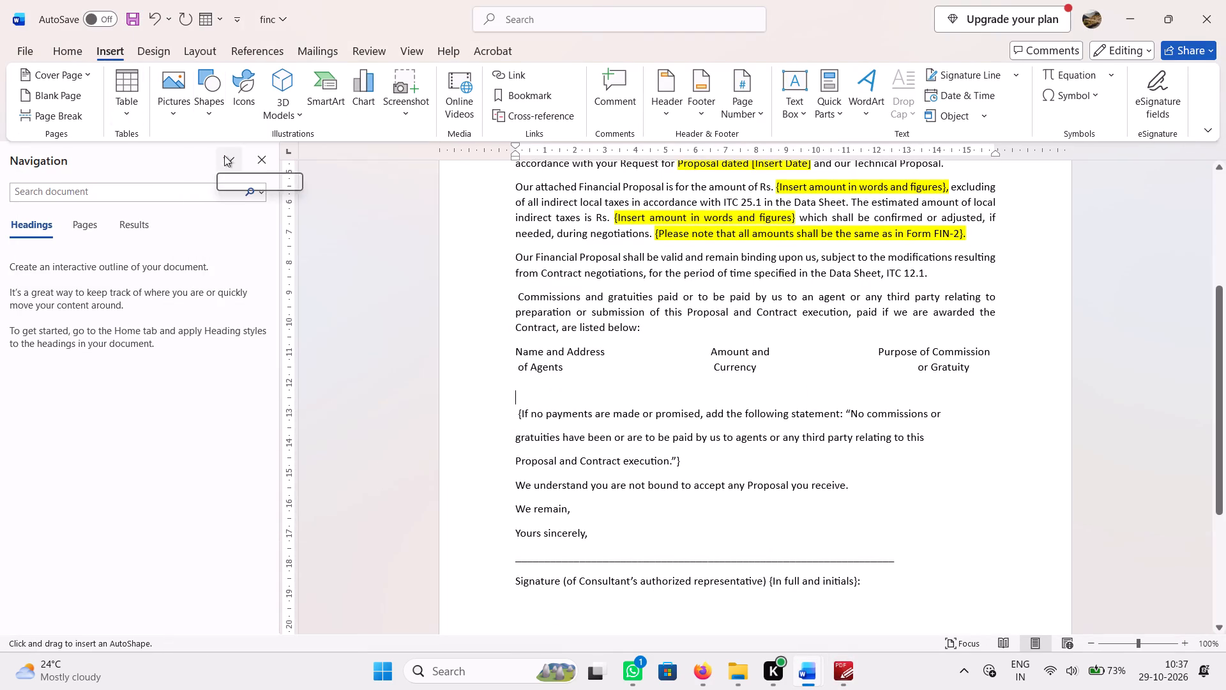
drag(519, 381, 567, 382)
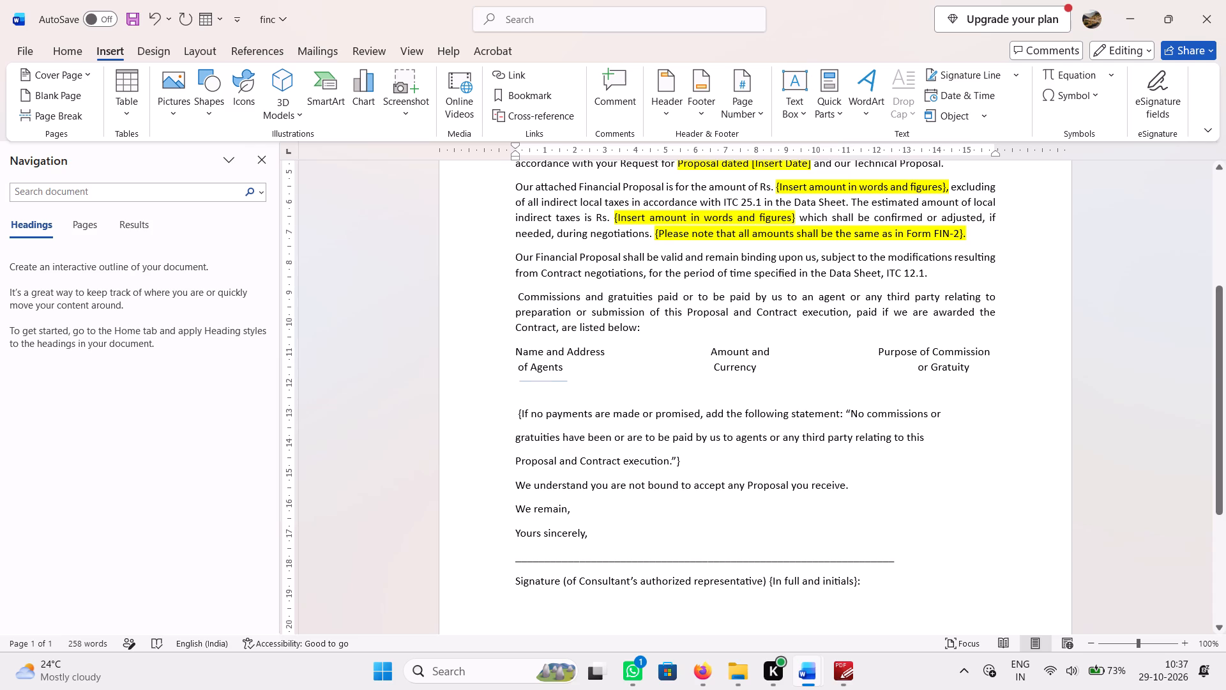
drag(567, 382, 568, 382)
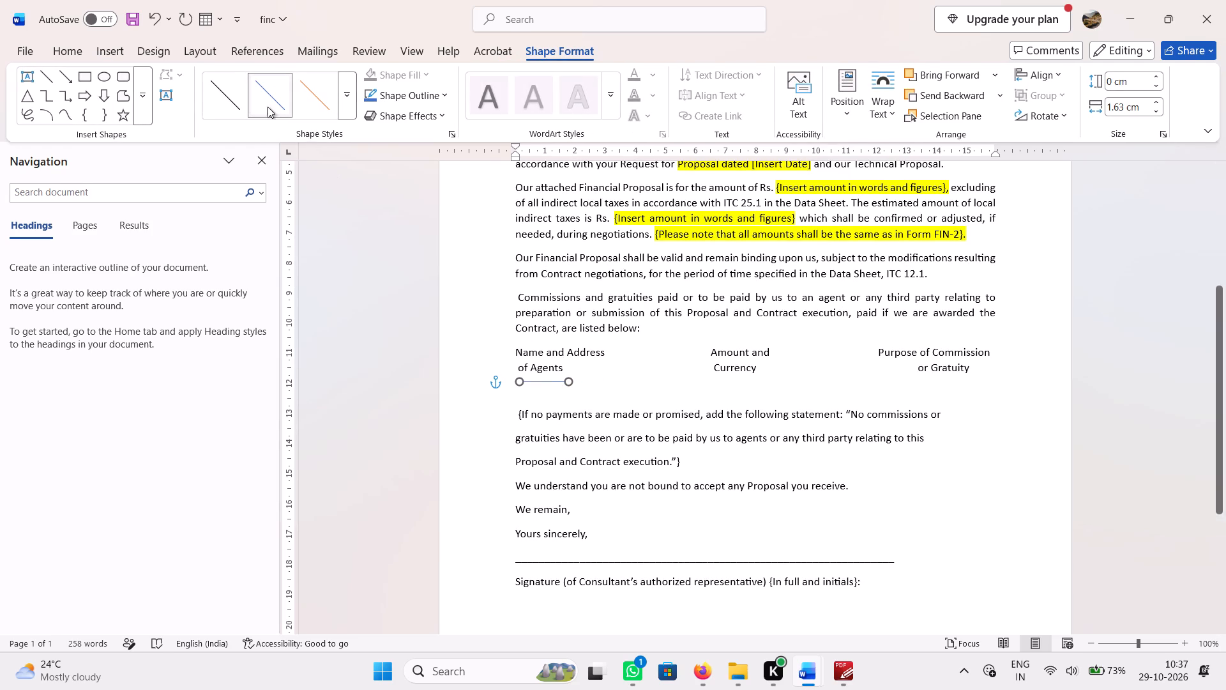
click(231, 95)
Duplicate the short line so two stacked lines sit under each of "of Agents", "Currency" and "or Gratuity".
key(ctrl+c)
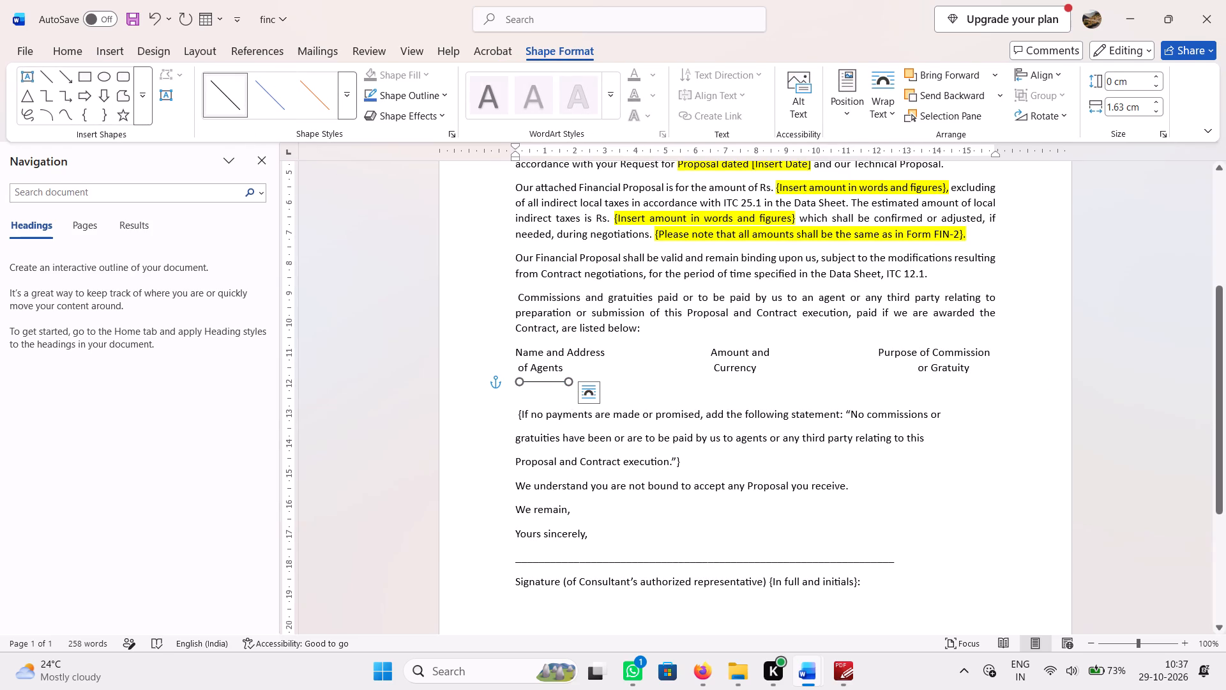
key(ctrl+v)
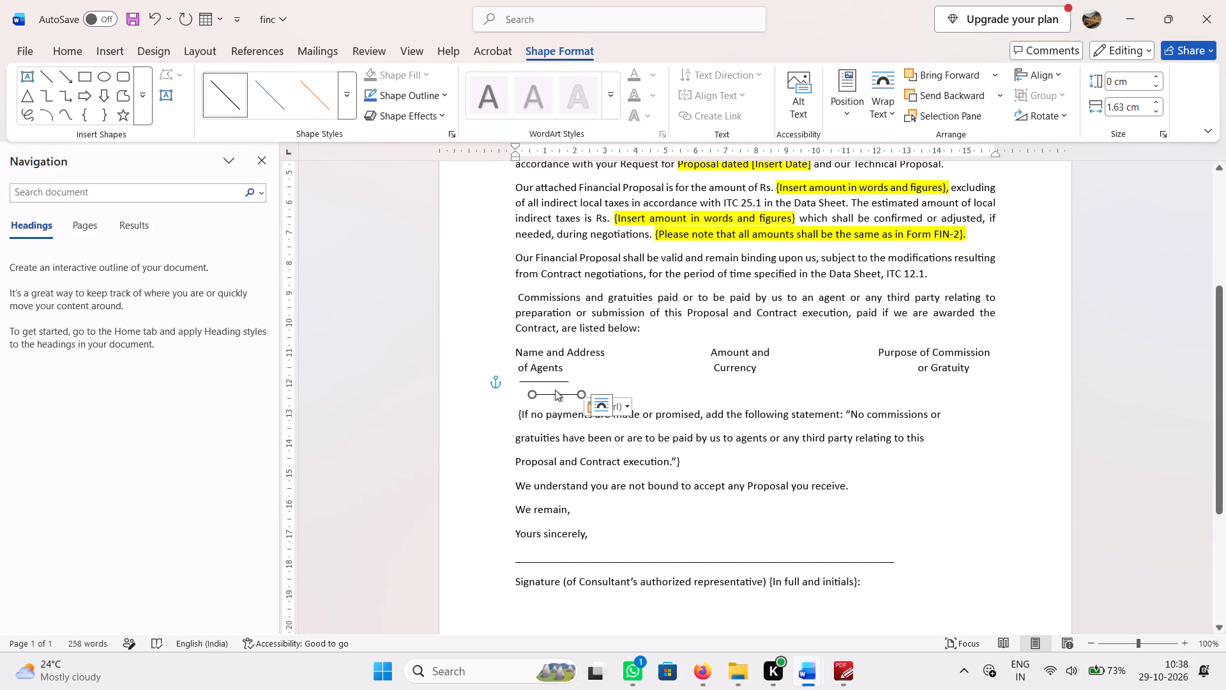
drag(560, 394, 545, 397)
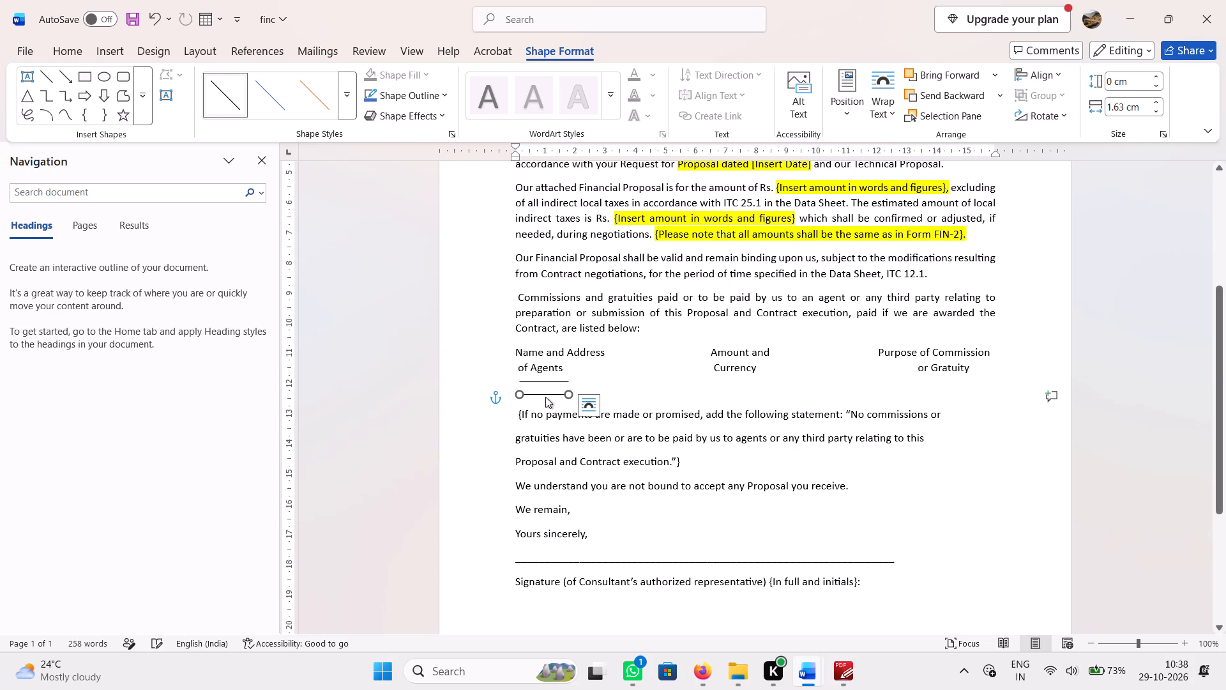
key(ctrl+v)
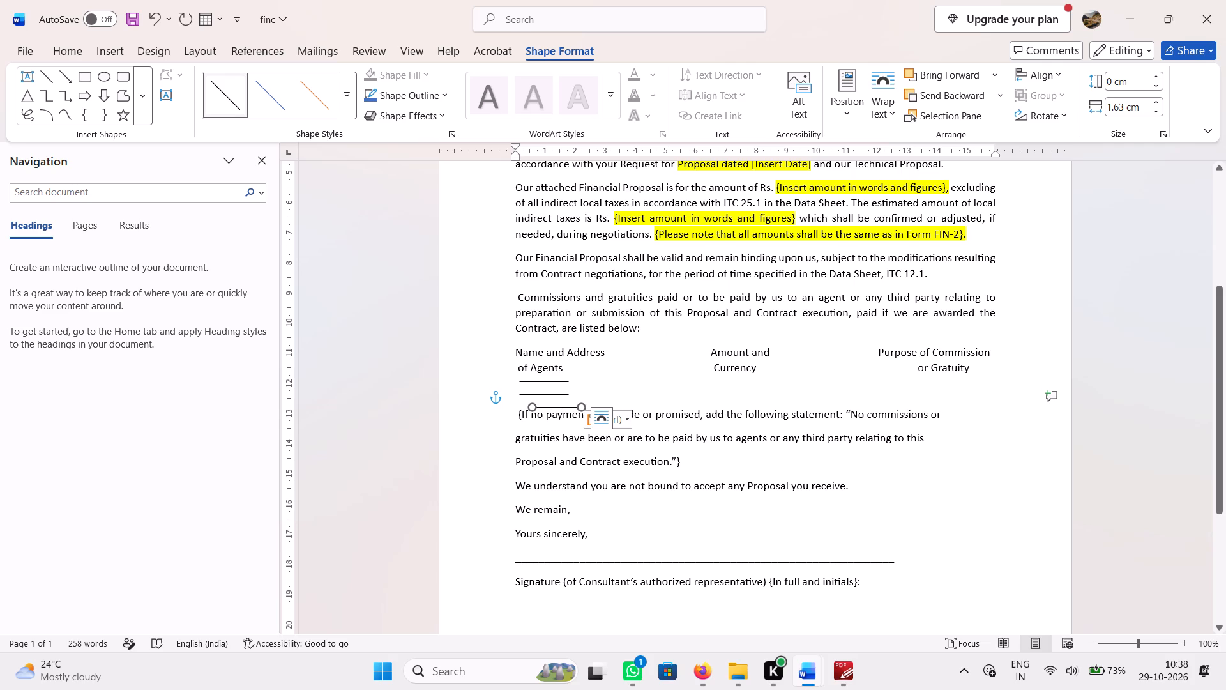
drag(557, 407, 736, 381)
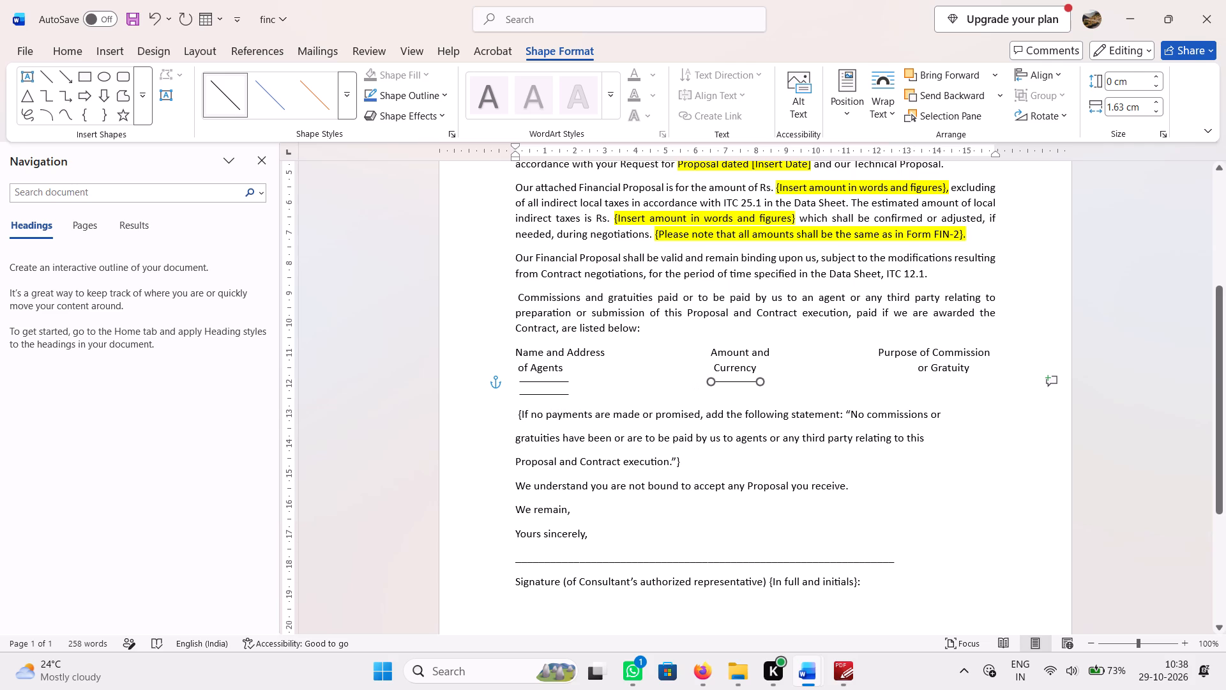
drag(736, 381, 737, 379)
key(ctrl+v)
drag(753, 394, 739, 392)
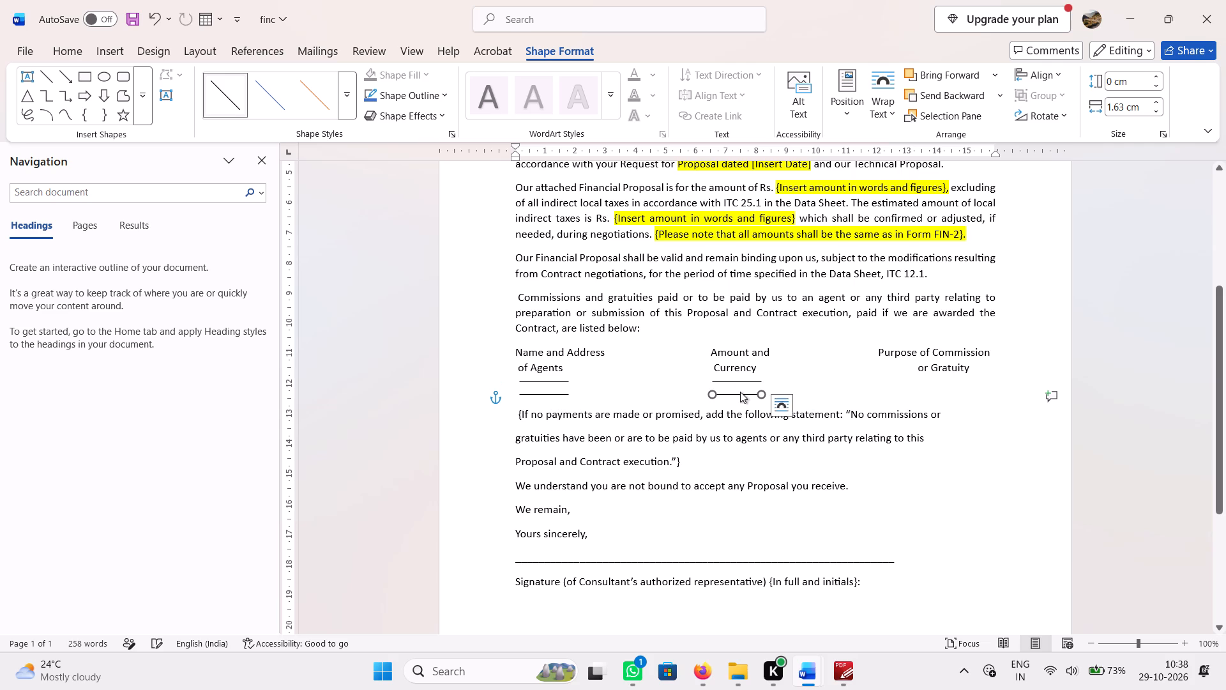
key(ctrl+v)
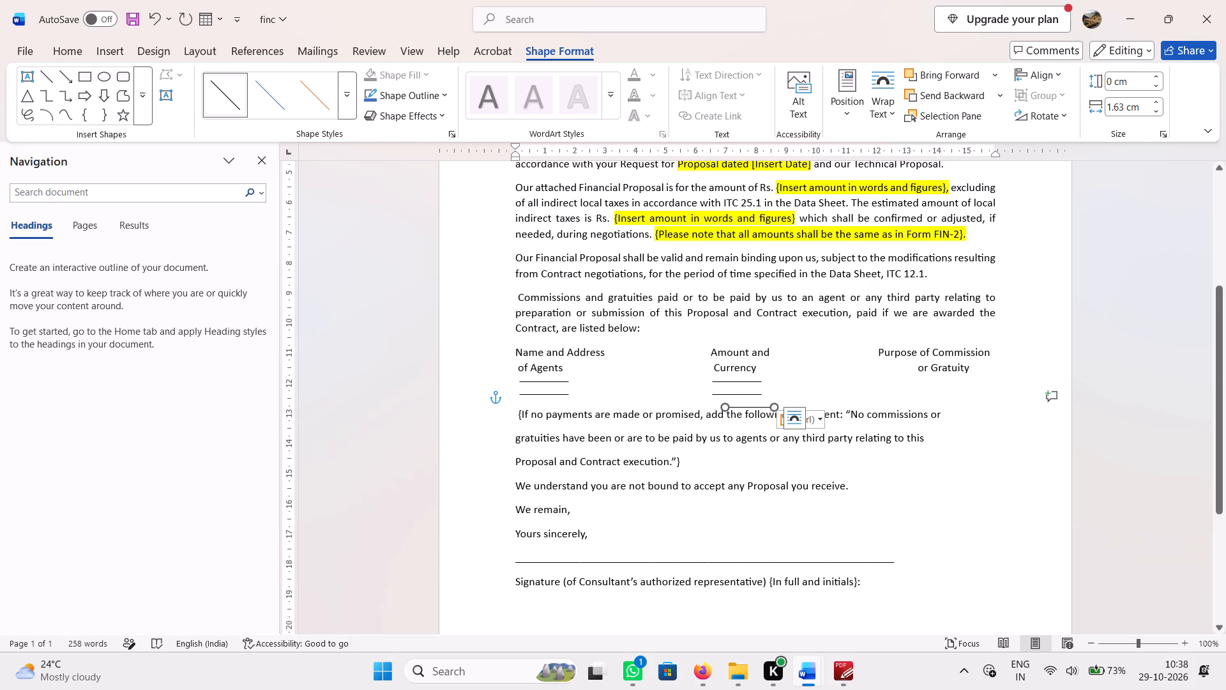
drag(750, 407, 941, 379)
key(ctrl+v)
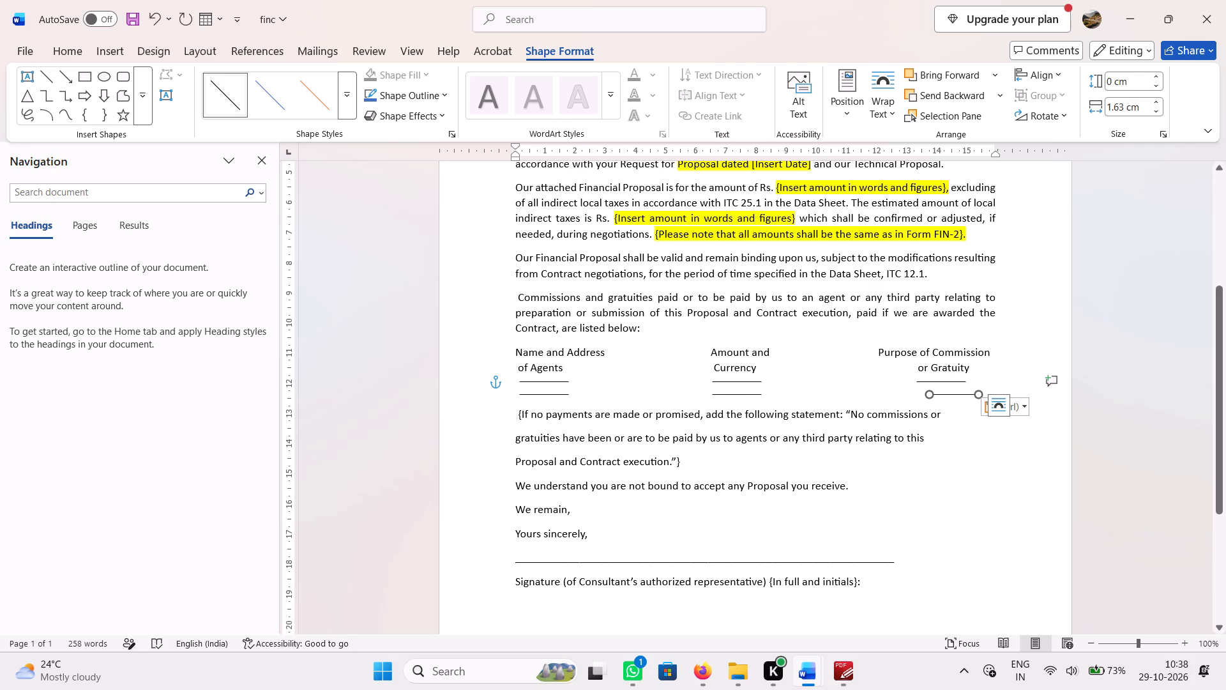
drag(950, 394, 940, 396)
Check the no-payments statement in the PDF and join its three broken lines into one paragraph in Word.
click(838, 677)
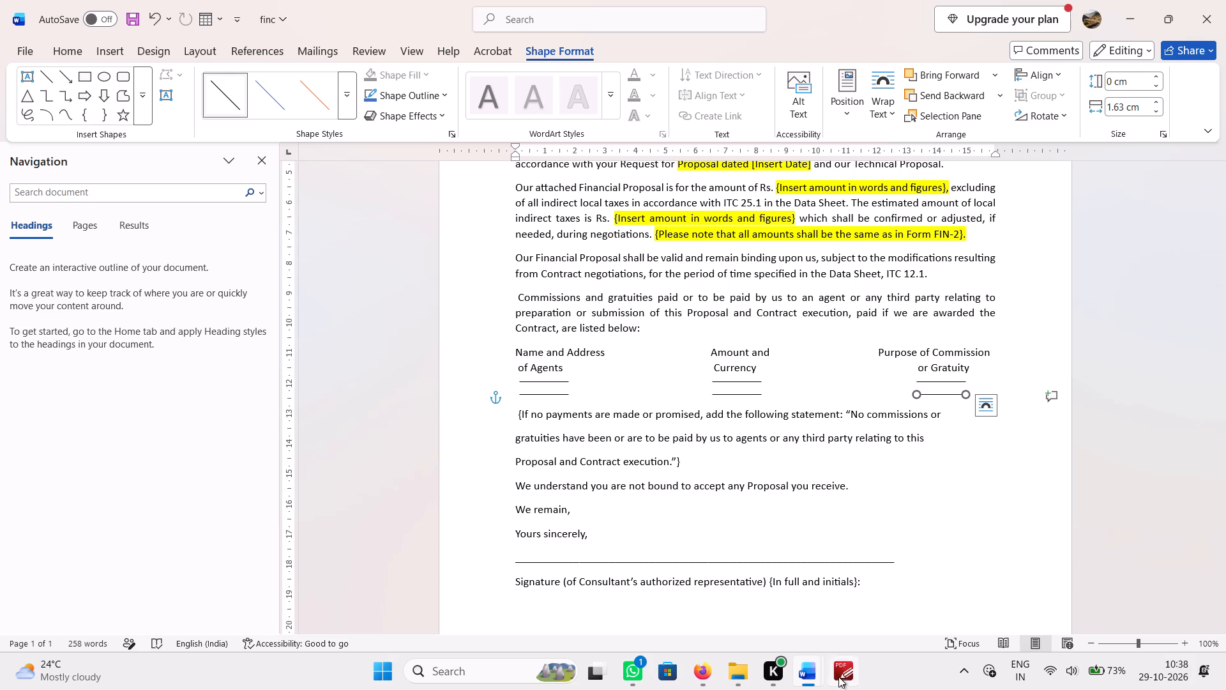
click(520, 493)
scroll(520, 493, down, 1)
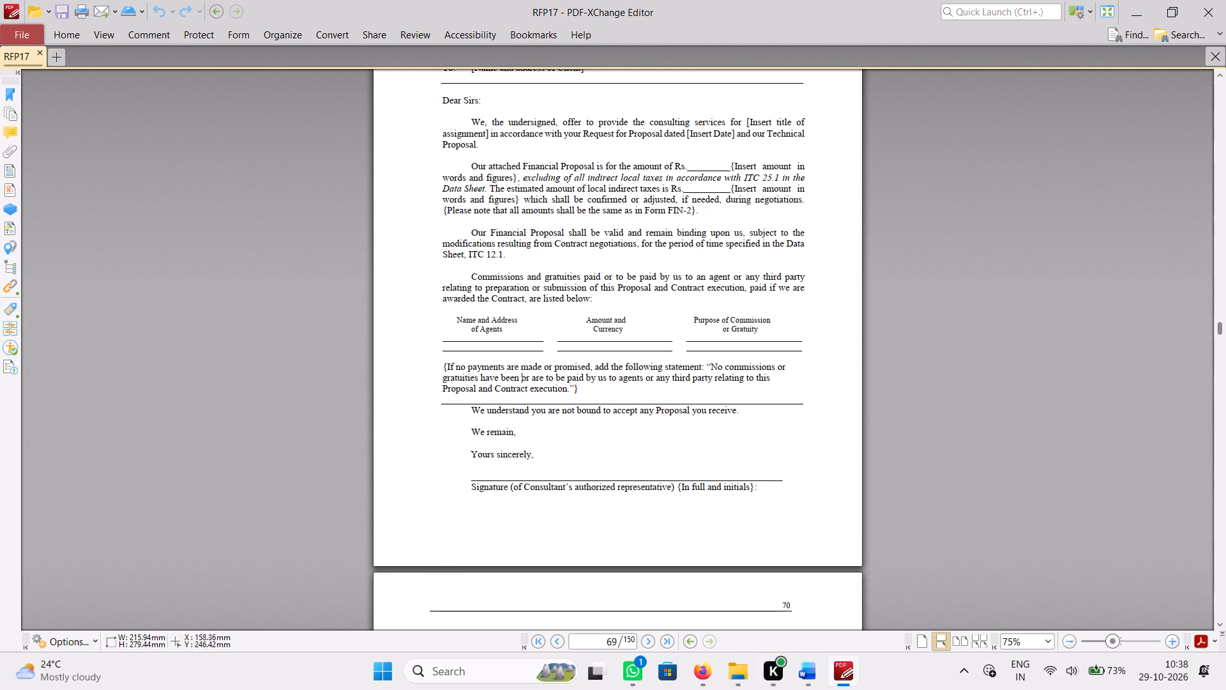
click(841, 684)
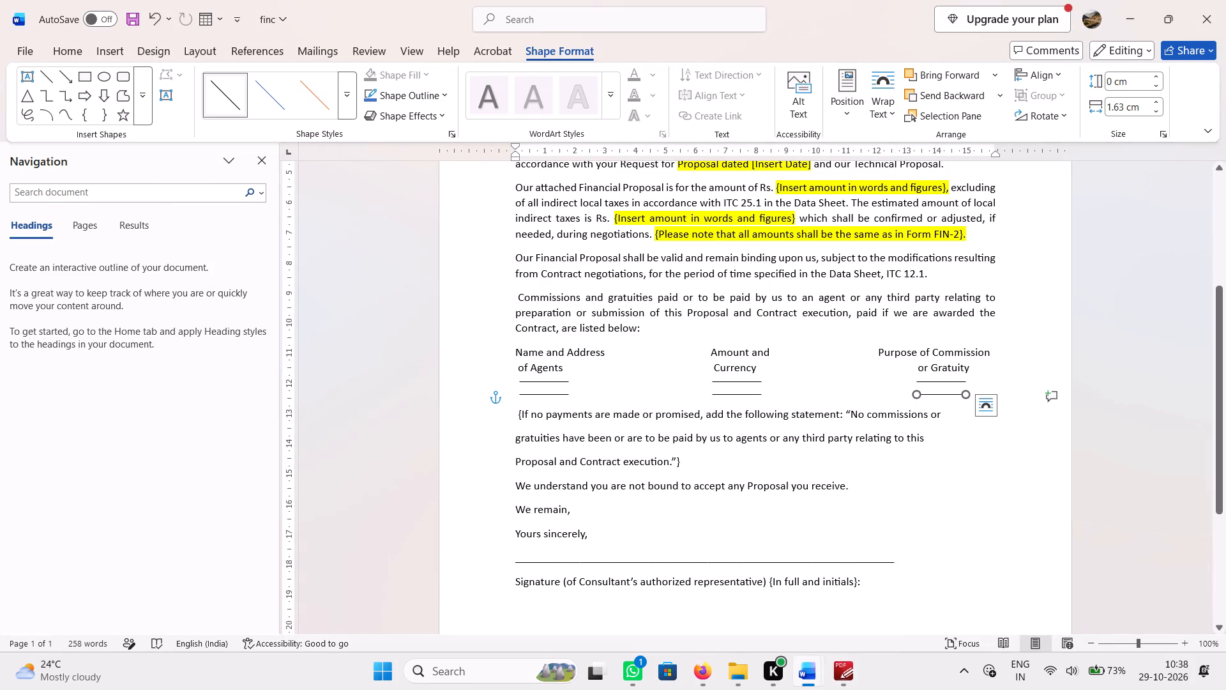
click(950, 417)
key(Delete)
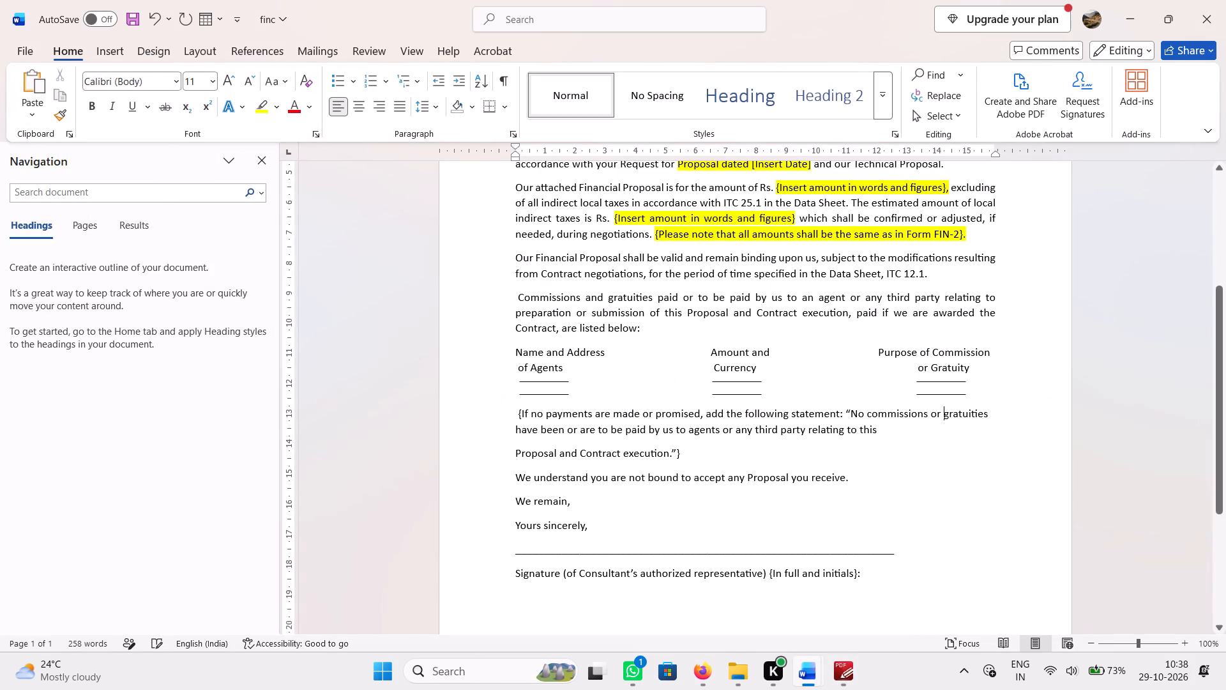
click(902, 430)
key(Delete)
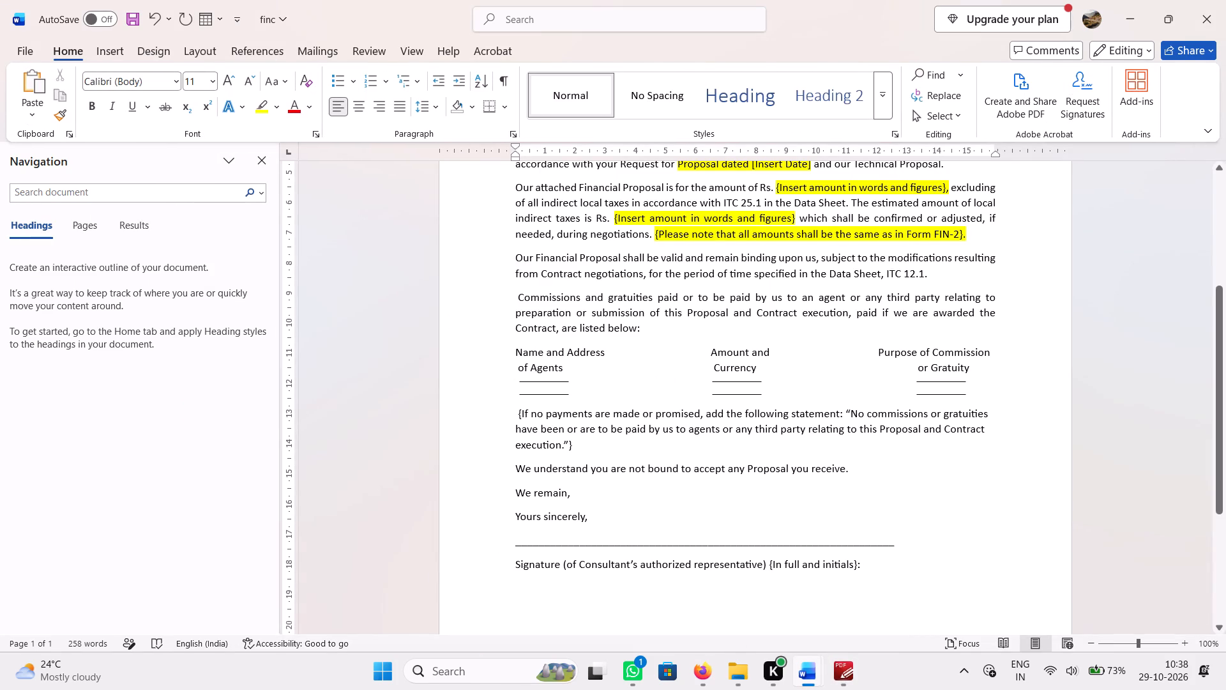
Highlight the quoted statement from "No commissions or gratuities" through "Contract execution."} in yellow.
drag(847, 411, 576, 442)
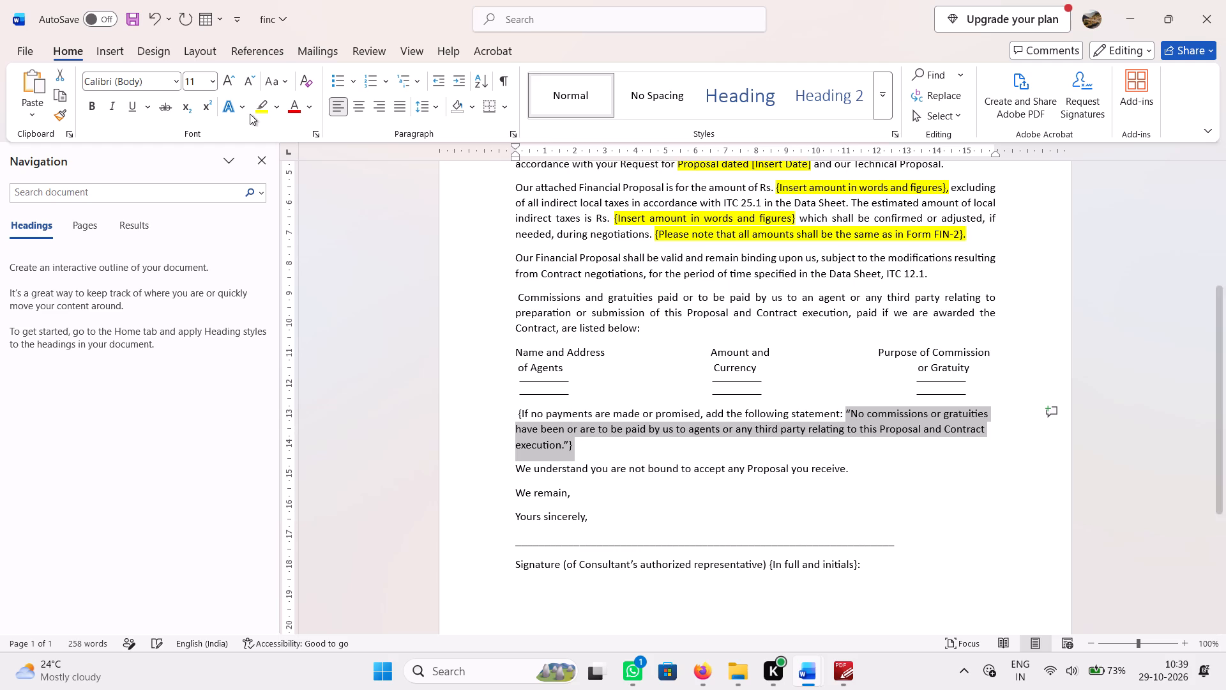
click(261, 110)
scroll(587, 449, down, 1)
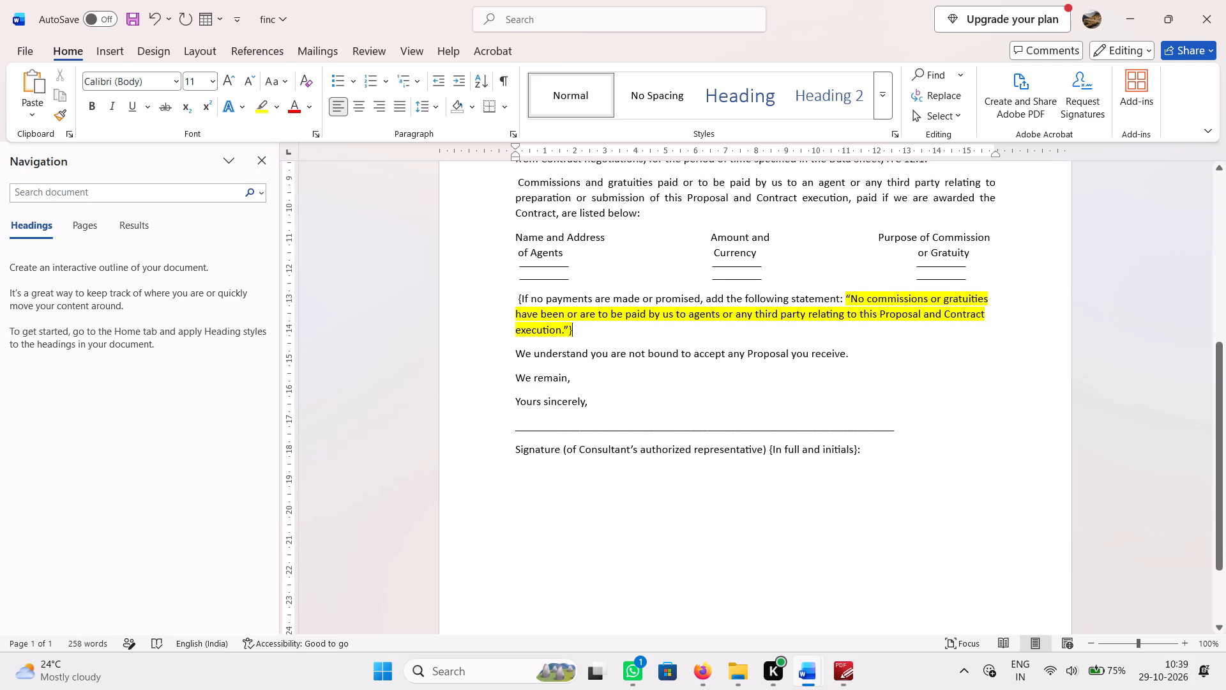
Compare the closing and signature section of Form FIN-1 in the PDF with its copy in Word.
click(847, 675)
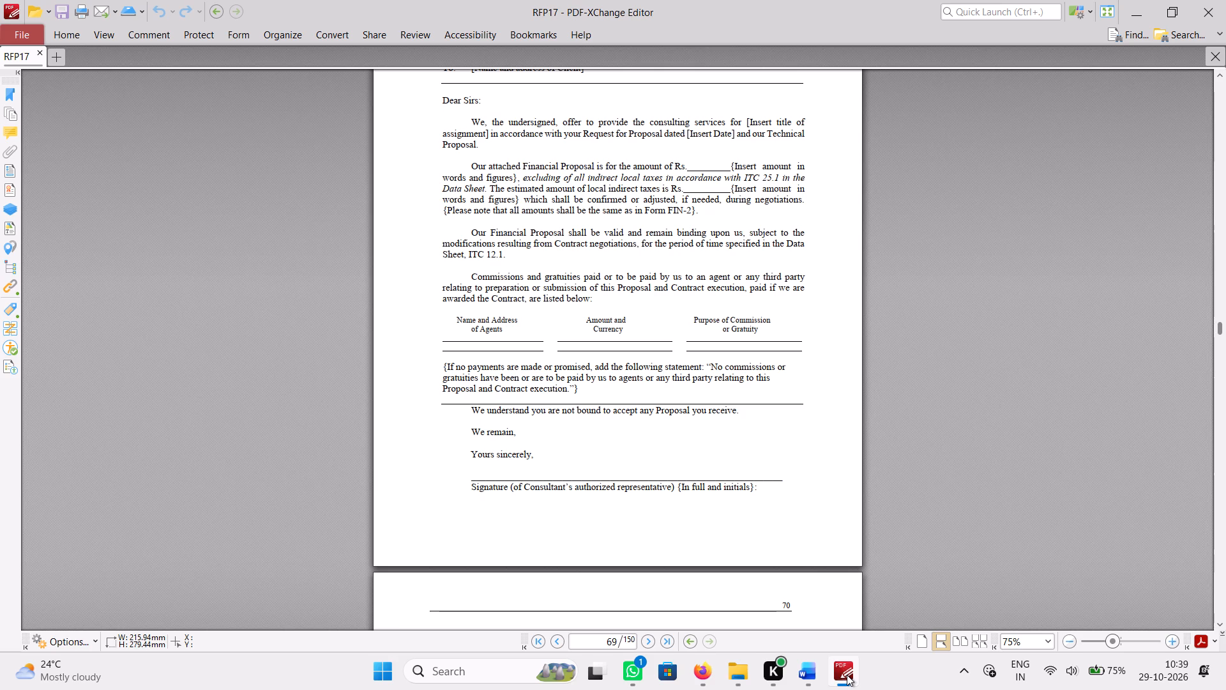
click(847, 675)
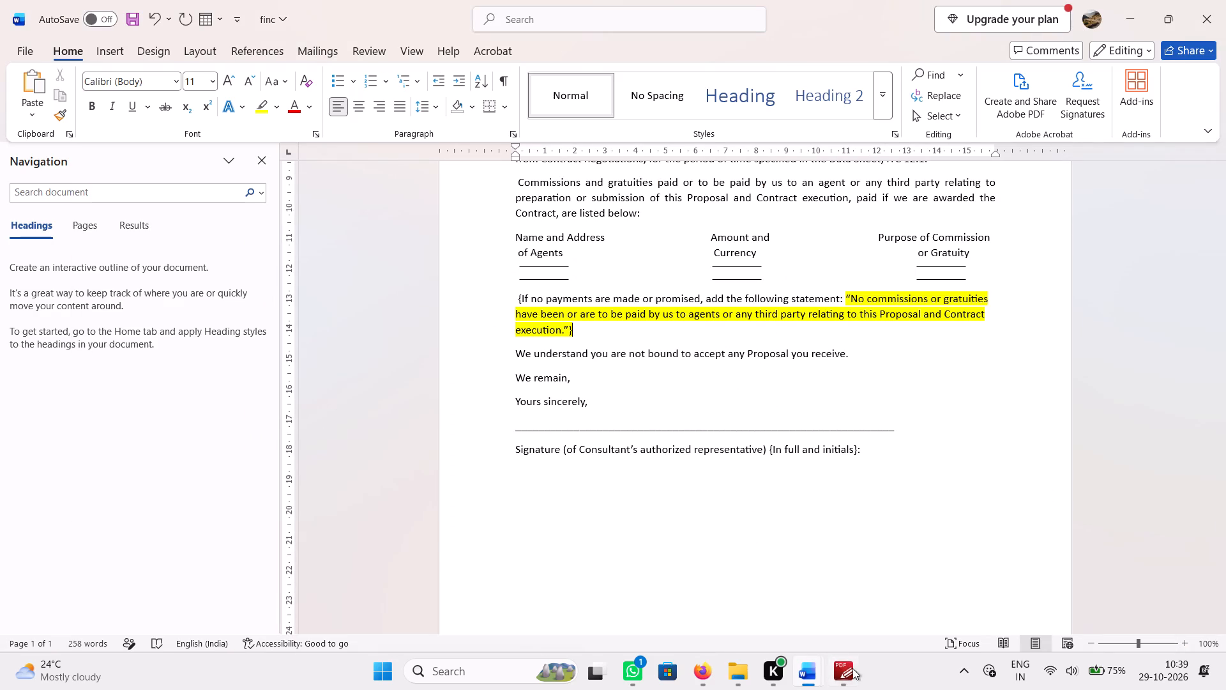
click(844, 671)
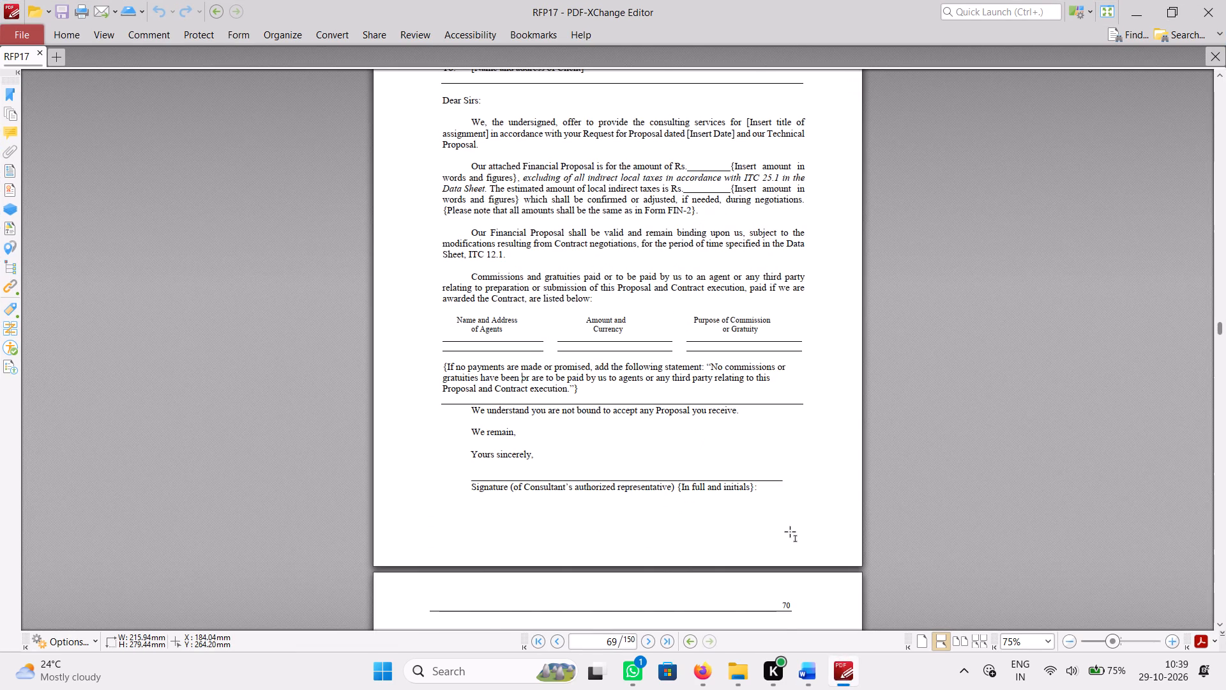
scroll(790, 532, down, 1)
scroll(790, 532, up, 1)
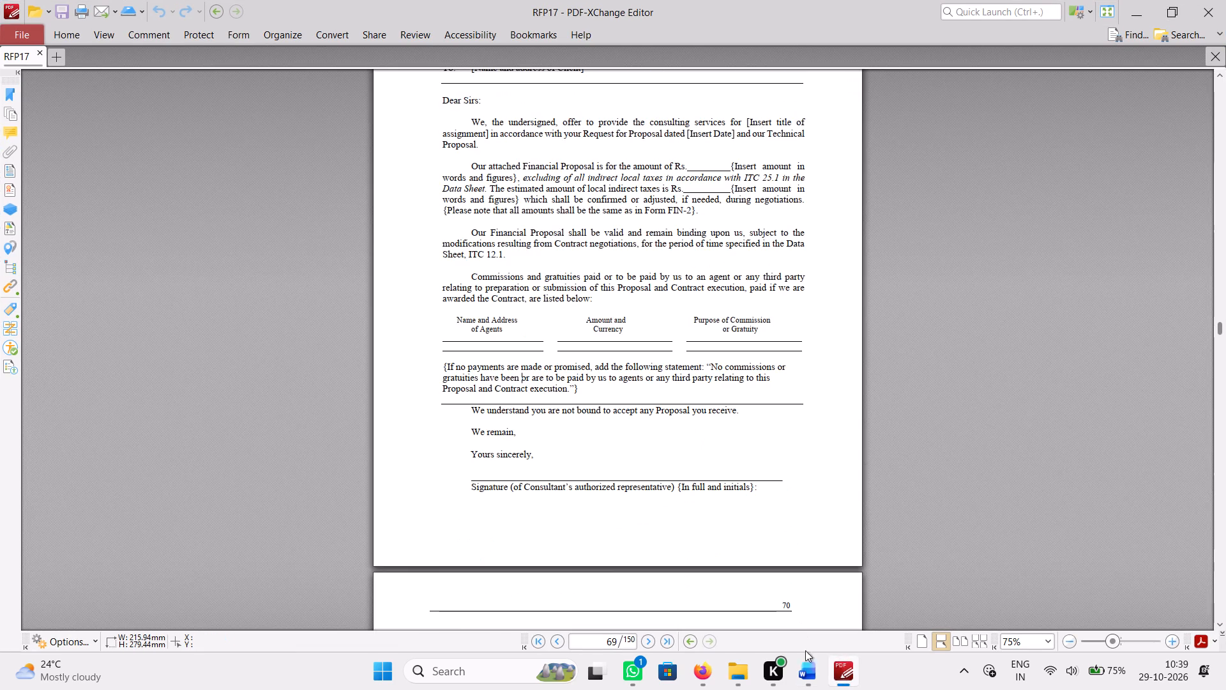
click(840, 675)
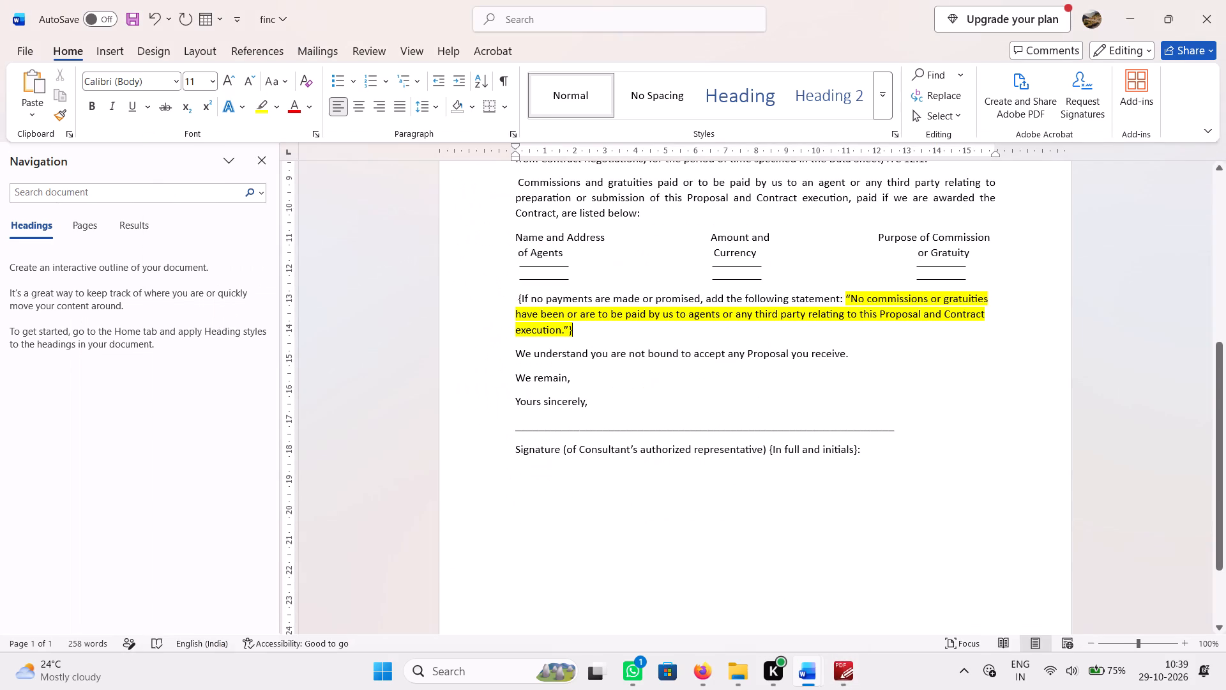
click(529, 411)
click(531, 423)
scroll(762, 506, down, 1)
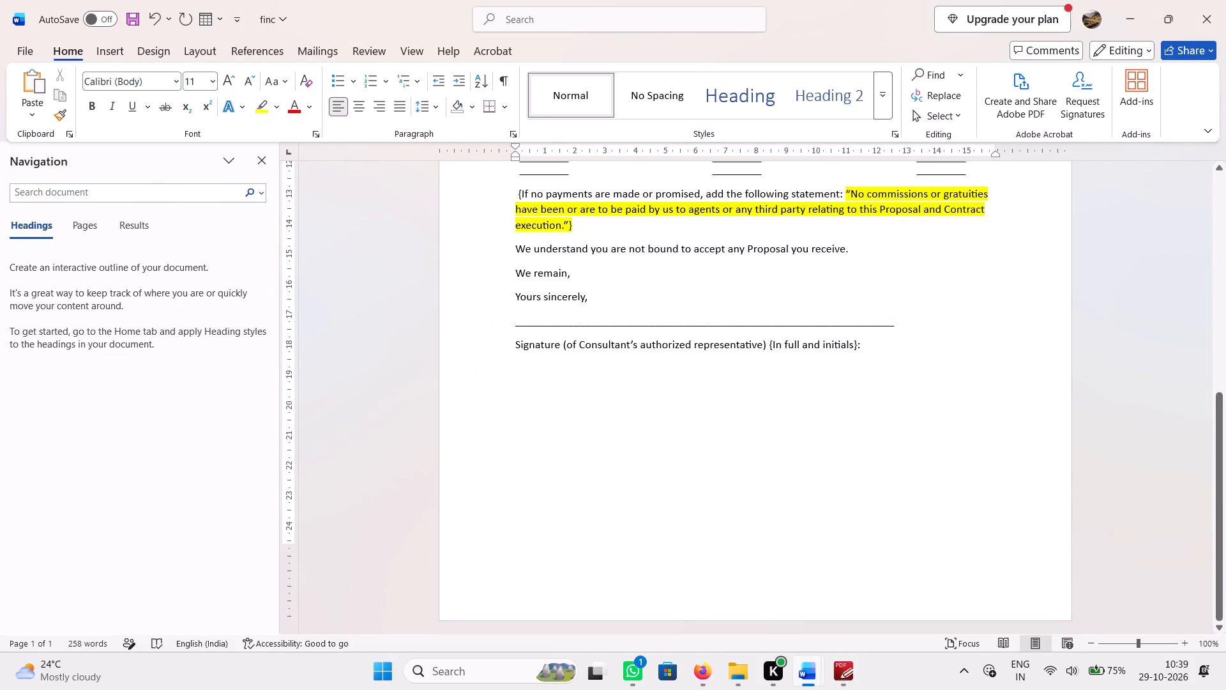
click(840, 678)
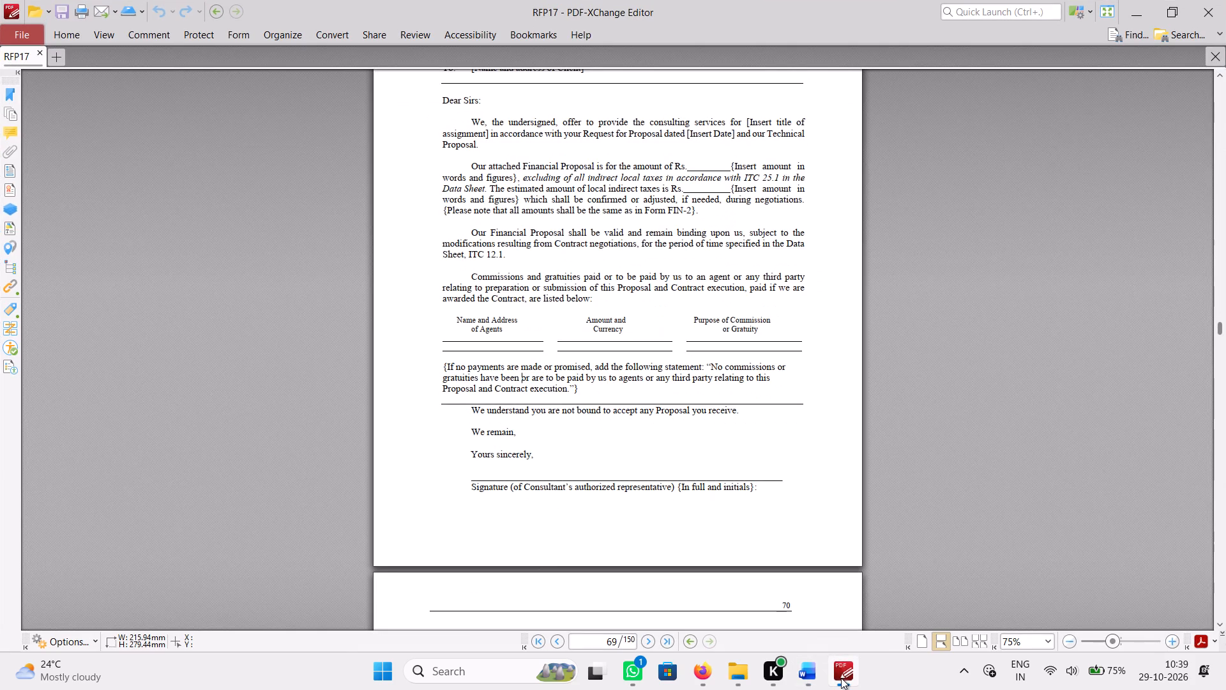
click(841, 678)
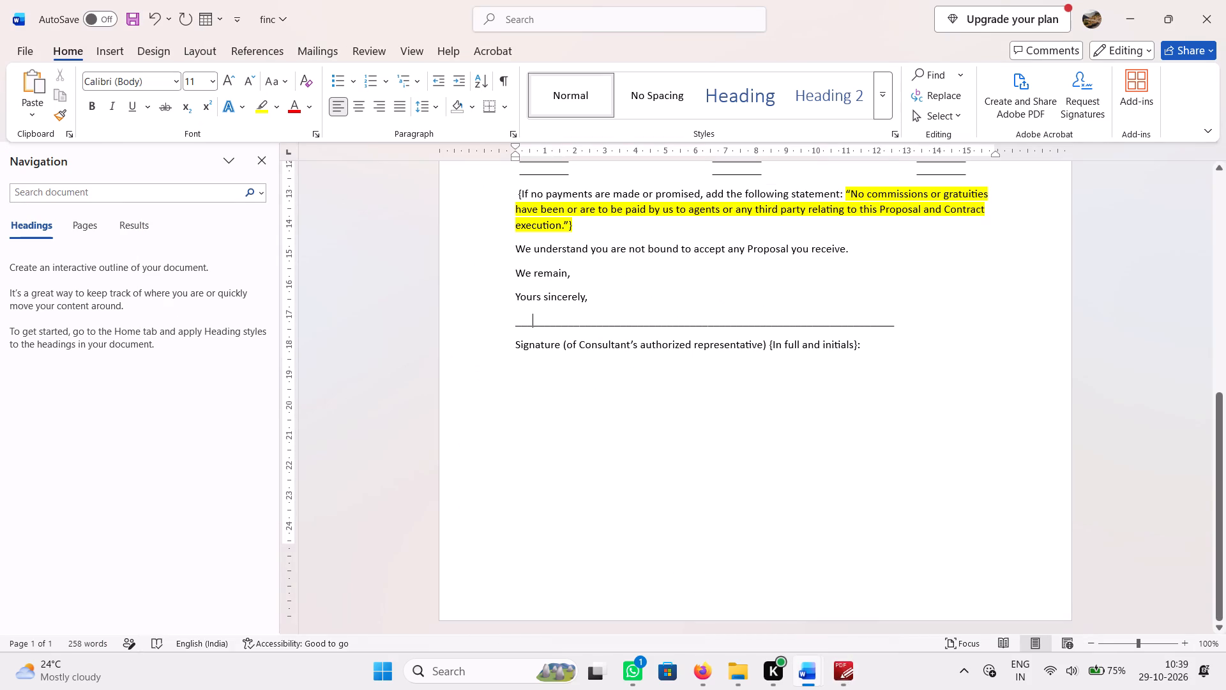
click(842, 682)
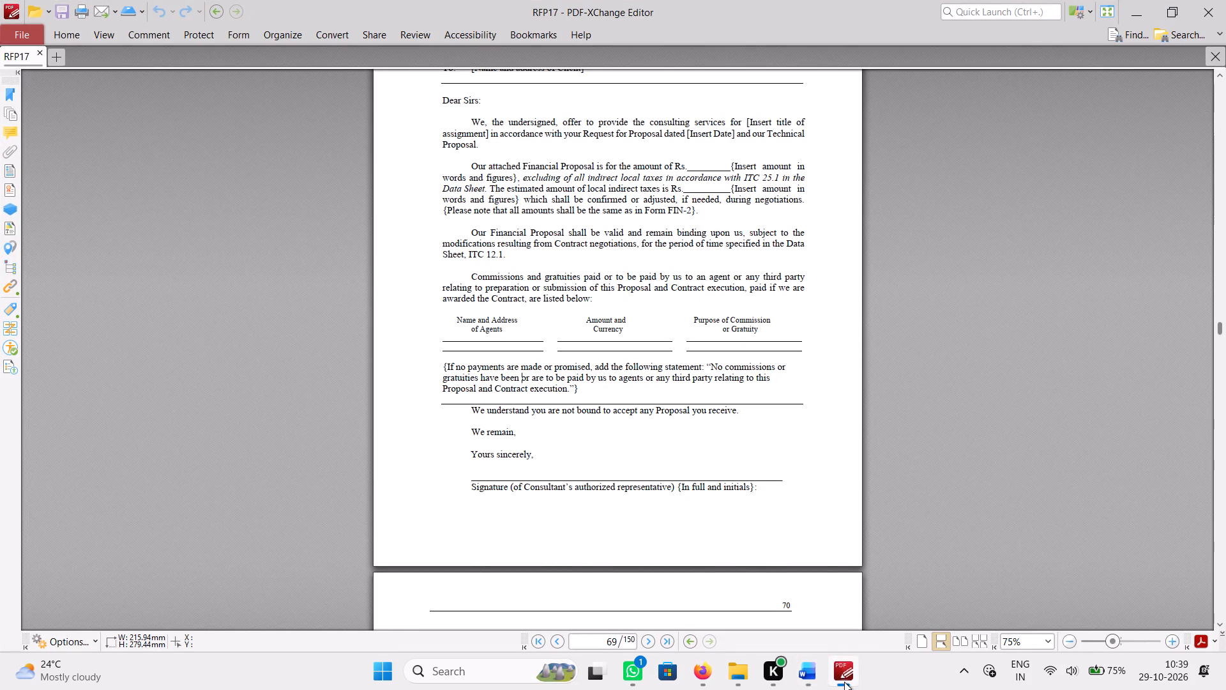
click(845, 682)
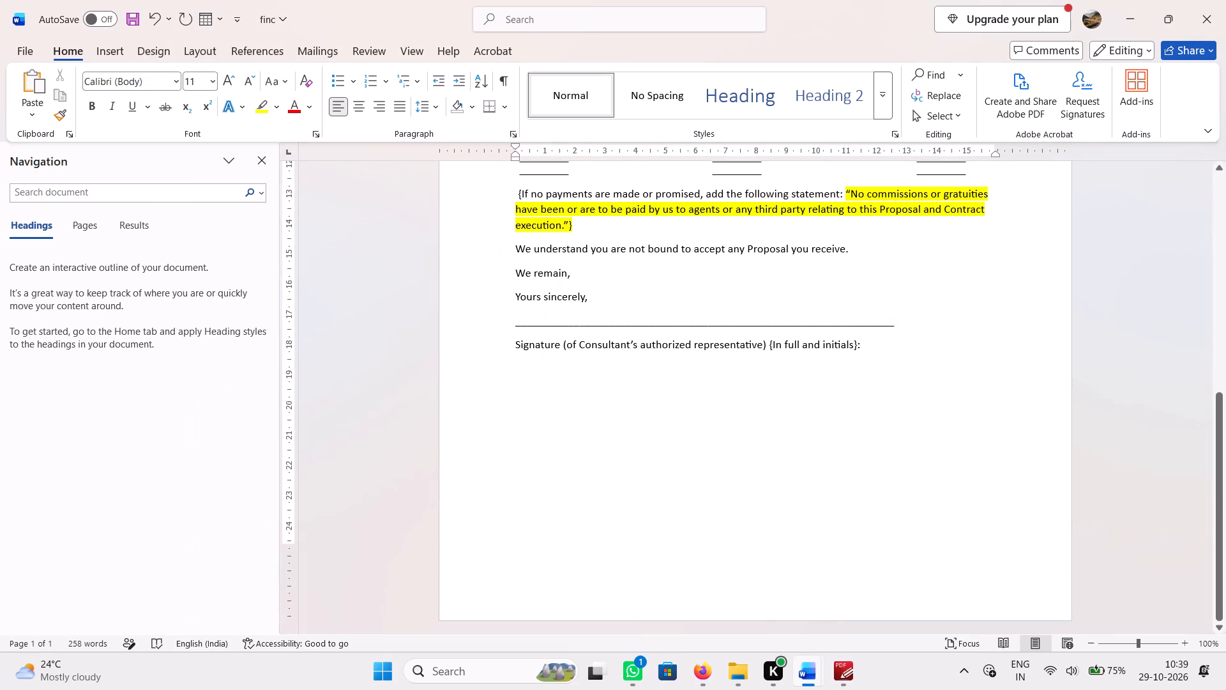
Delete the underscore line between "Yours sincerely," and the authorized representative's signature line in Word.
click(714, 325)
click(722, 328)
double_click(747, 323)
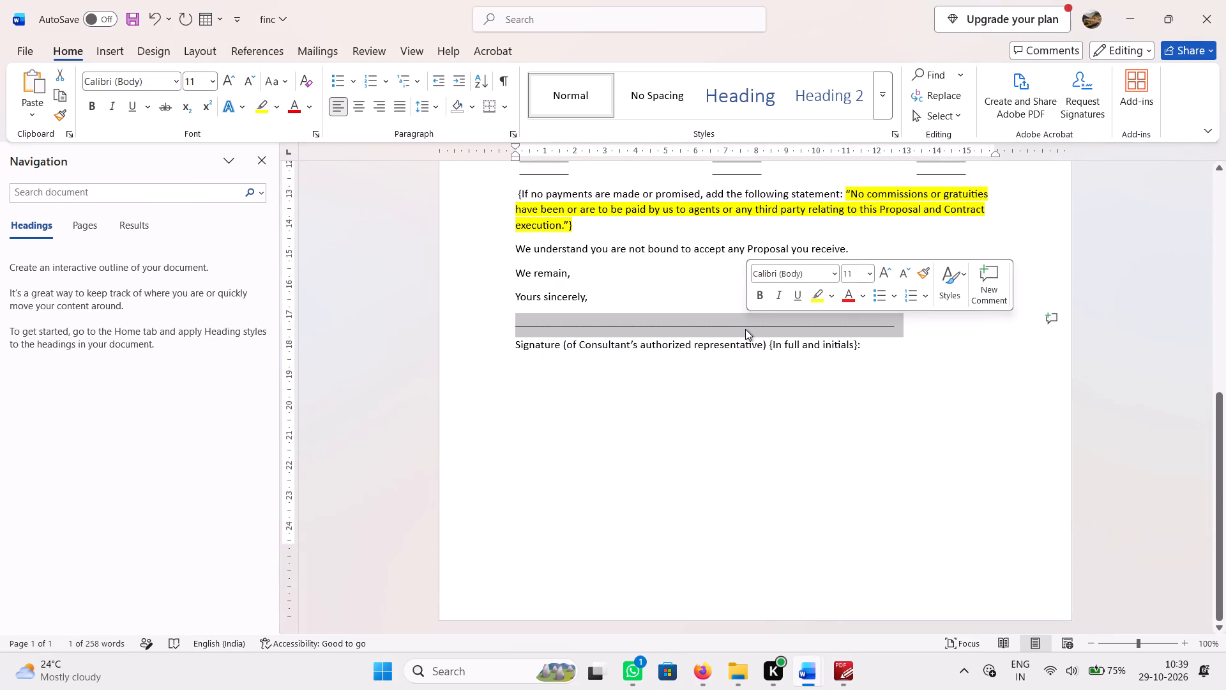
key(Delete)
Duplicate the short line under "of Agents", place the copy below the highlighted statement and stretch it to nearly the full text width.
scroll(622, 261, up, 1)
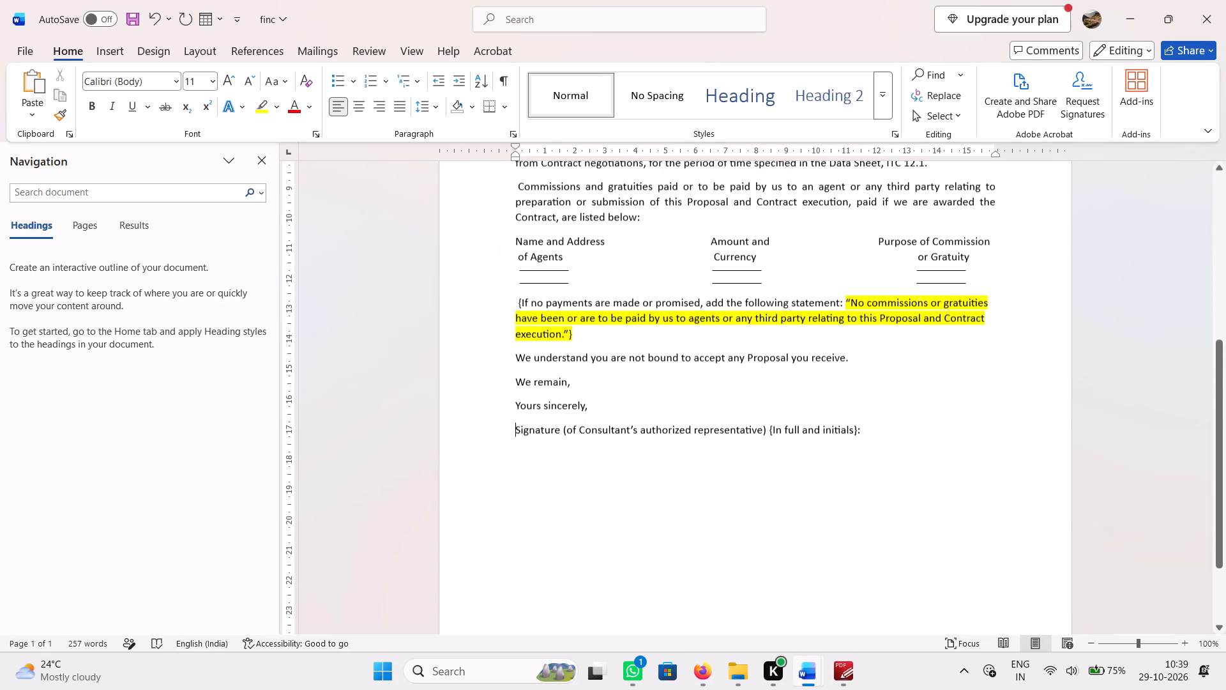
click(554, 289)
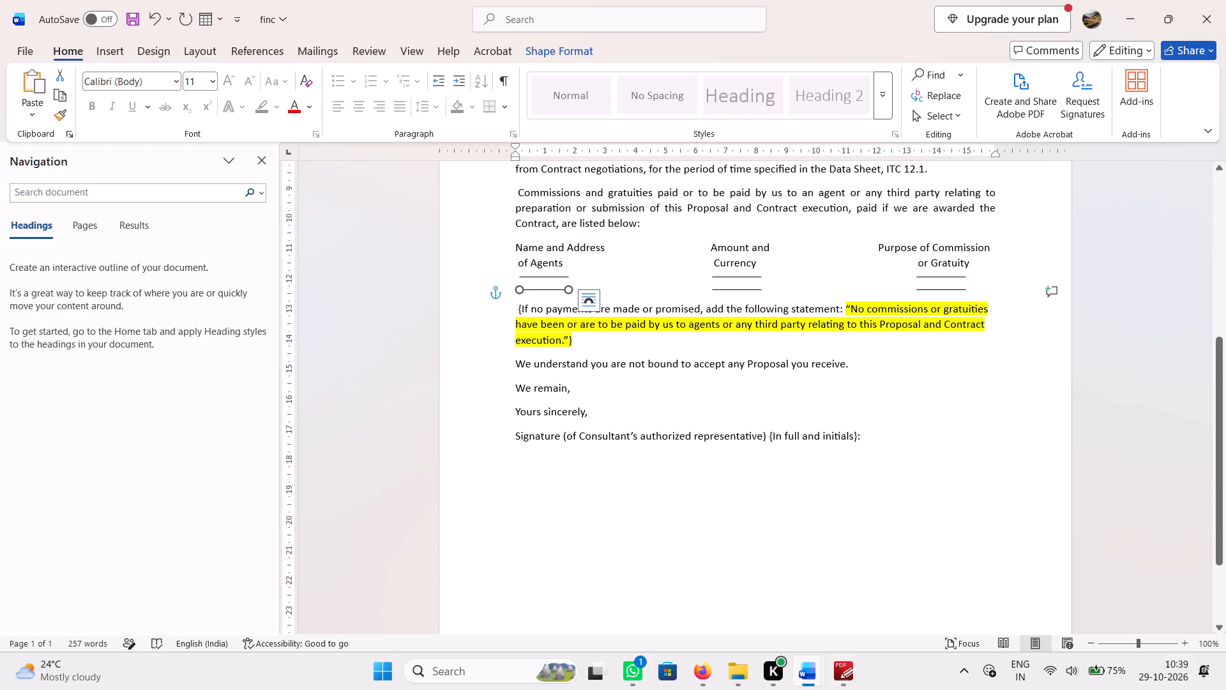
key(ctrl+c)
key(ctrl+v)
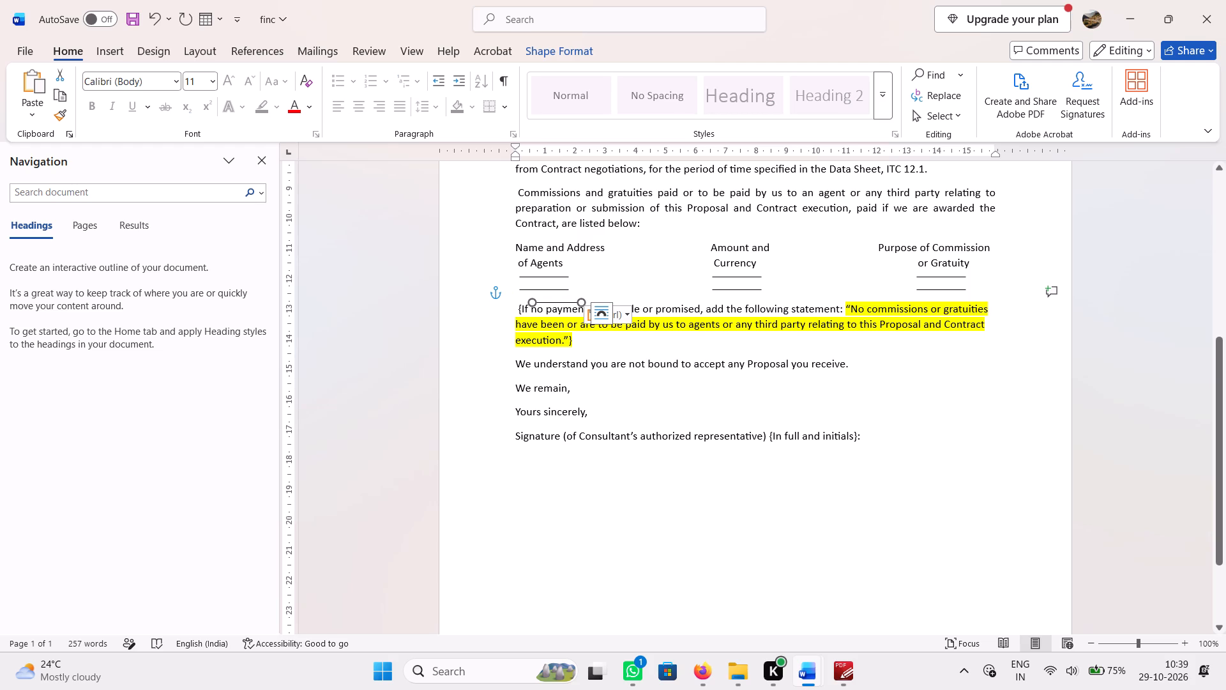
drag(561, 302, 548, 352)
drag(568, 351, 963, 346)
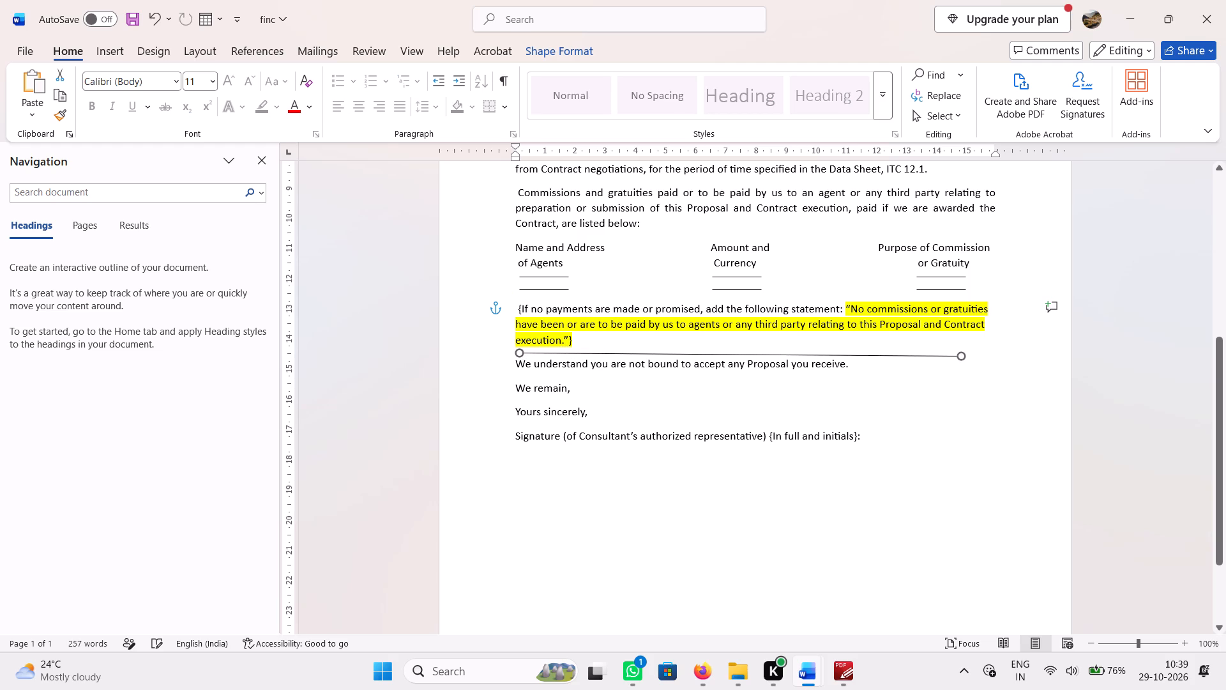
drag(963, 346, 972, 353)
drag(972, 353, 983, 352)
click(815, 332)
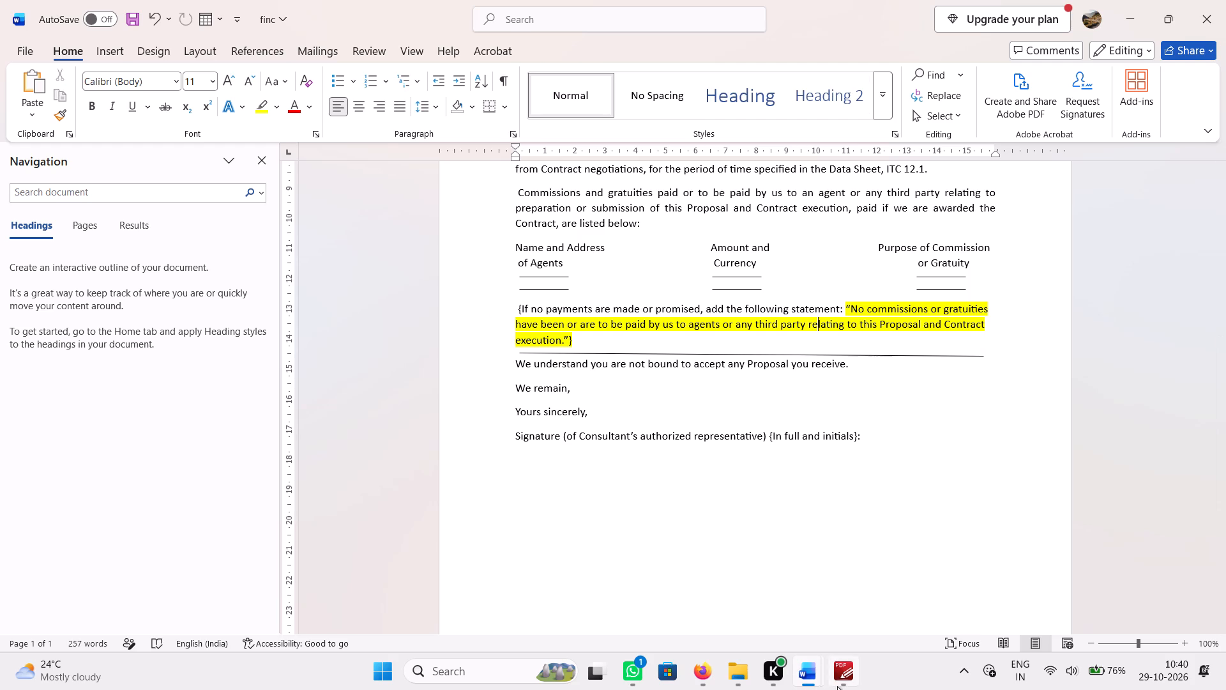
Copy the signatory details and joint venture note from PDF page 70 and paste them below the signature line in Word.
click(842, 678)
scroll(663, 509, down, 2)
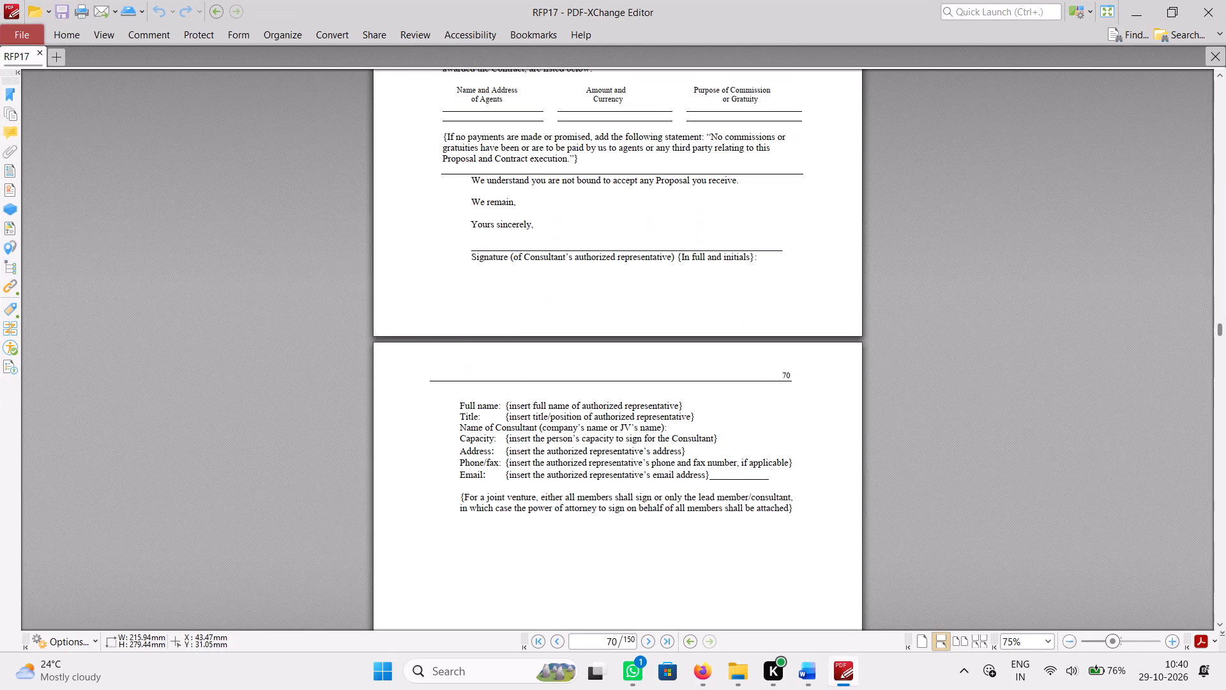
drag(460, 404, 778, 498)
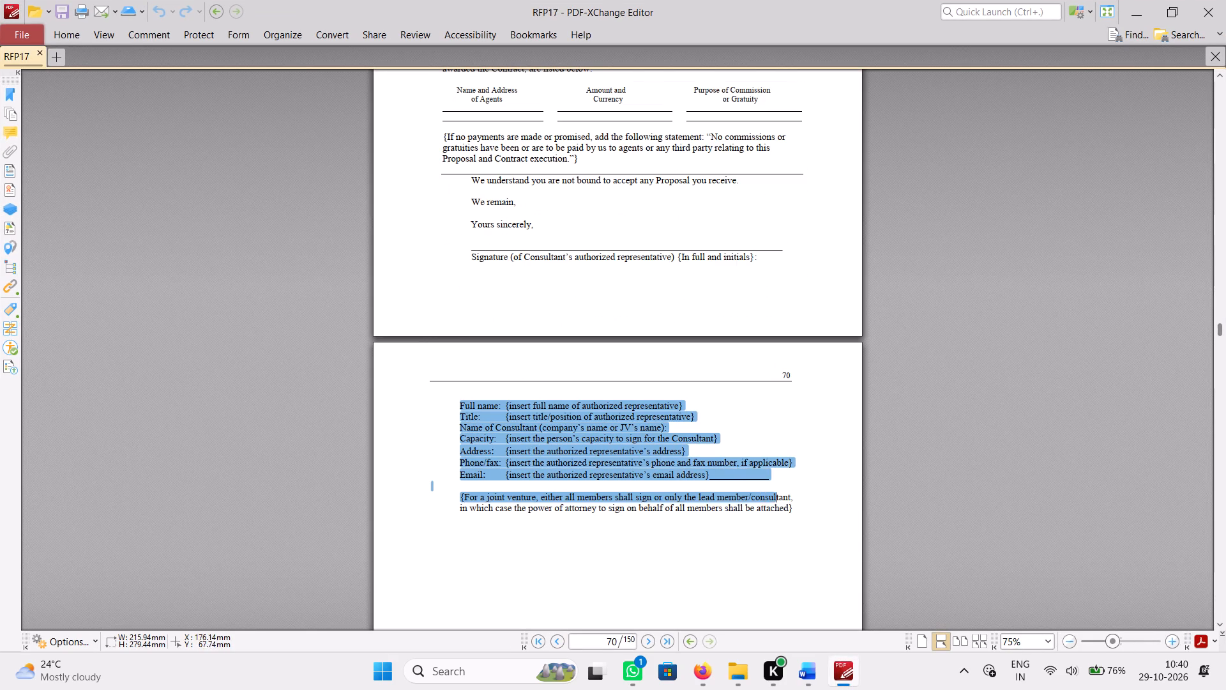
drag(778, 498, 801, 510)
key(ctrl+c)
click(854, 689)
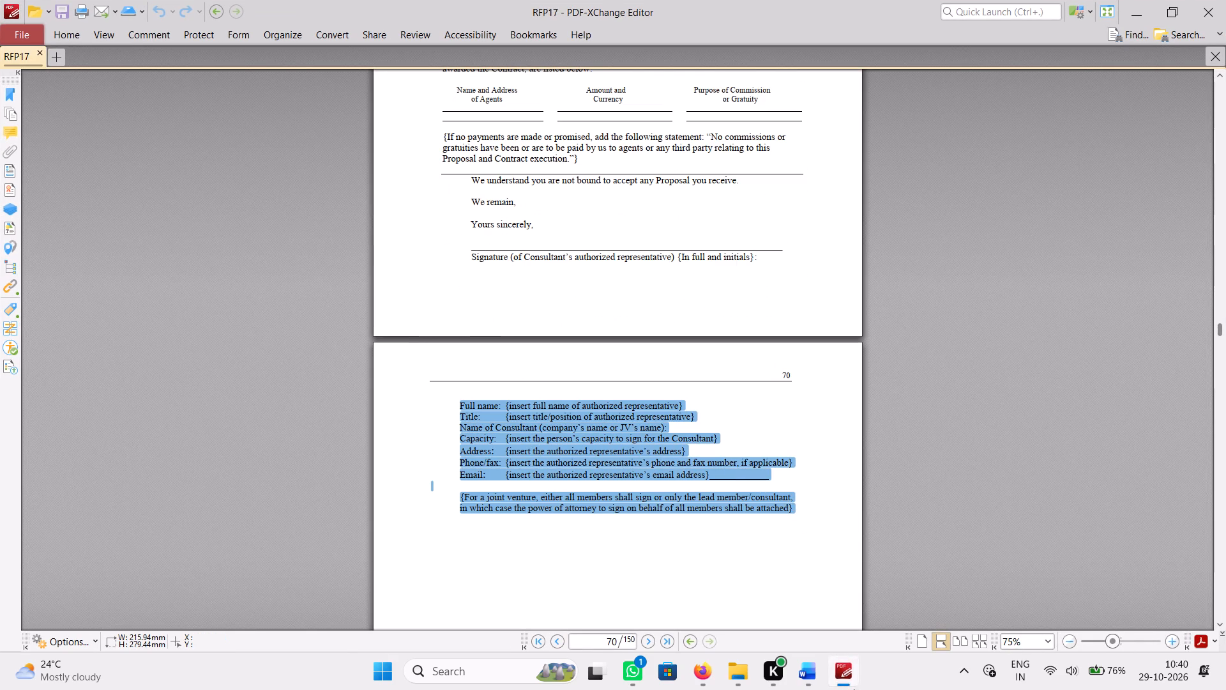
click(534, 460)
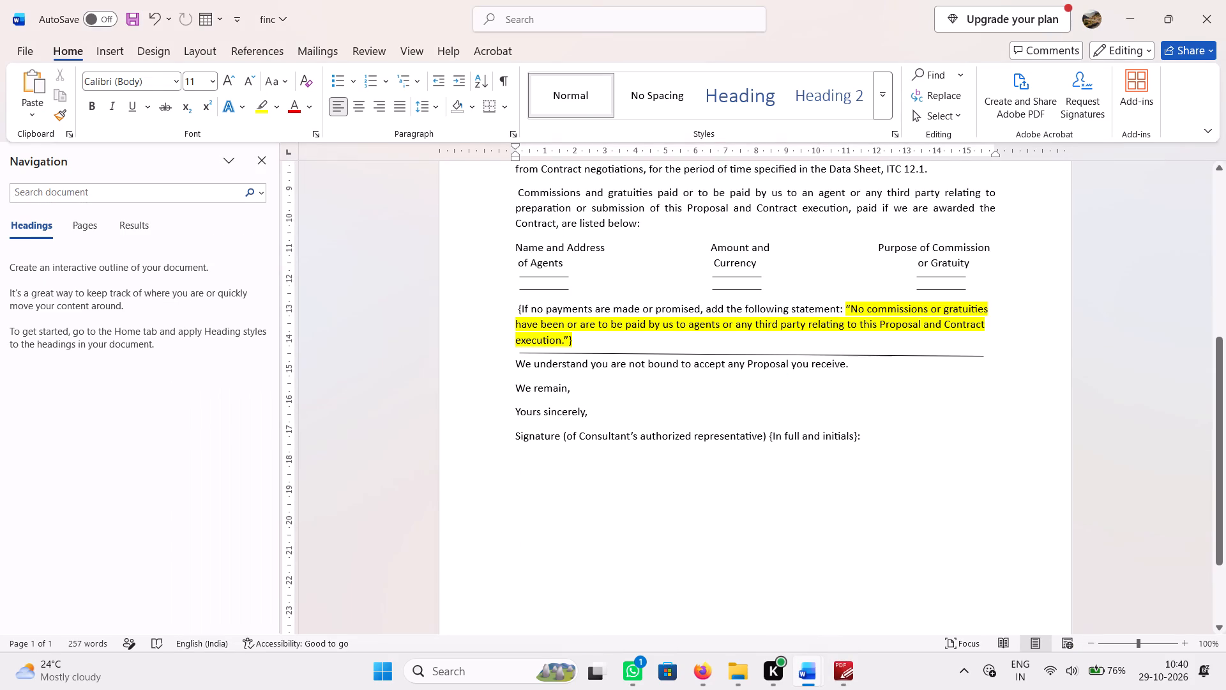
click(871, 438)
key(Return)
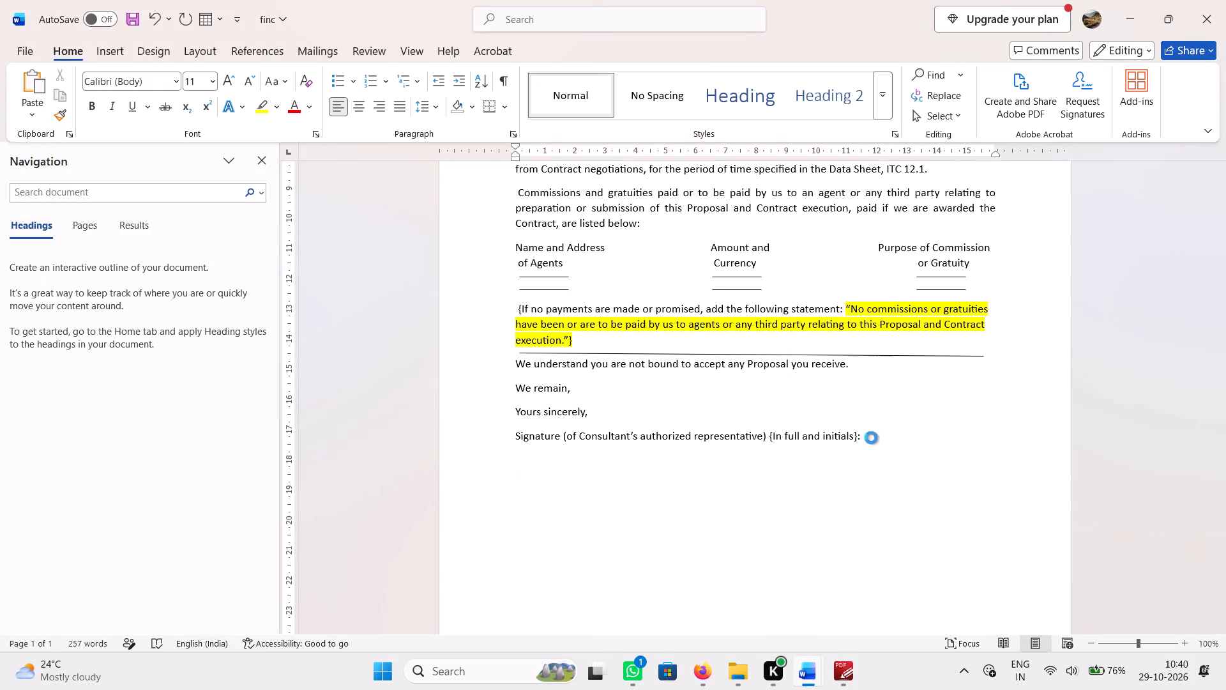
key(ctrl+v)
scroll(639, 446, up, 1)
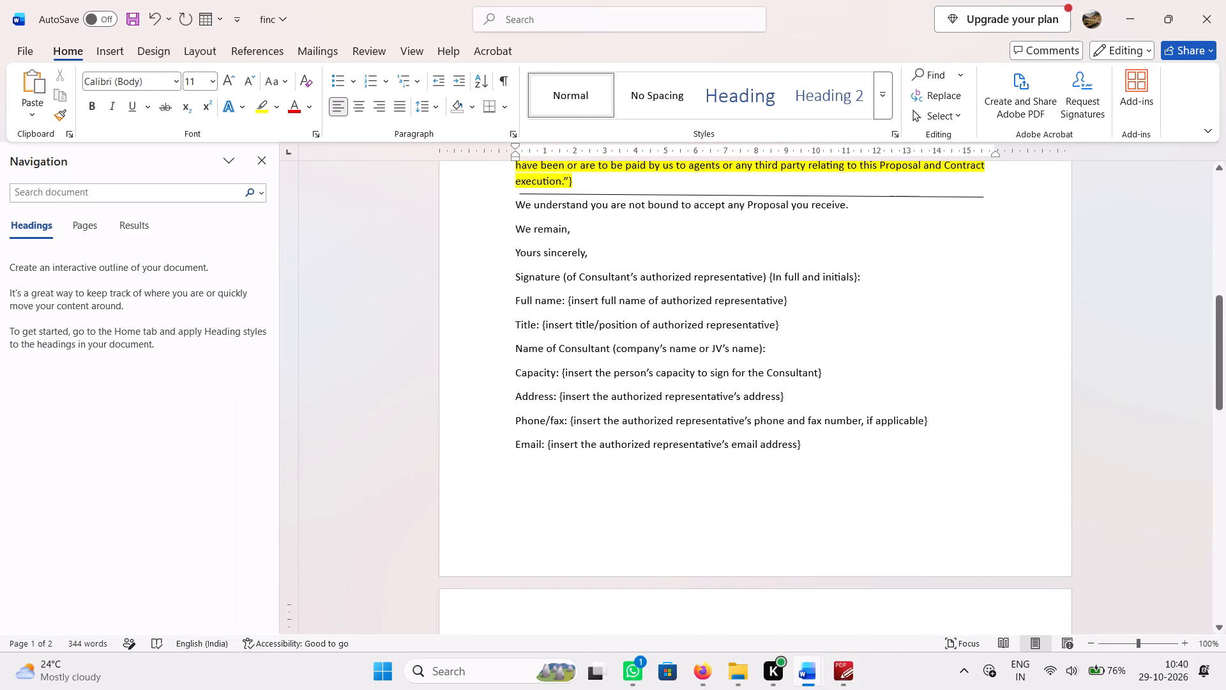
Remove the space after paragraphs from the signature line through the joint venture note.
drag(517, 272, 956, 452)
click(435, 107)
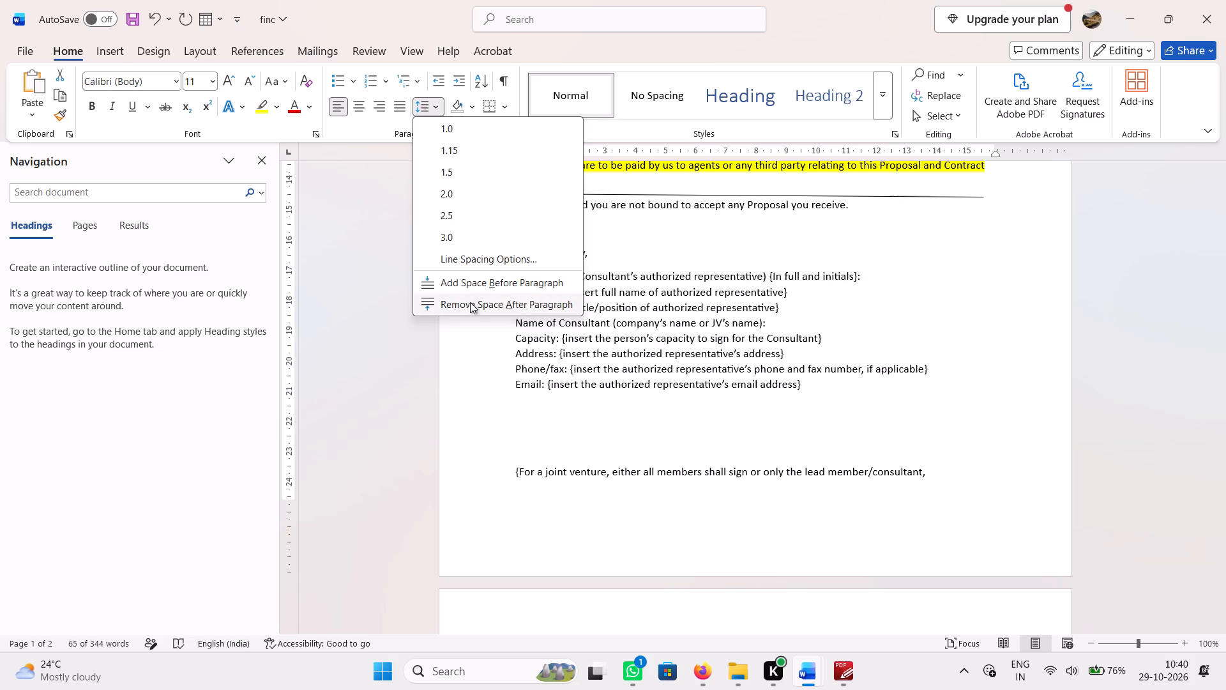
click(471, 304)
drag(930, 475, 506, 415)
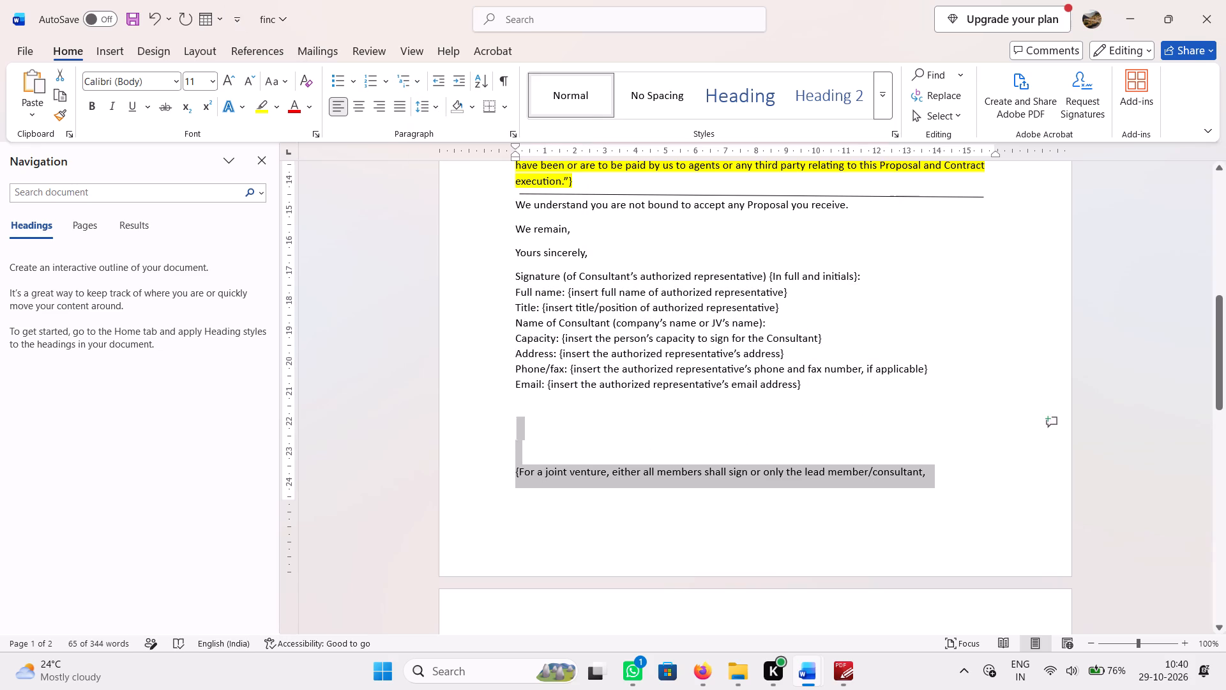
drag(506, 415, 498, 411)
click(436, 106)
click(488, 307)
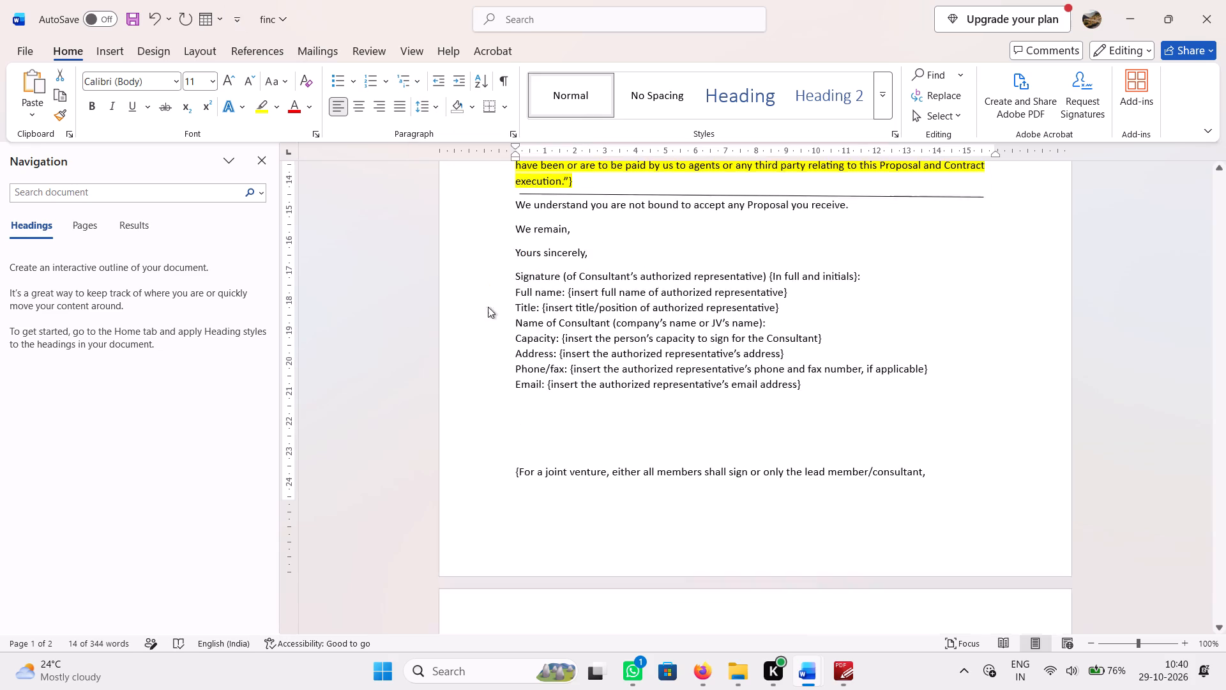
Delete the blank lines between the Email line and the joint venture note.
click(534, 443)
drag(524, 441, 524, 476)
key(Delete)
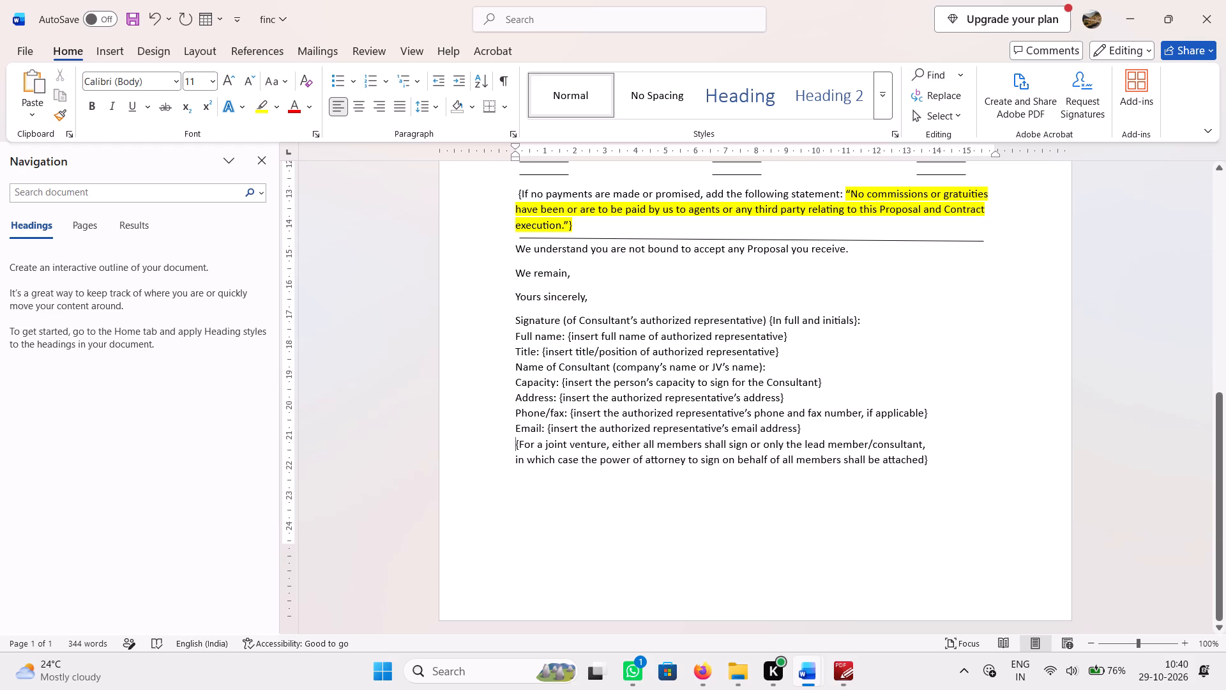
Review the pasted signatory lines from "Full name" to "Capacity" and compare the block with the PDF.
scroll(583, 356, up, 2)
scroll(583, 356, down, 1)
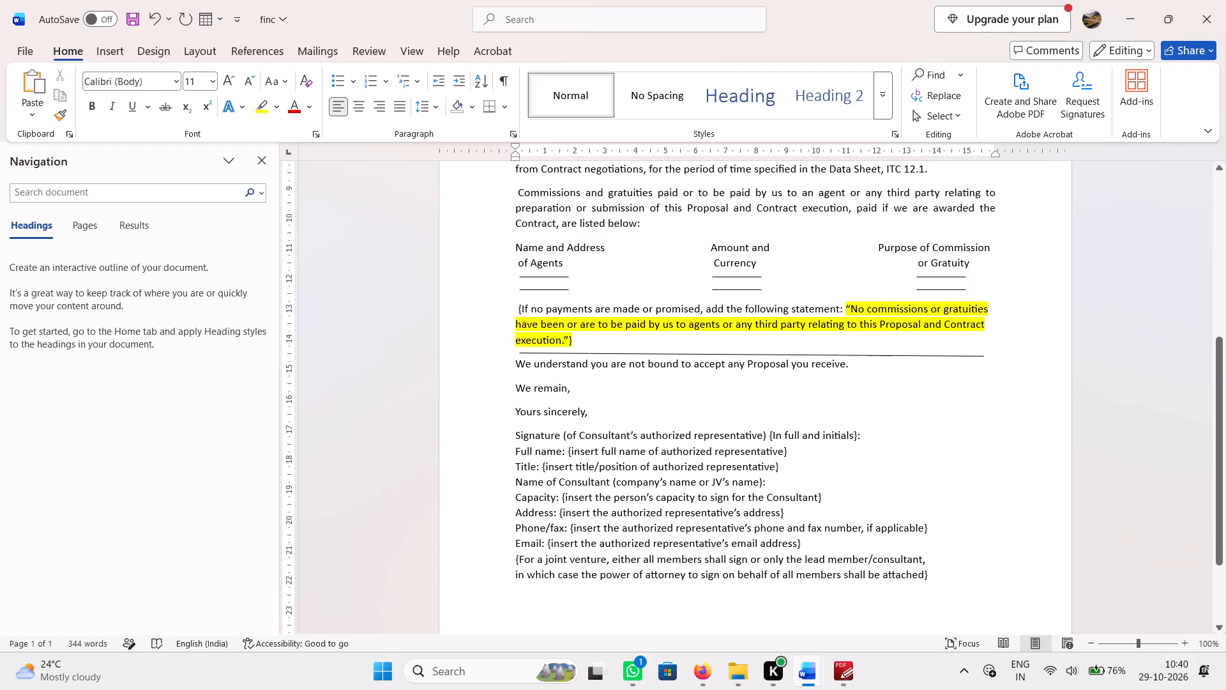
drag(583, 453, 690, 453)
click(658, 452)
drag(550, 470, 672, 471)
drag(596, 484, 697, 484)
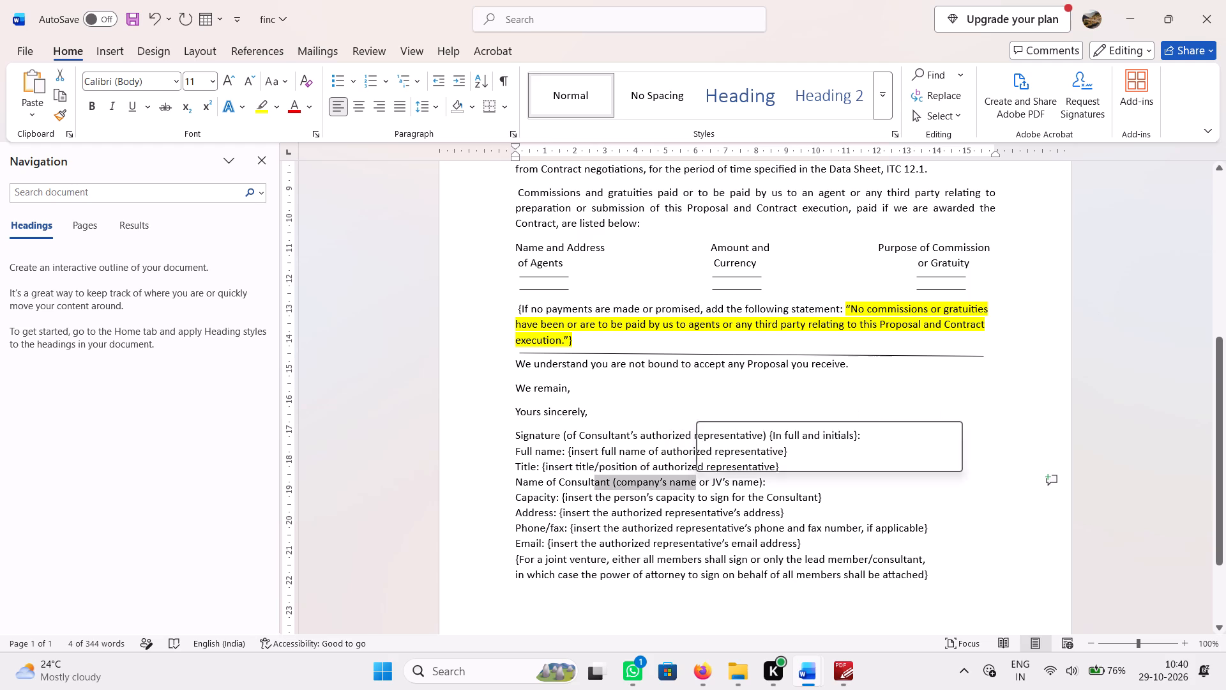
click(564, 502)
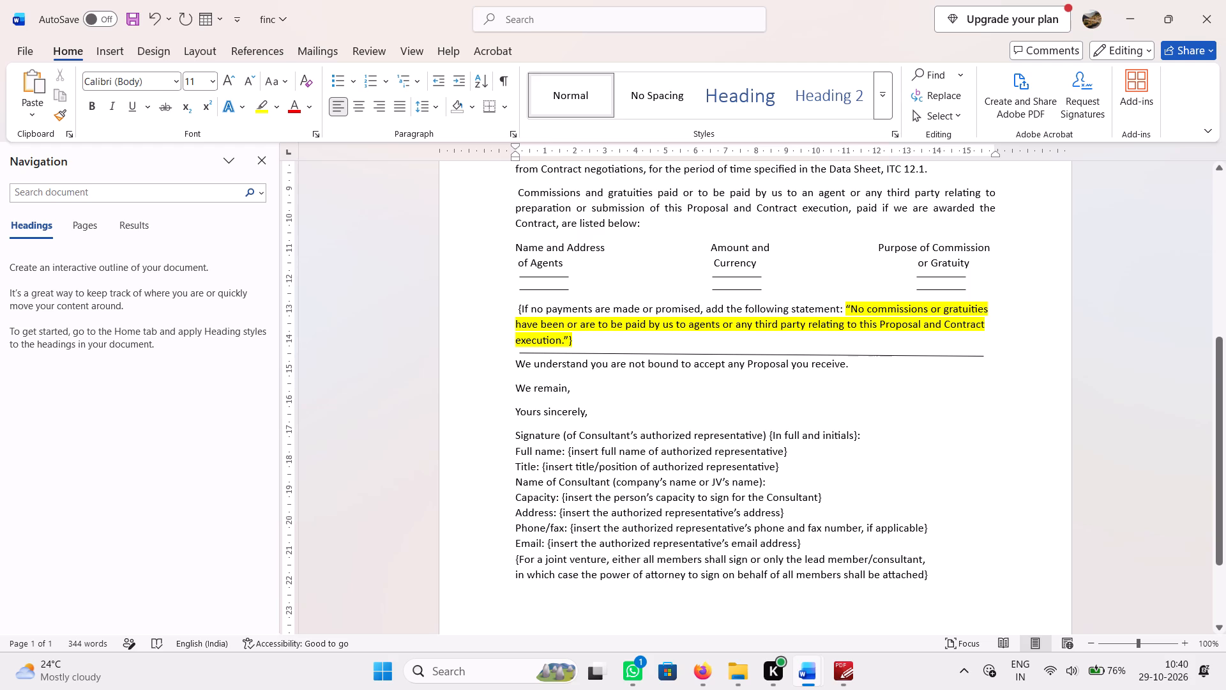
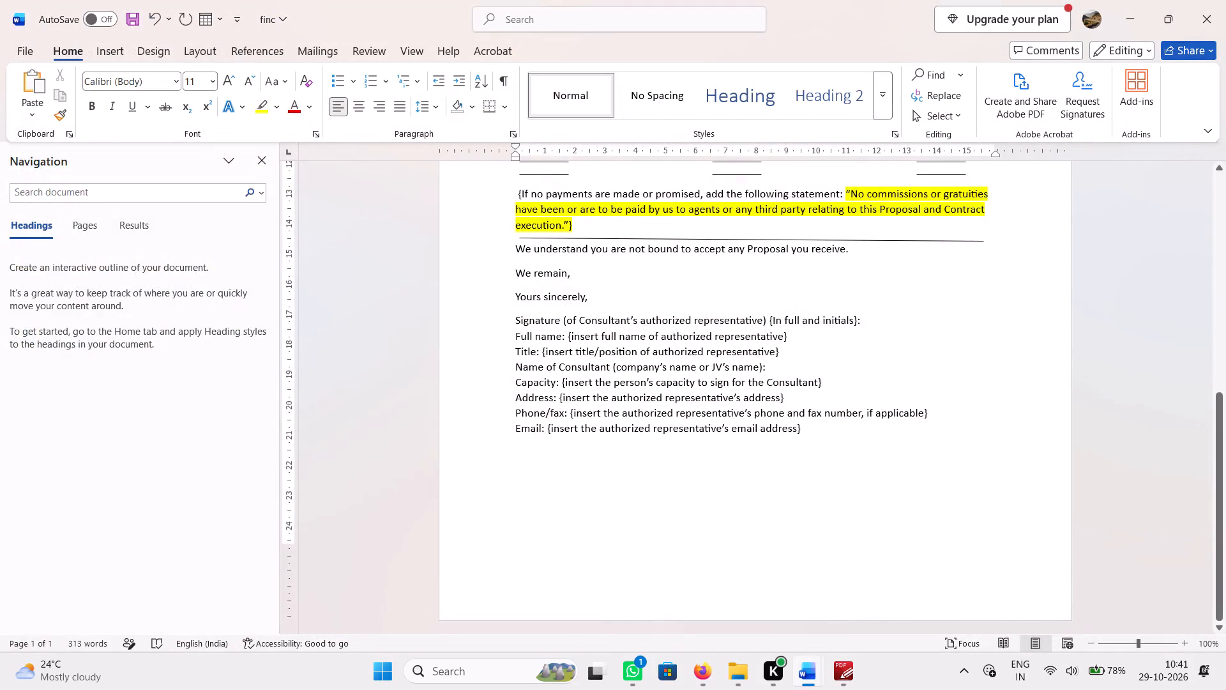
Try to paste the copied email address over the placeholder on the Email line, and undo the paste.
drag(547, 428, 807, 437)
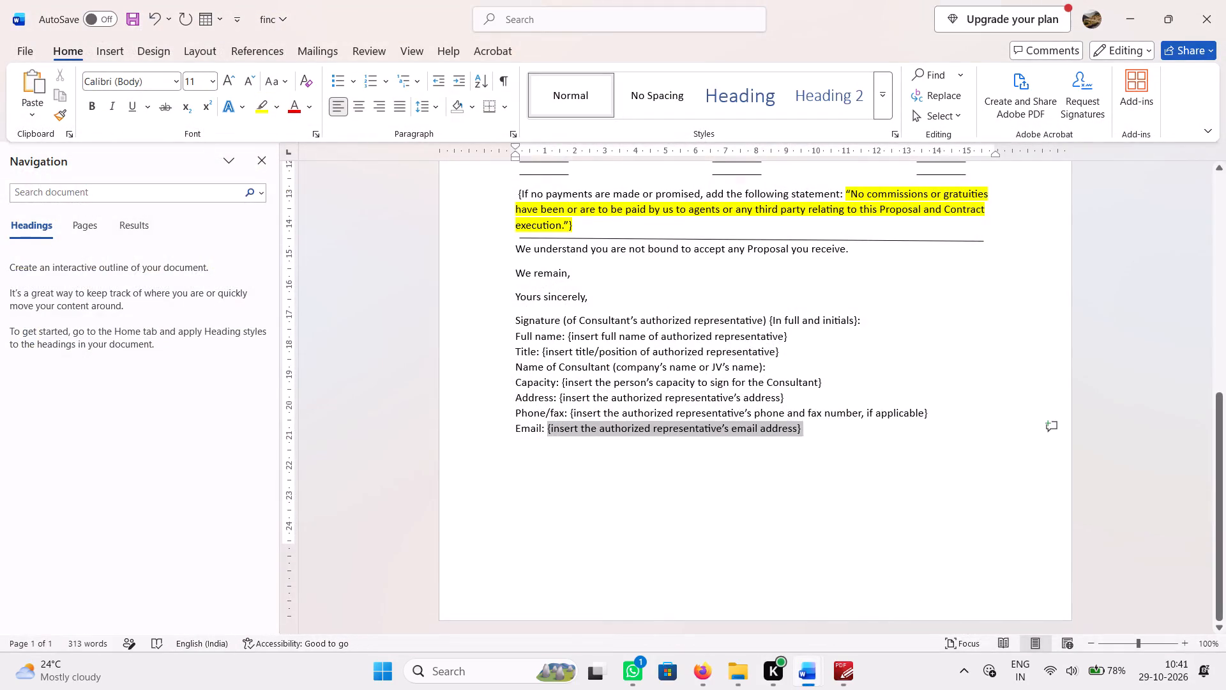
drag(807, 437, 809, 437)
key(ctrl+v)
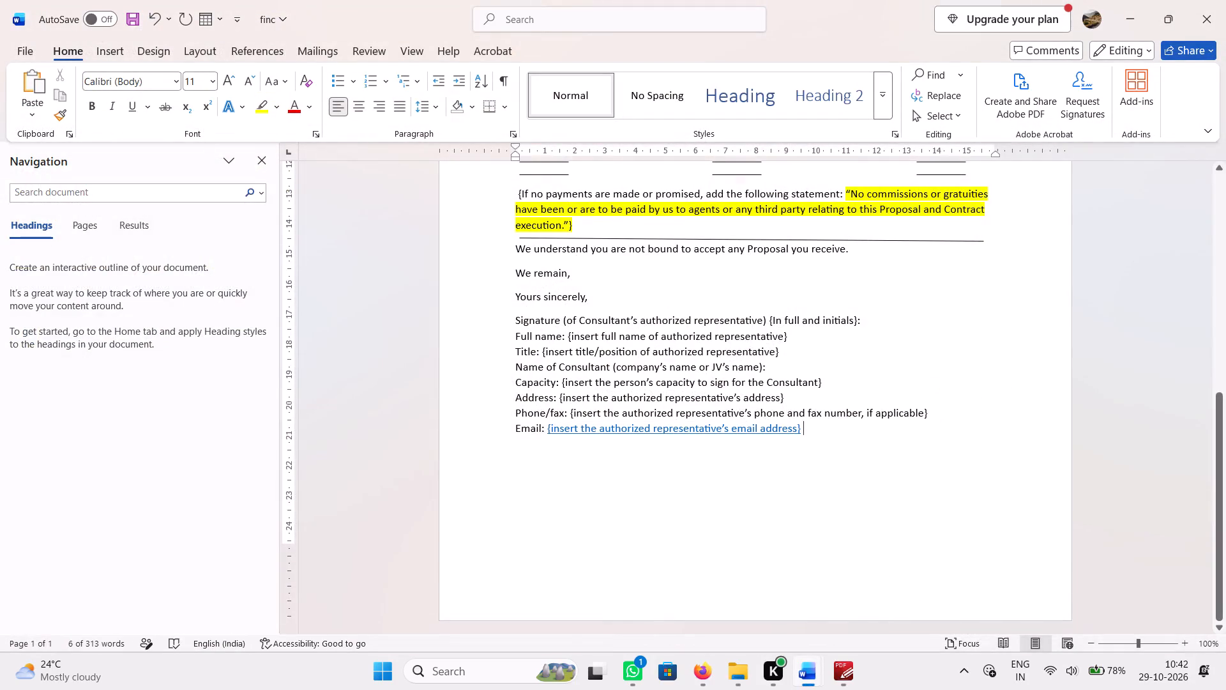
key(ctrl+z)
Replace the "{insert the authorized representative's email address}" placeholder on the Email line with the copied email address.
drag(811, 431, 540, 436)
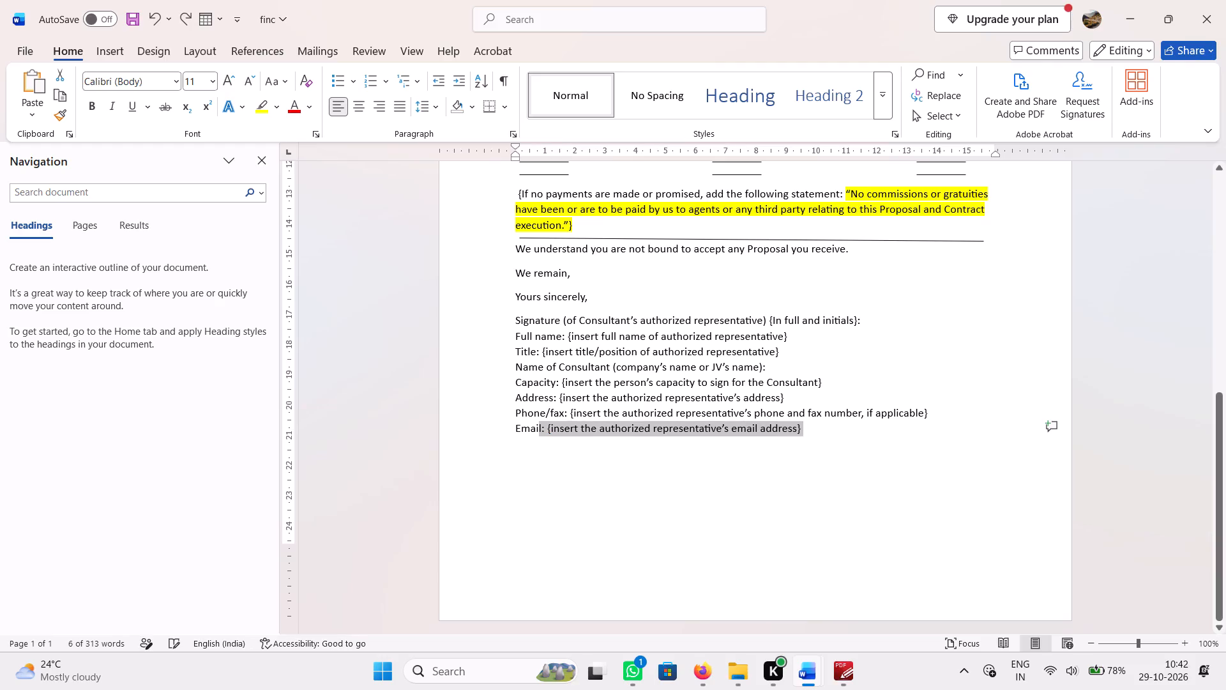
drag(540, 436, 546, 437)
key(ctrl+v)
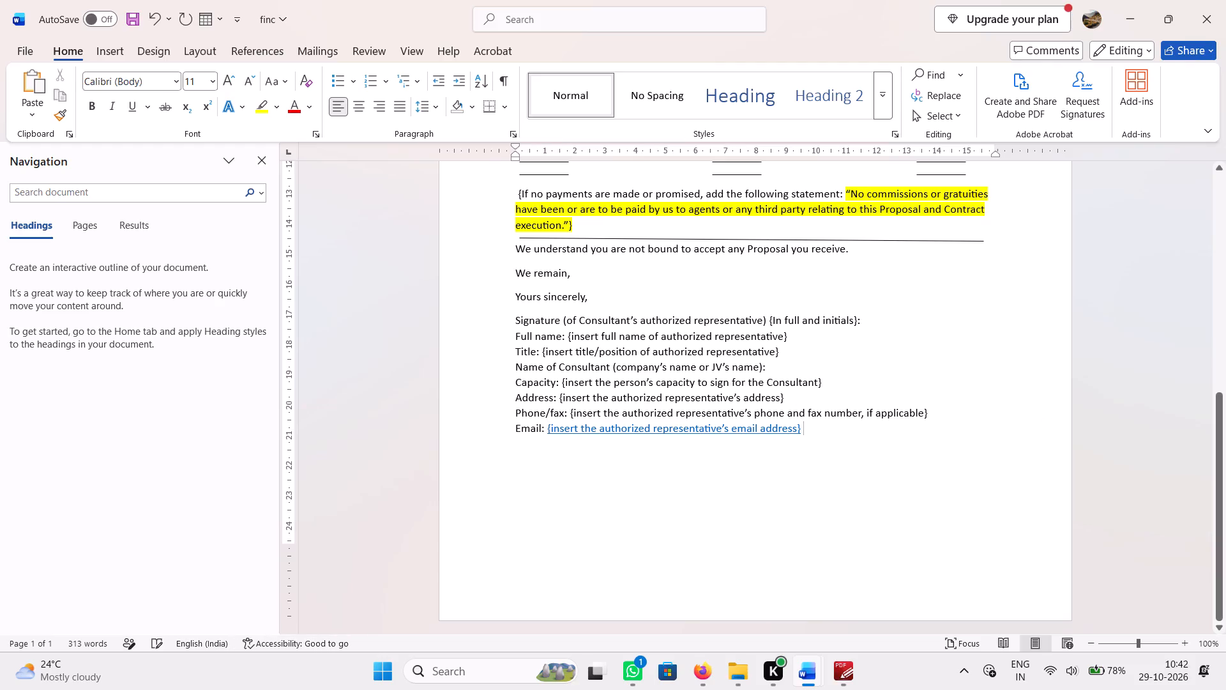
drag(812, 427, 549, 434)
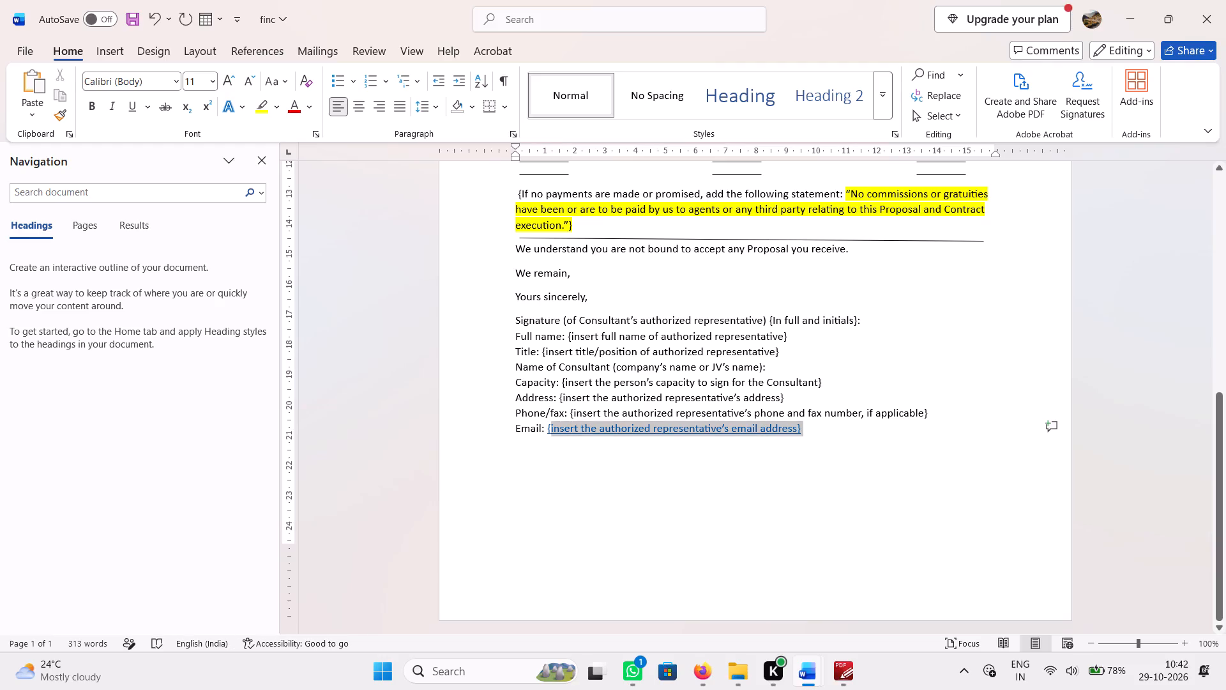
drag(549, 434, 546, 434)
key(Delete)
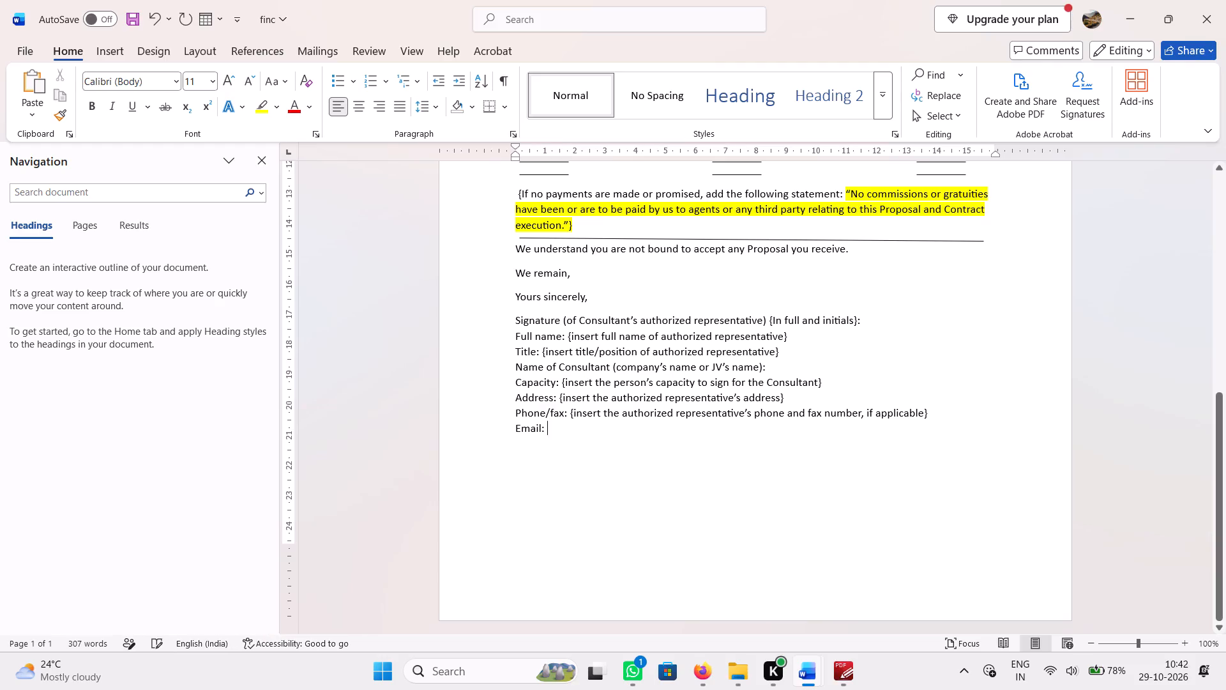
key(ctrl+v)
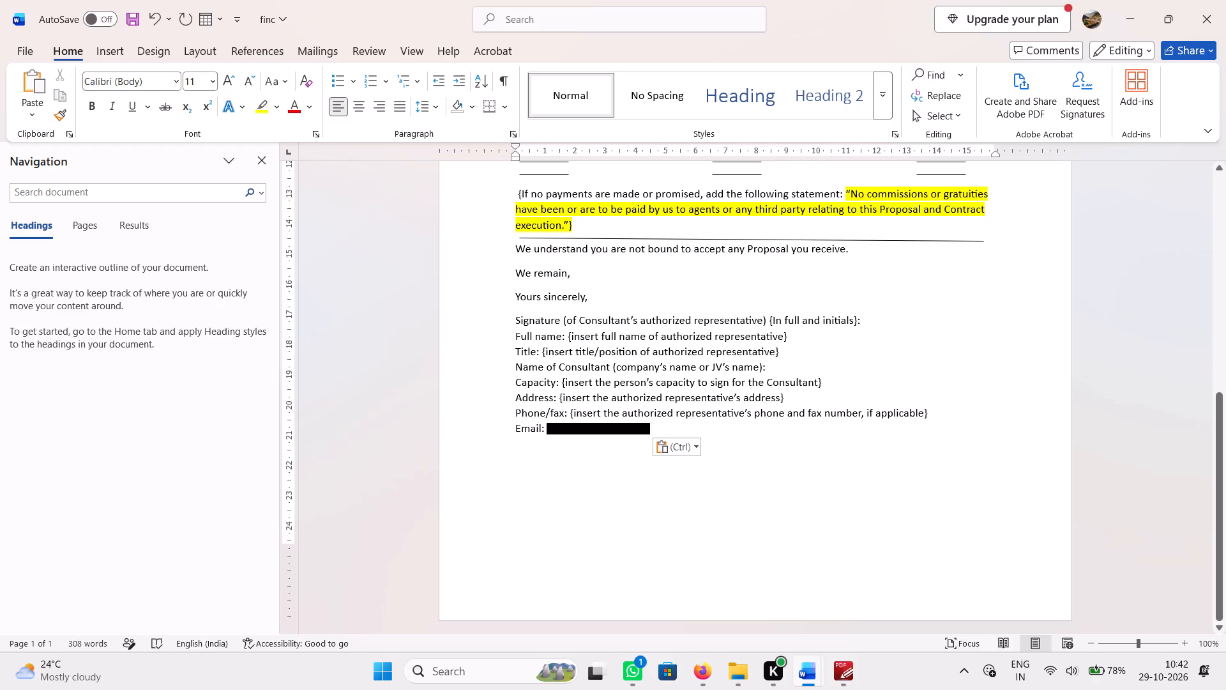
Delete the "{insert the authorized representative's phone and fax number, if applicable}" placeholder from the Phone/fax line.
drag(570, 415, 674, 412)
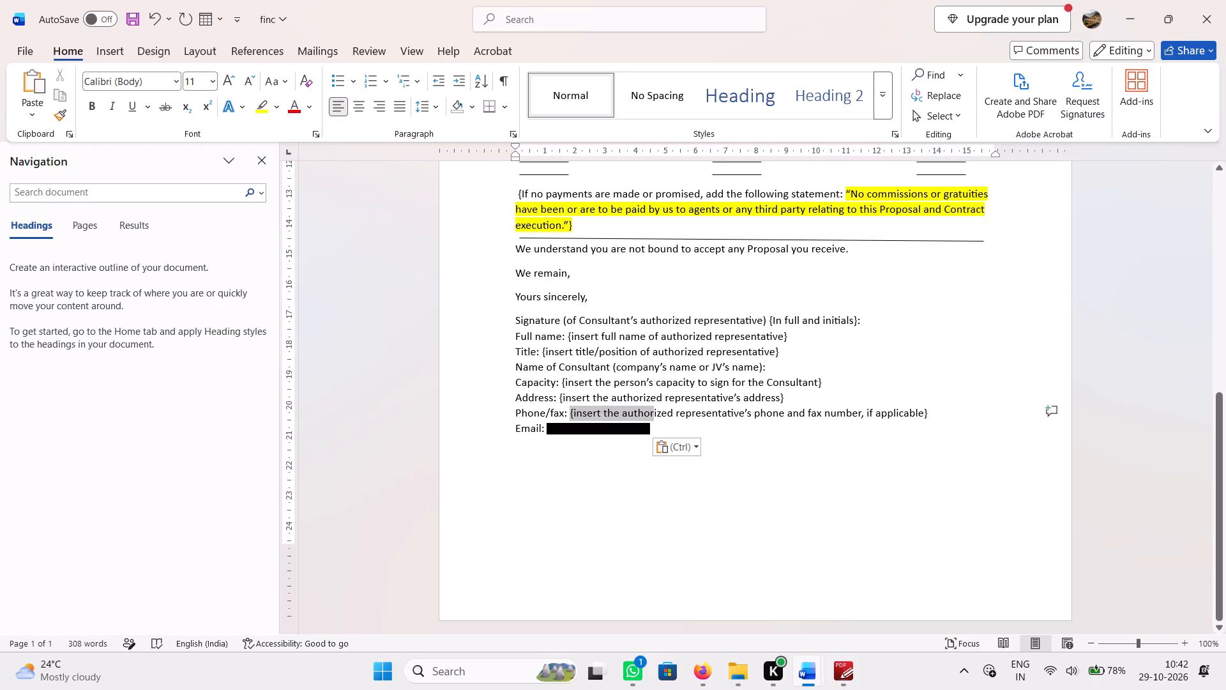
drag(674, 412, 930, 418)
key(Delete)
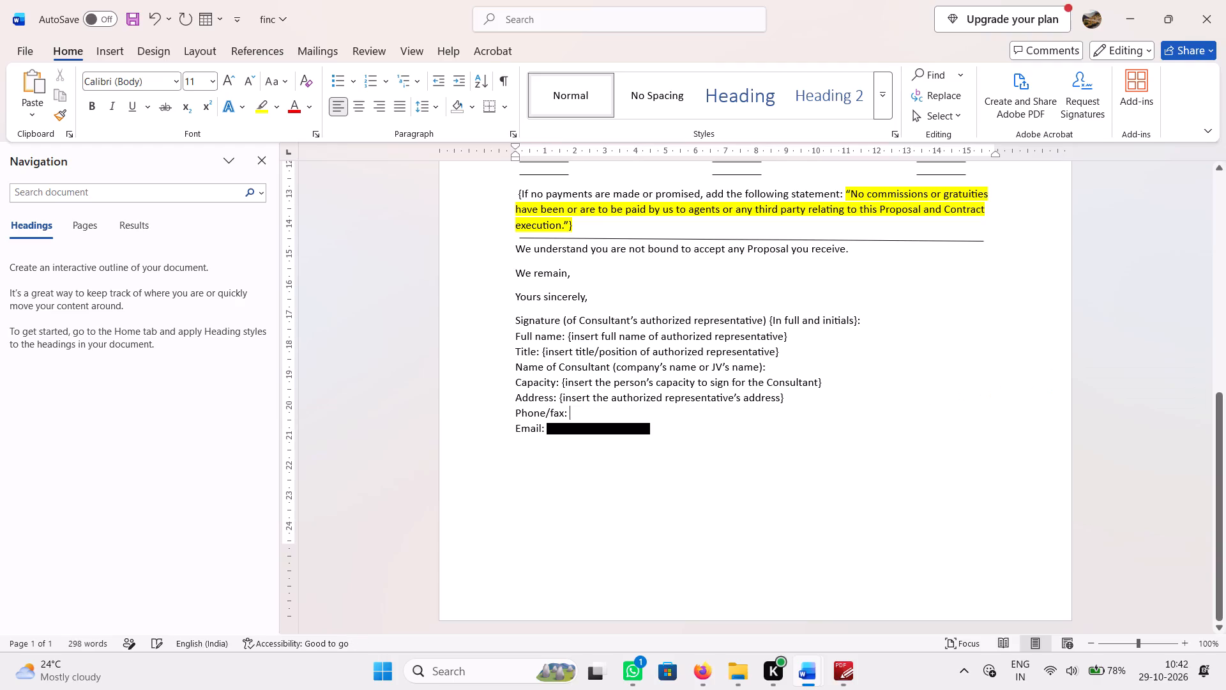
Switch to the RFP17 PDF in PDF-XChange Editor to consult the signatory details on page 70.
click(843, 686)
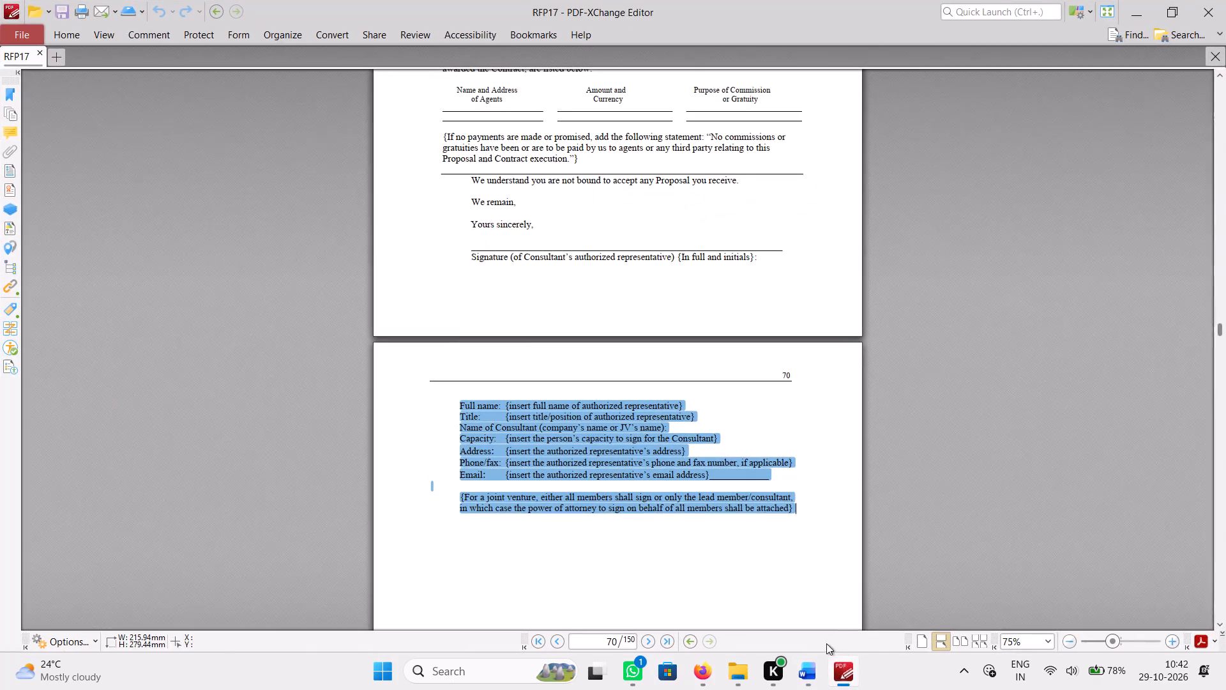
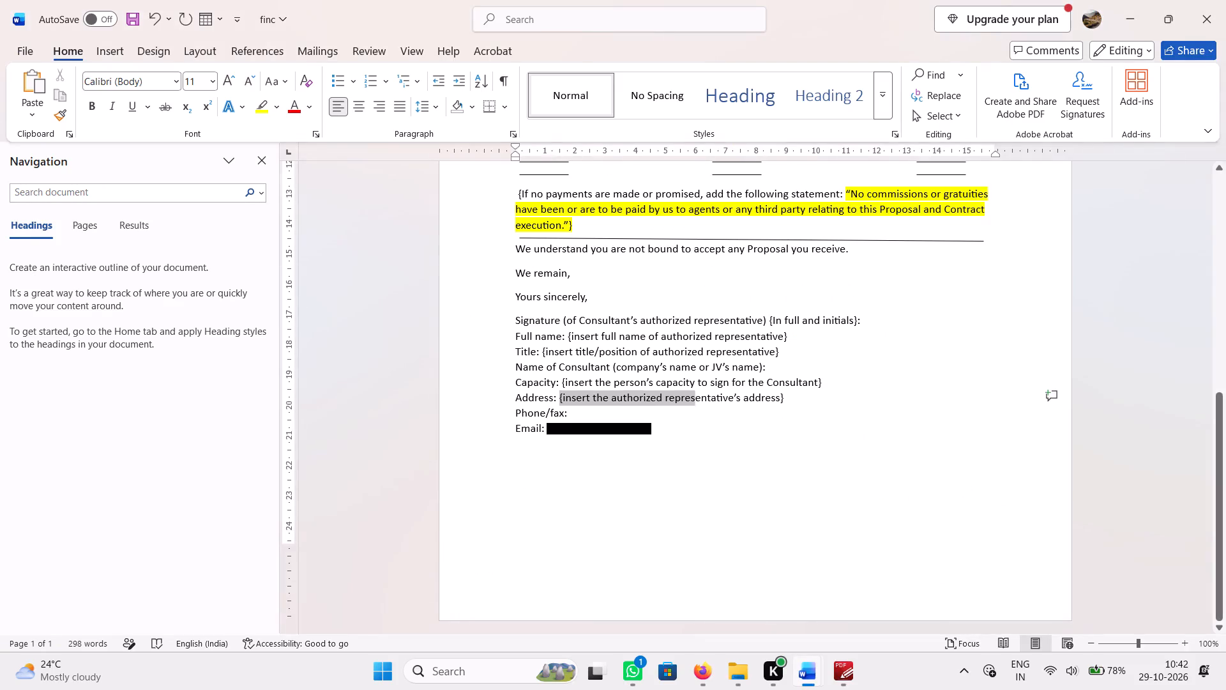
Replace the address placeholder on the Address line with the copied office address, keeping Phone/fax on its own line.
drag(716, 401, 790, 404)
key(ctrl+v)
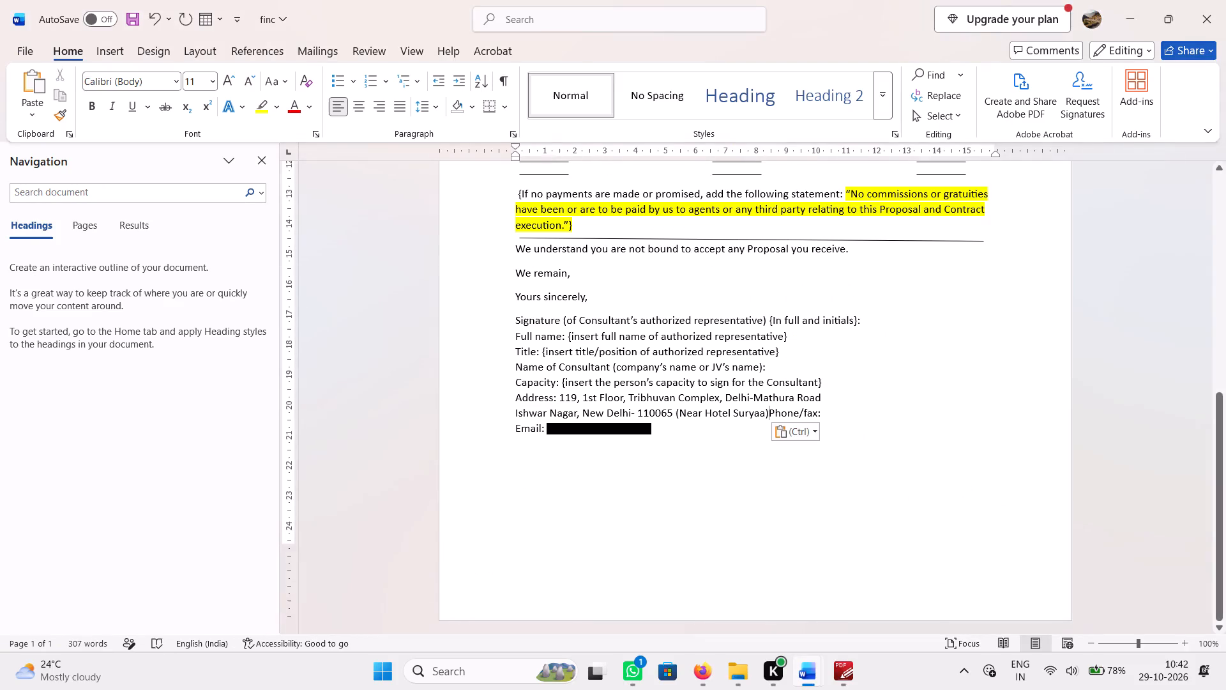
key(Return)
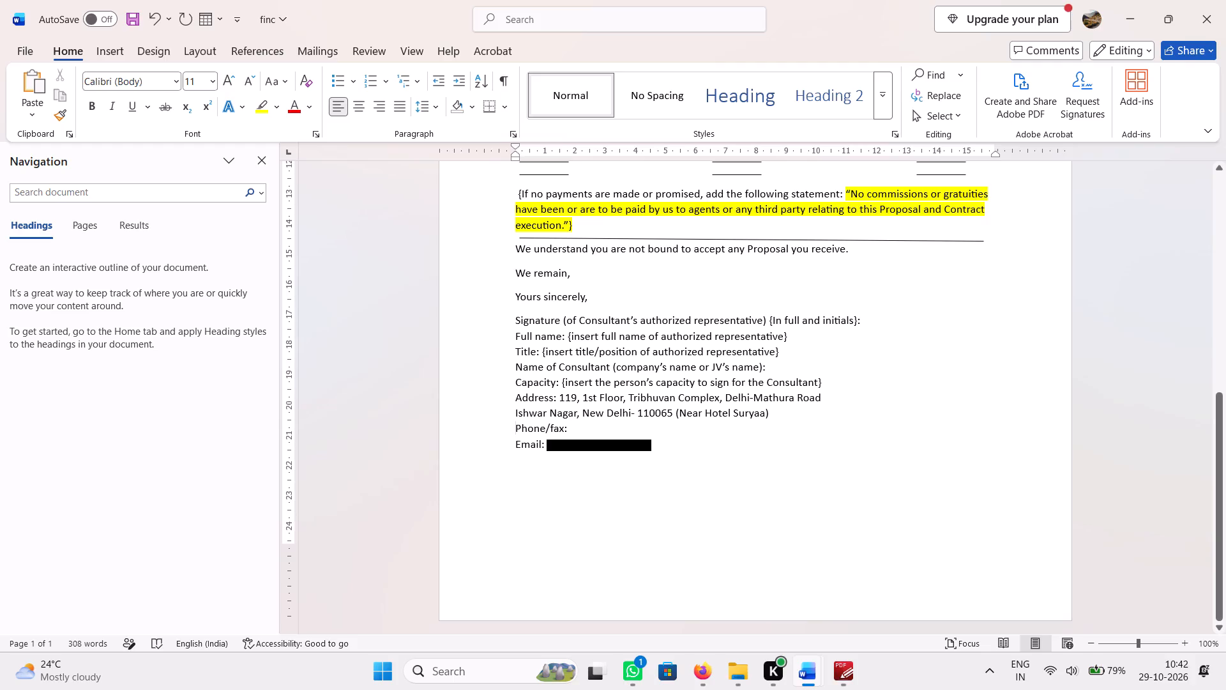
Bold the signature block labels "Signature", "Full name:", "Title:" and "Name of Consultant".
drag(510, 317, 559, 325)
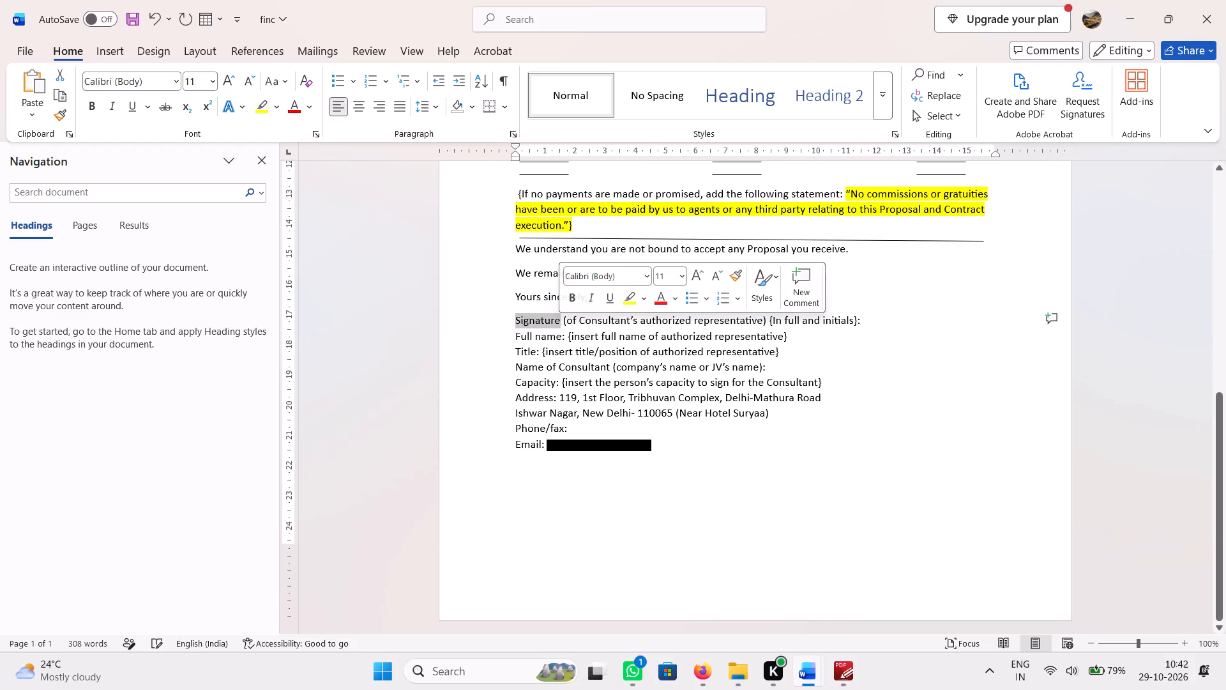
key(ctrl+b)
drag(515, 337, 549, 340)
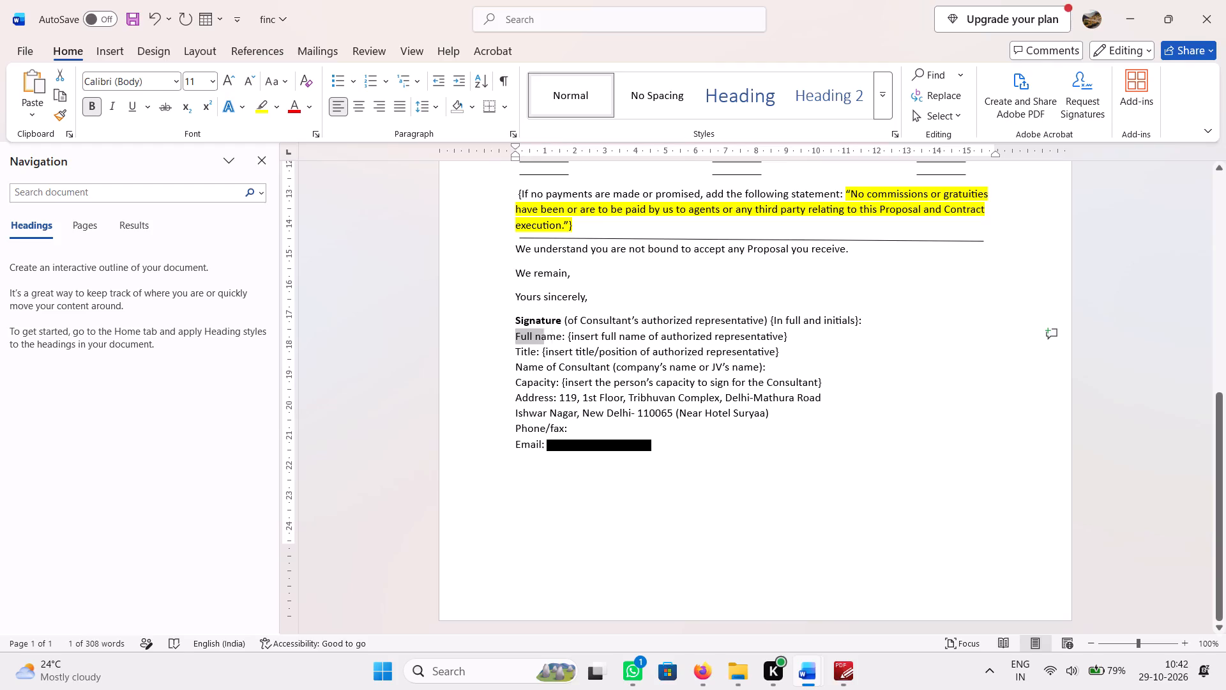
drag(549, 340, 565, 341)
key(ctrl+b)
drag(515, 354, 539, 355)
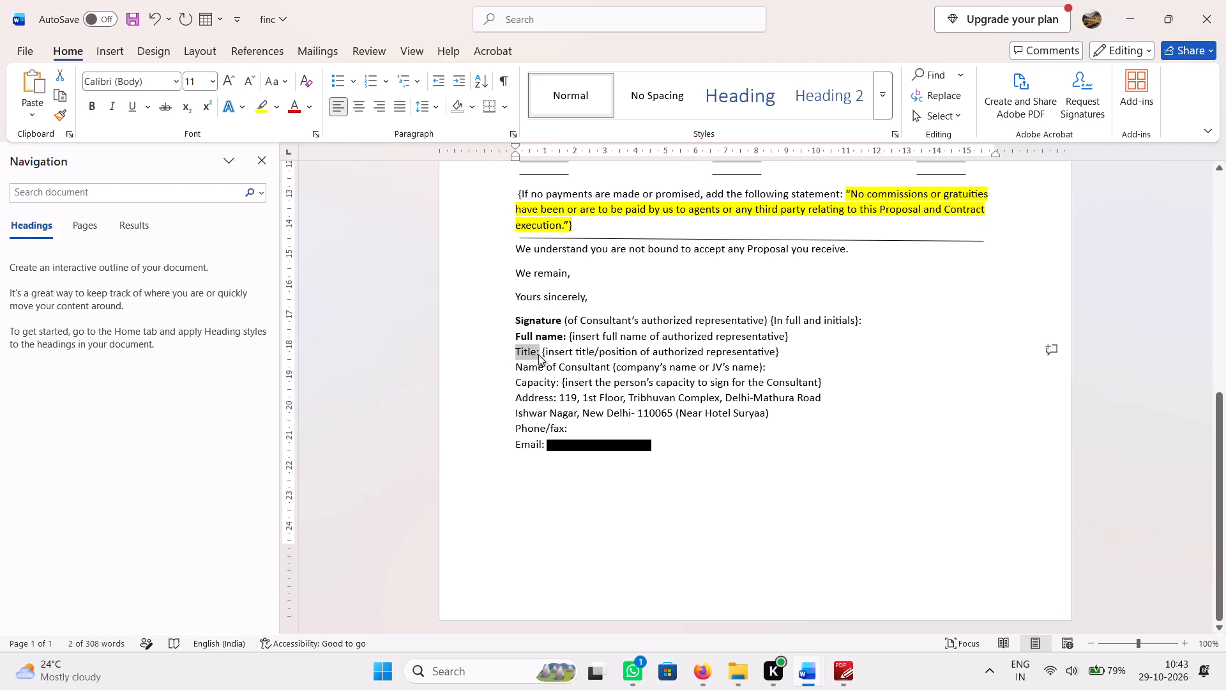
key(ctrl+b)
drag(514, 368, 591, 368)
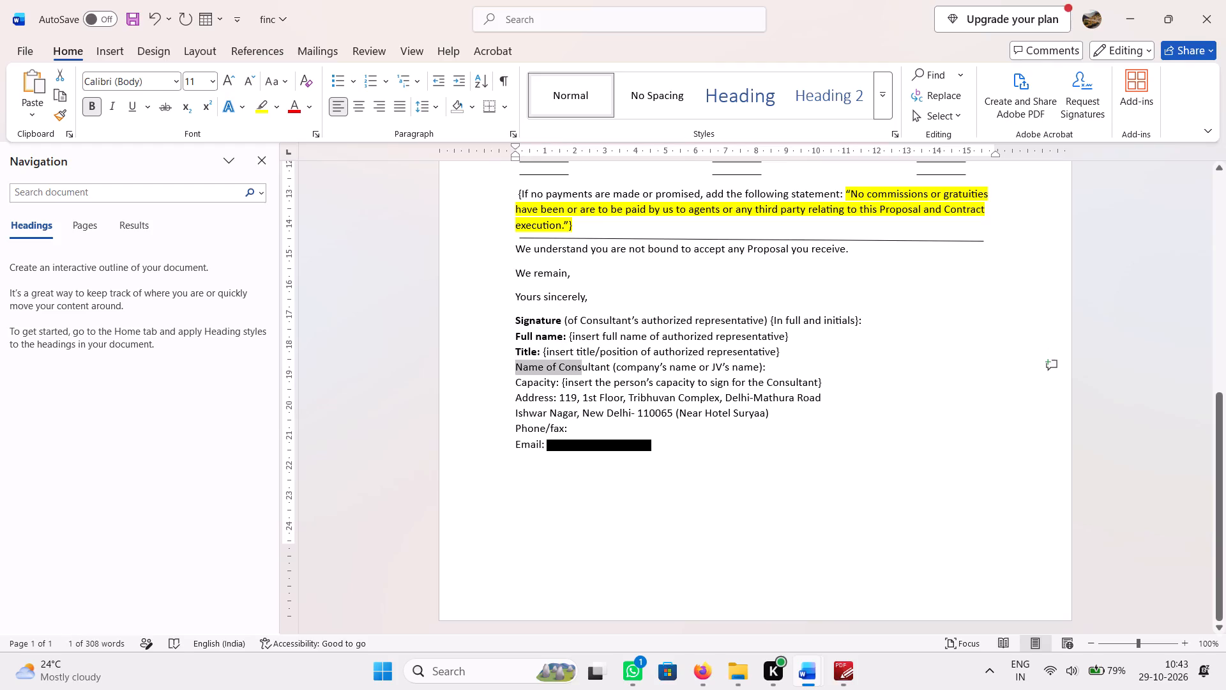
drag(591, 368, 610, 367)
key(ctrl+b)
Bold the remaining signature block labels "Capacity:", "Address:", "Phone/fax:" and "Email:".
drag(513, 380, 559, 383)
key(ctrl+b)
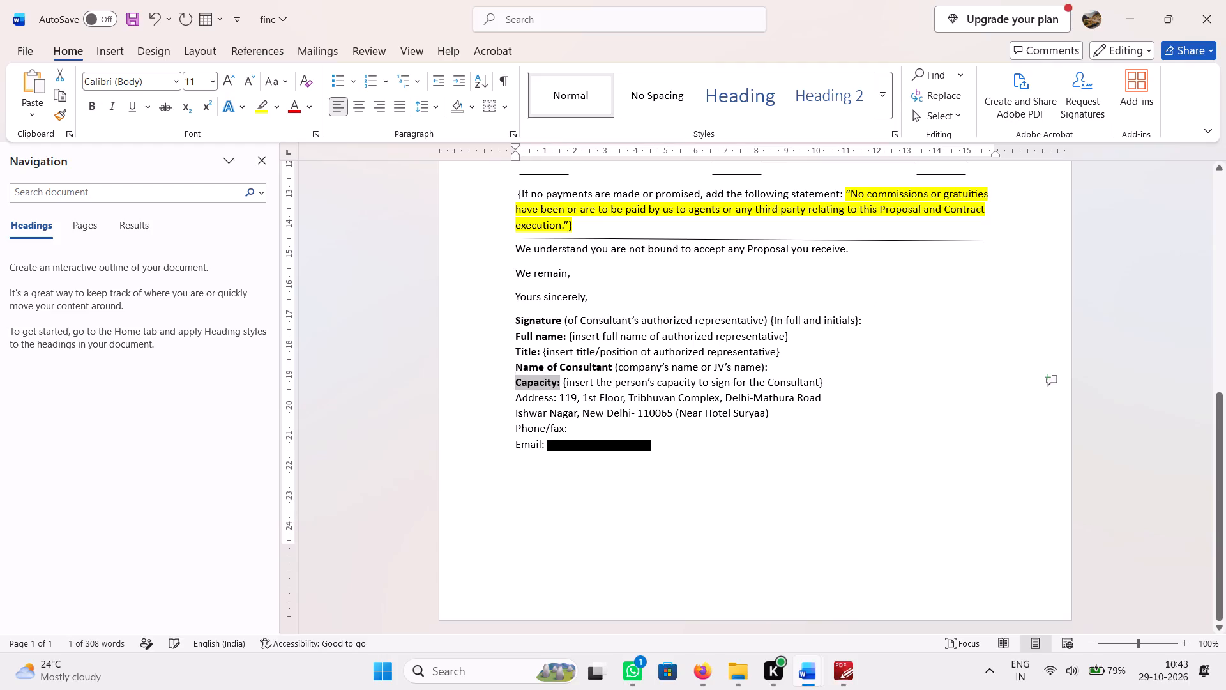
drag(513, 401, 559, 400)
key(ctrl+b)
drag(515, 426, 523, 429)
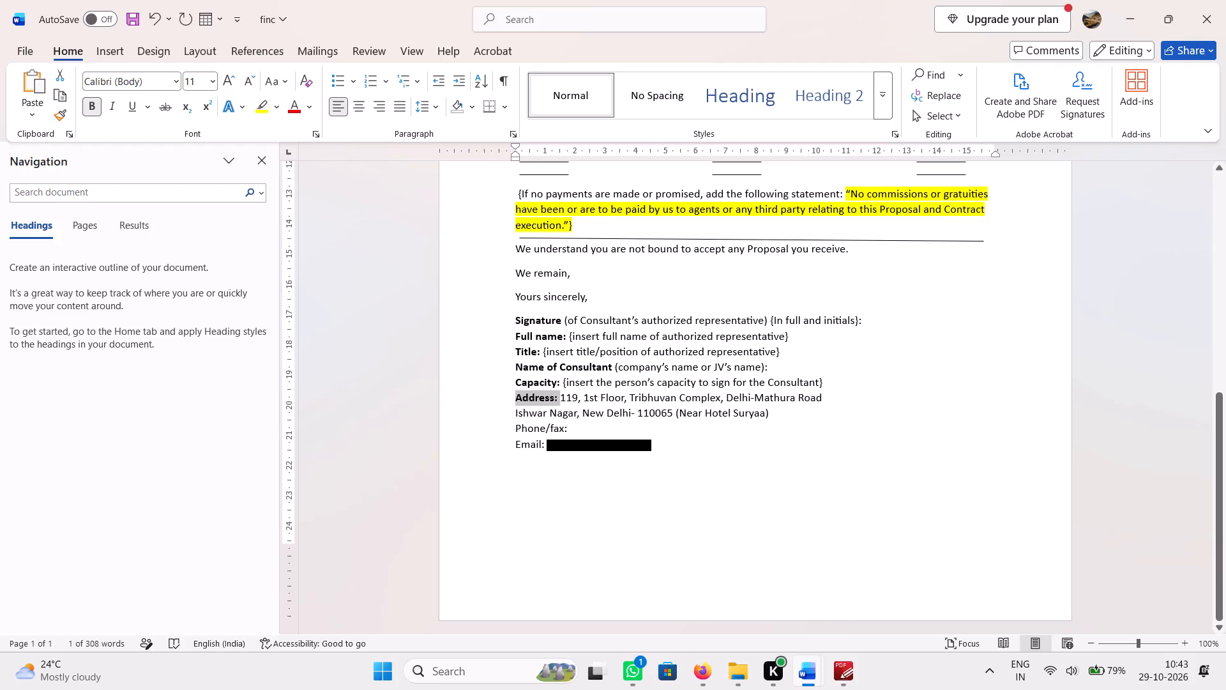
drag(523, 429, 570, 429)
key(ctrl+v)
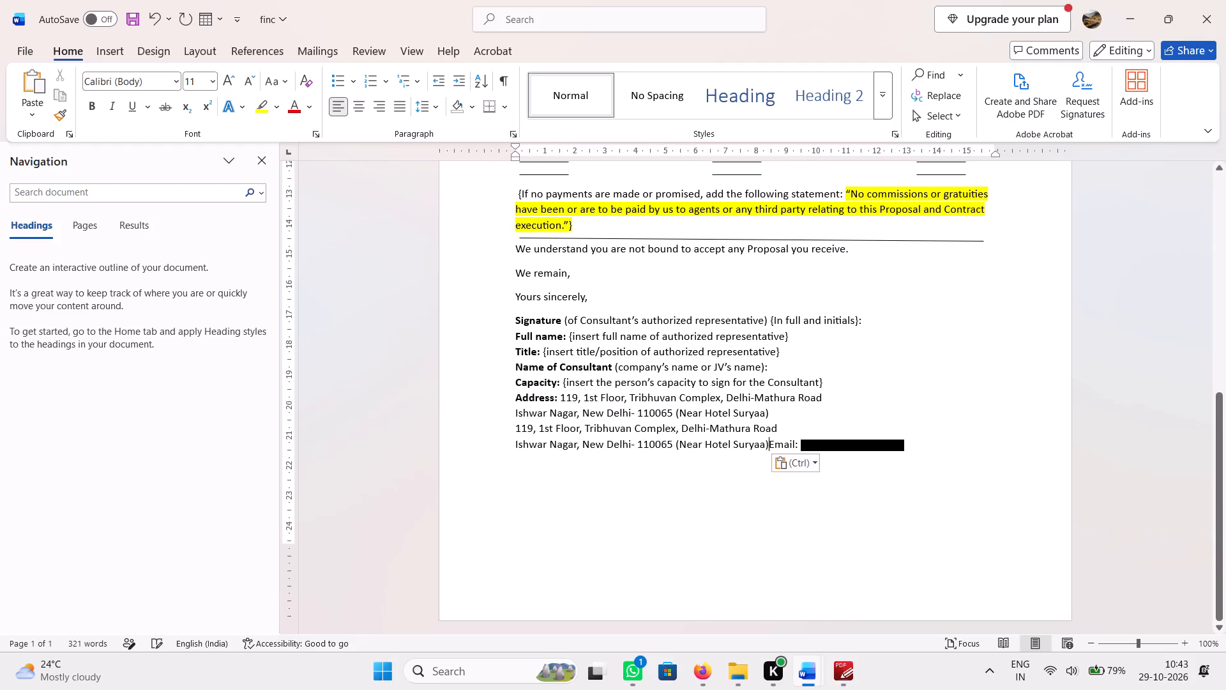
key(ctrl+z)
key(ctrl+b)
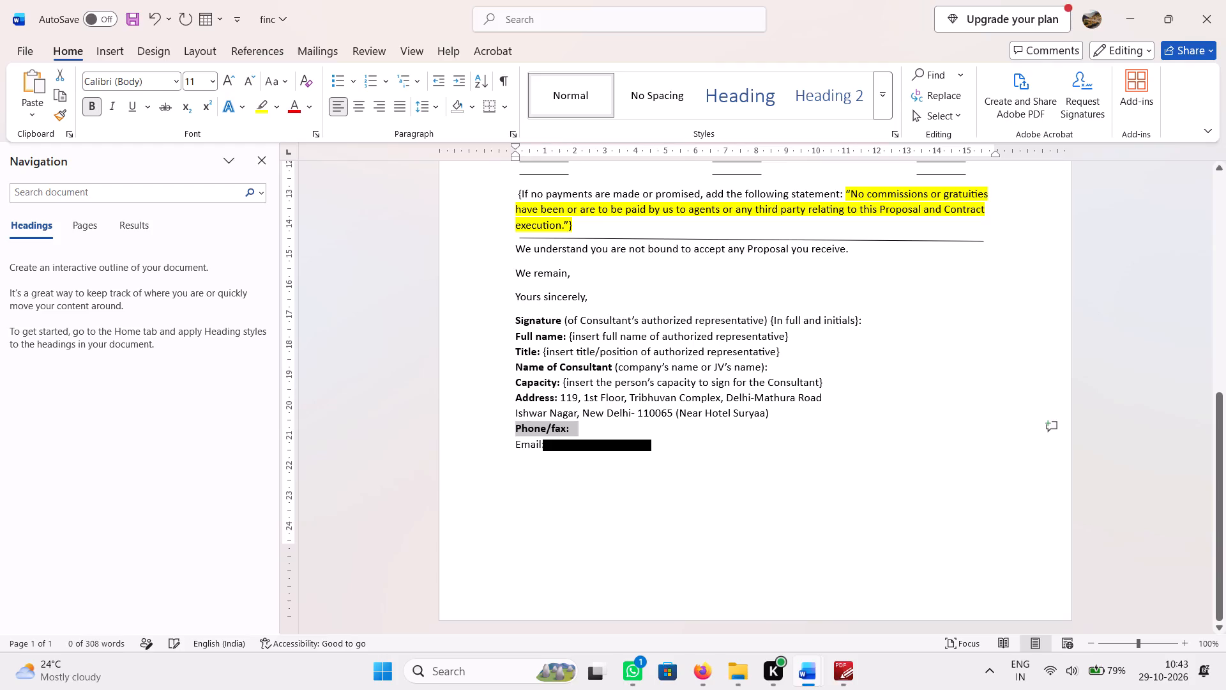
drag(511, 447, 545, 445)
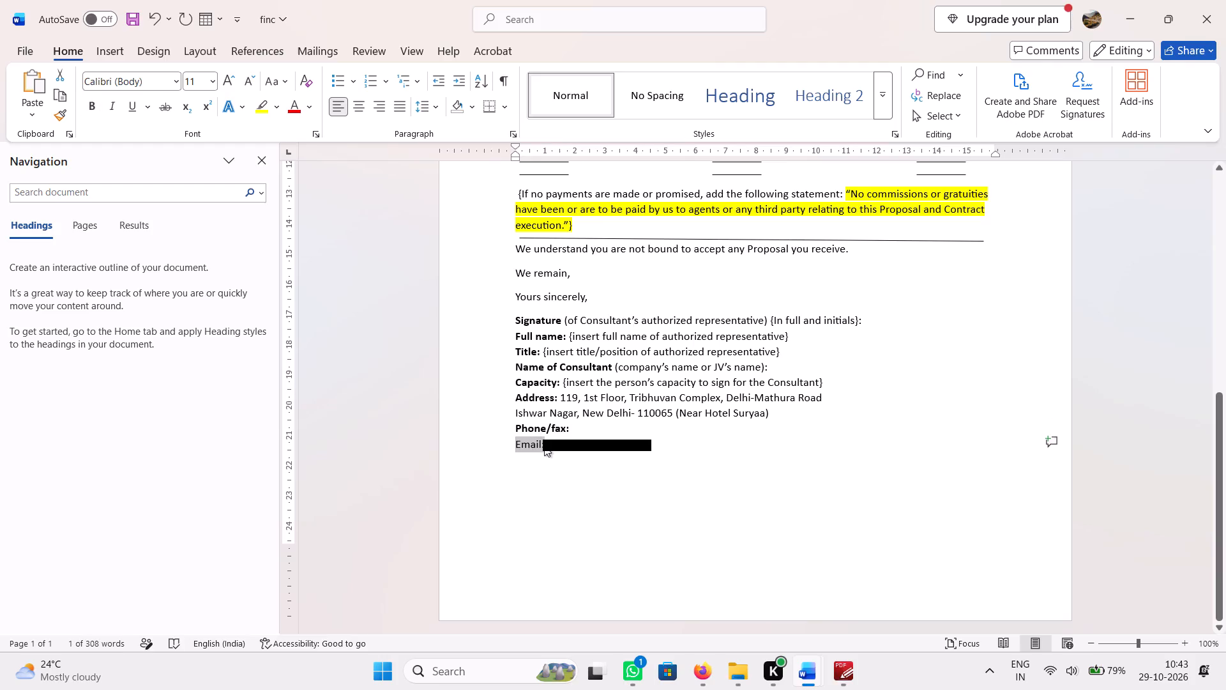
key(ctrl+b)
Add a comma and a space after the email address on the Email line.
click(650, 444)
key(comma)
key(space)
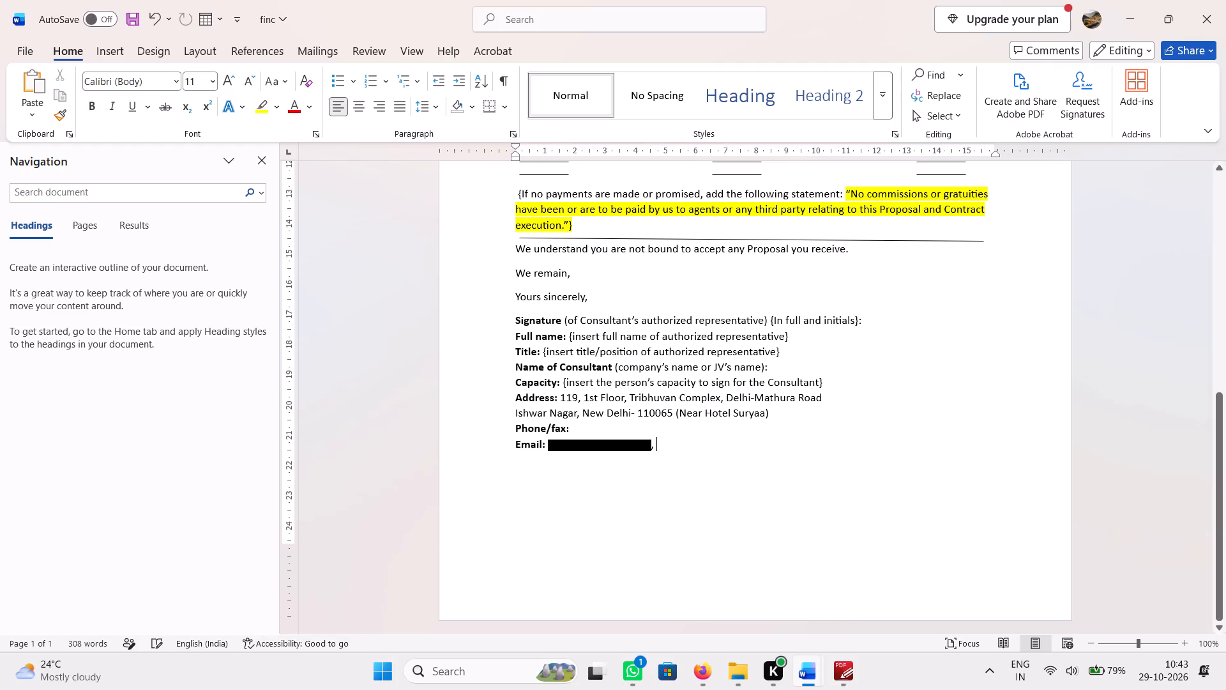
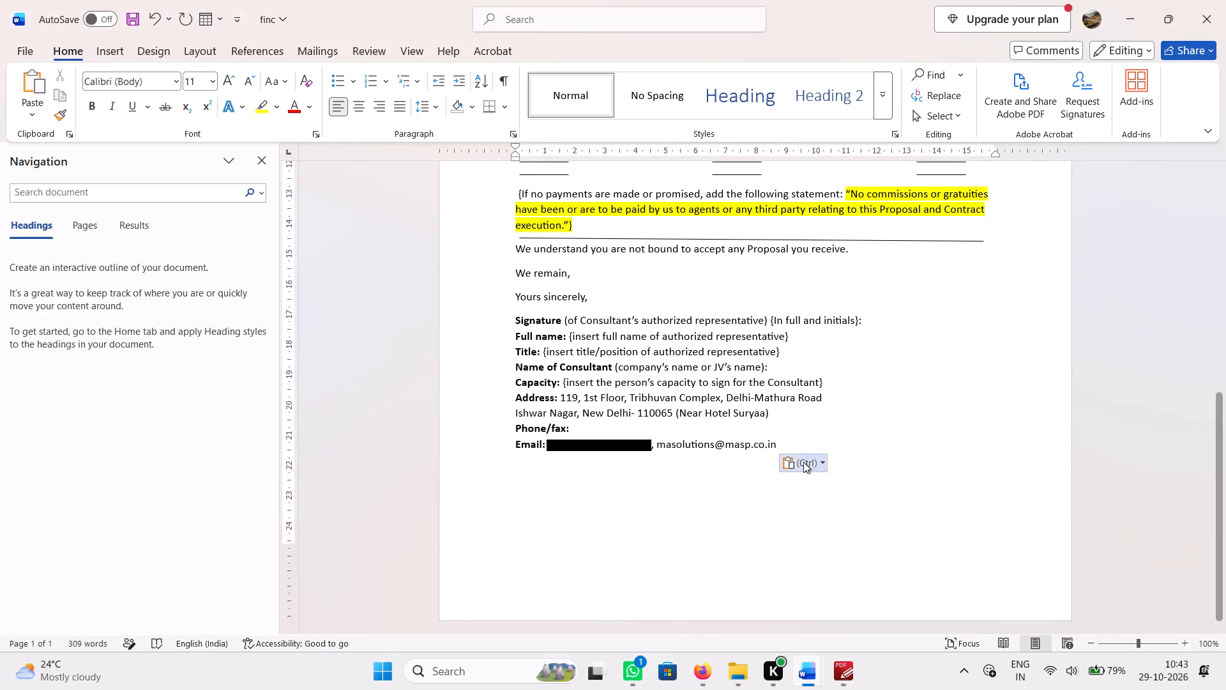
Adjust the paste formatting of the second email address on the Email line.
click(807, 464)
click(827, 509)
click(669, 505)
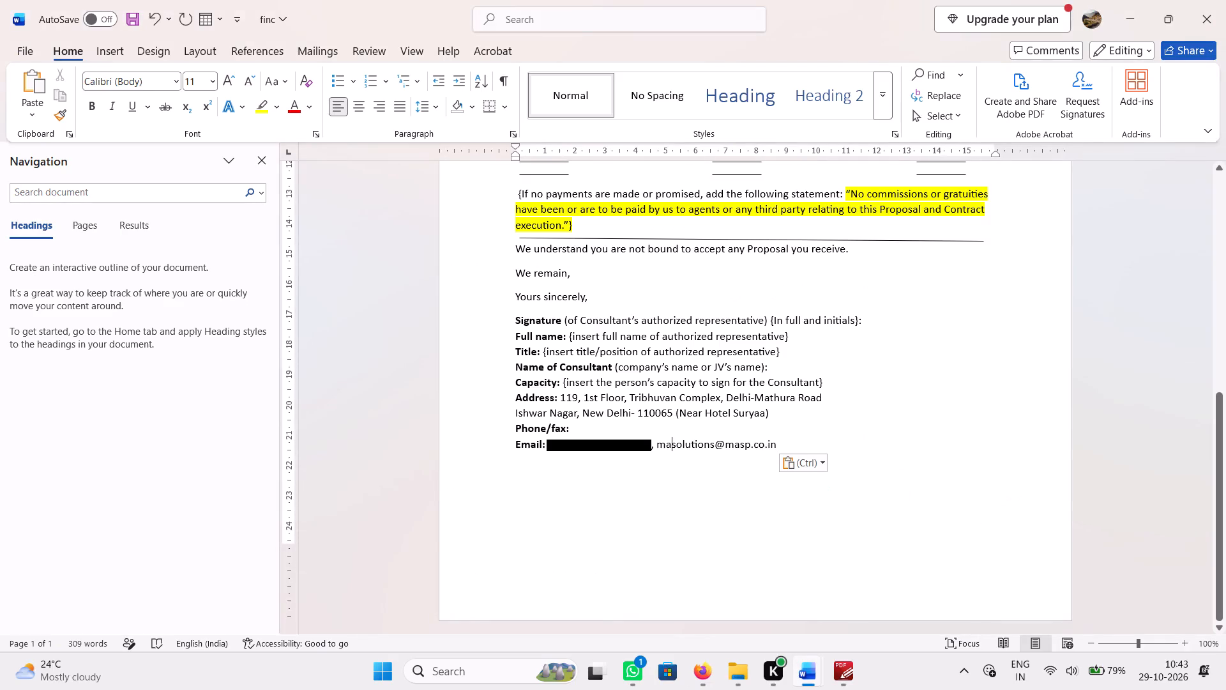
Join the two lines of the office address by removing the line break after "Delhi-Mathura Road".
click(846, 403)
key(Delete)
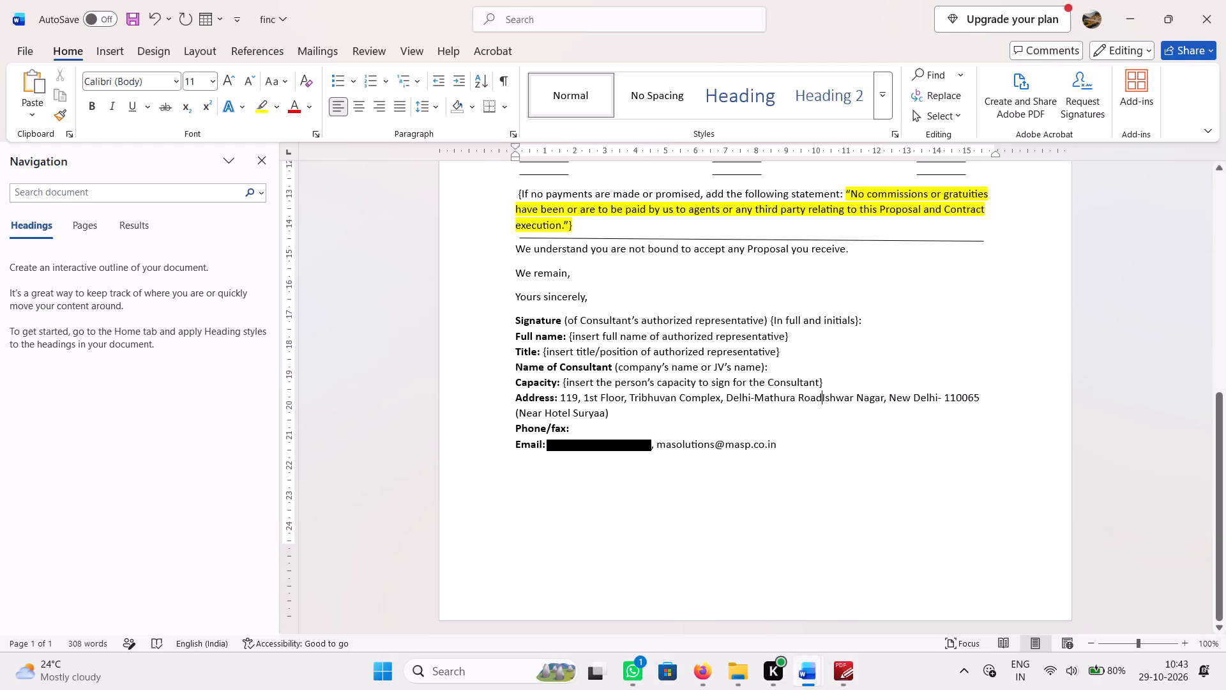
Delete the placeholder "{insert the person's capacity to sign for the Consultant}" from the Capacity line.
drag(561, 382, 605, 380)
drag(605, 380, 824, 382)
key(Delete)
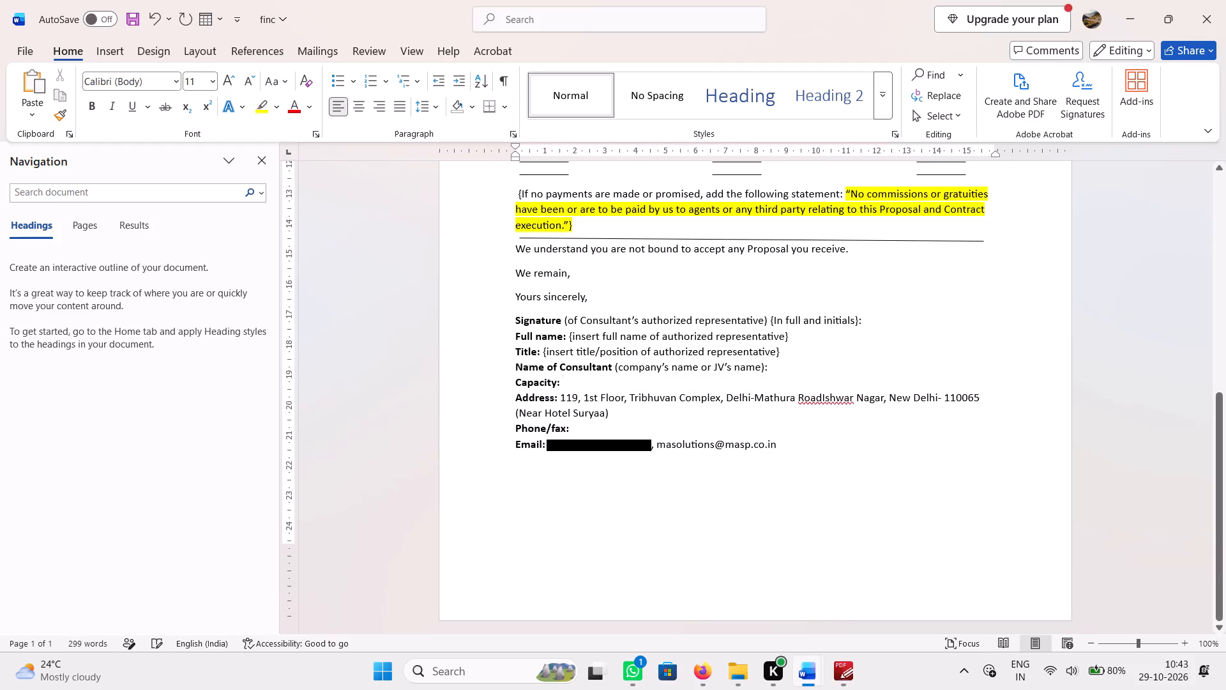
Switch to the RFP17 document in PDF-XChange Editor to consult the original form's signature block.
click(843, 680)
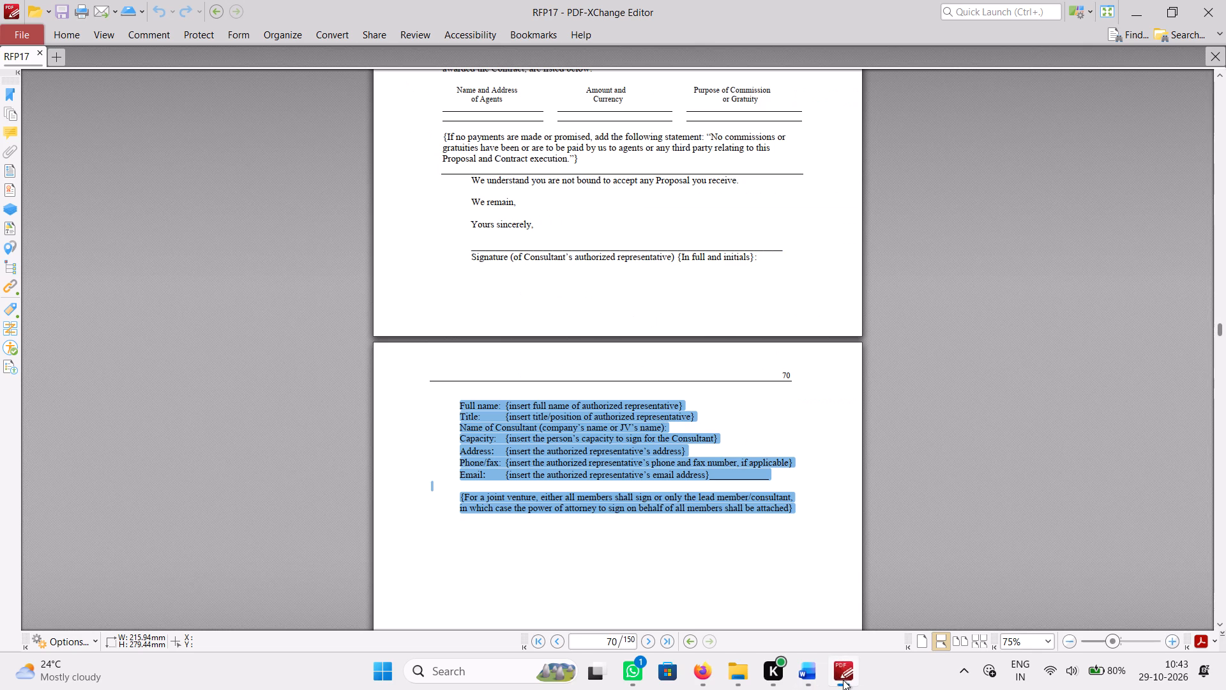
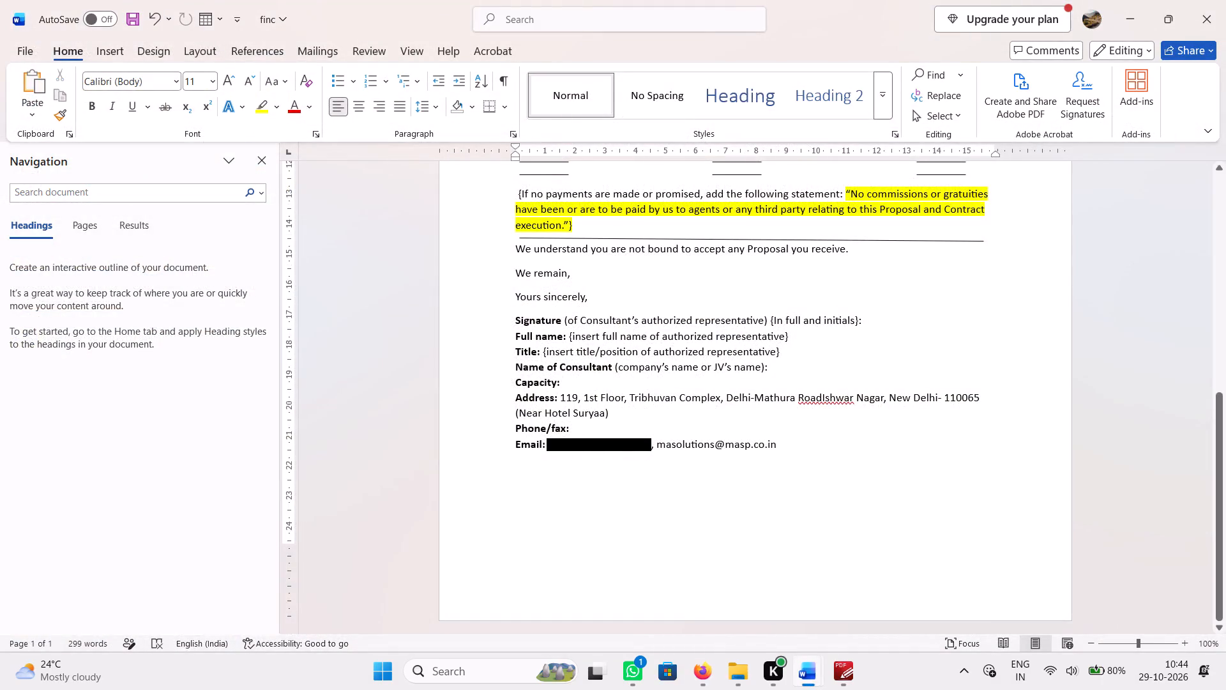
Delete the placeholder "{insert full name of authorized representative}" from the Full name line of the signature block.
drag(569, 335, 769, 335)
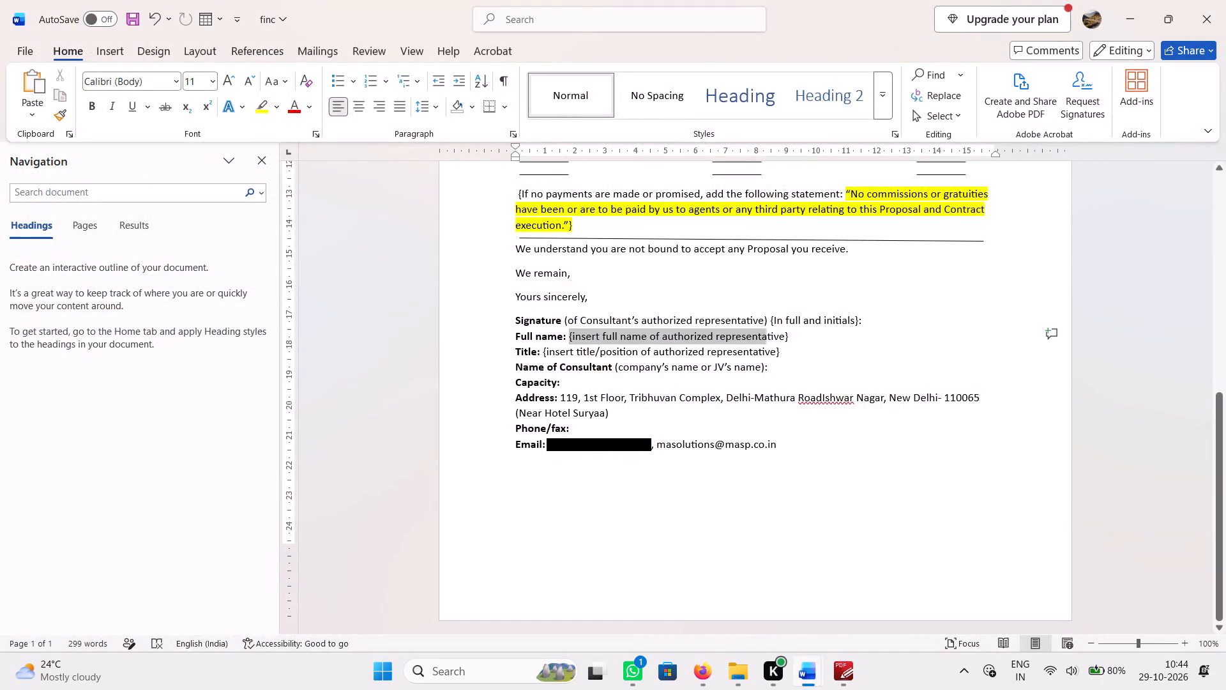
drag(769, 335, 793, 339)
key(Delete)
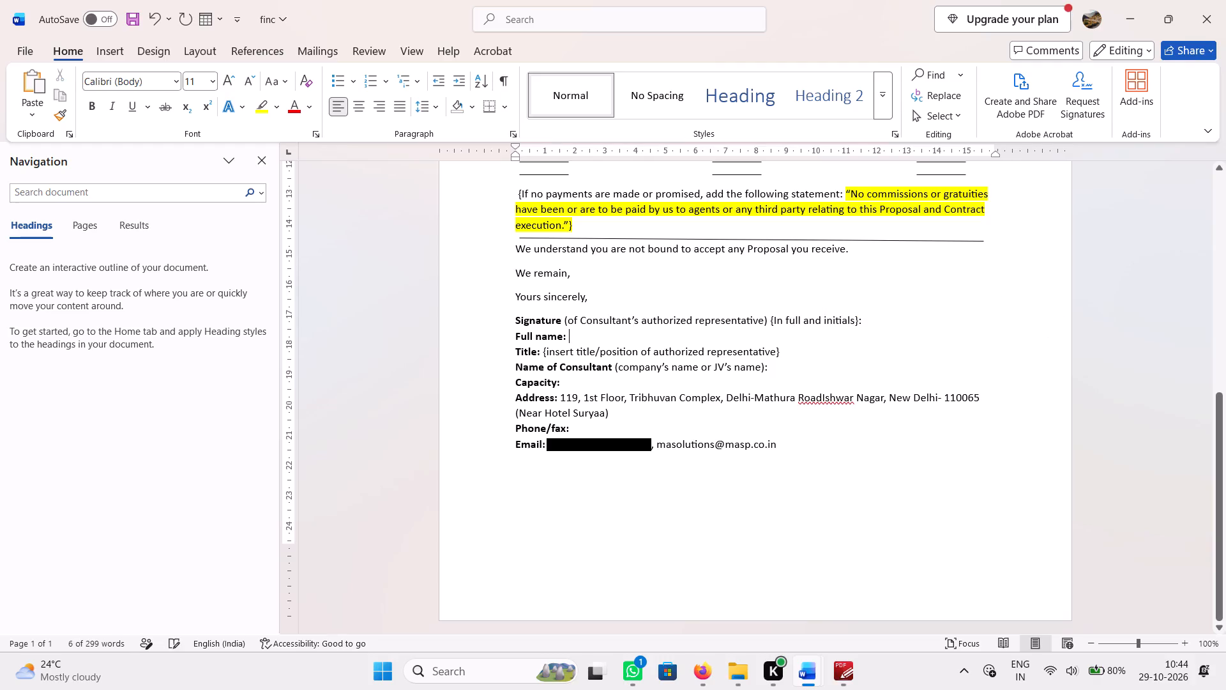
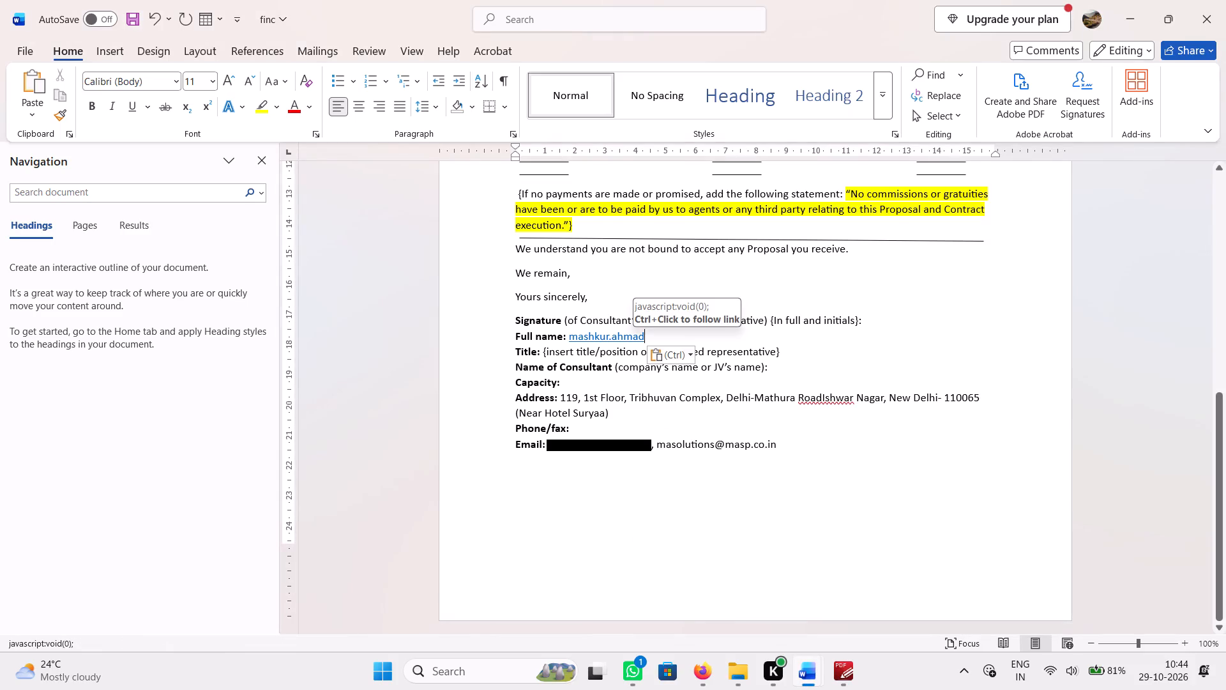
Correct the name on the Full name line, replacing the dot with a space and capitalising the first name and surname.
click(616, 336)
key(Left)
key(BackSpace)
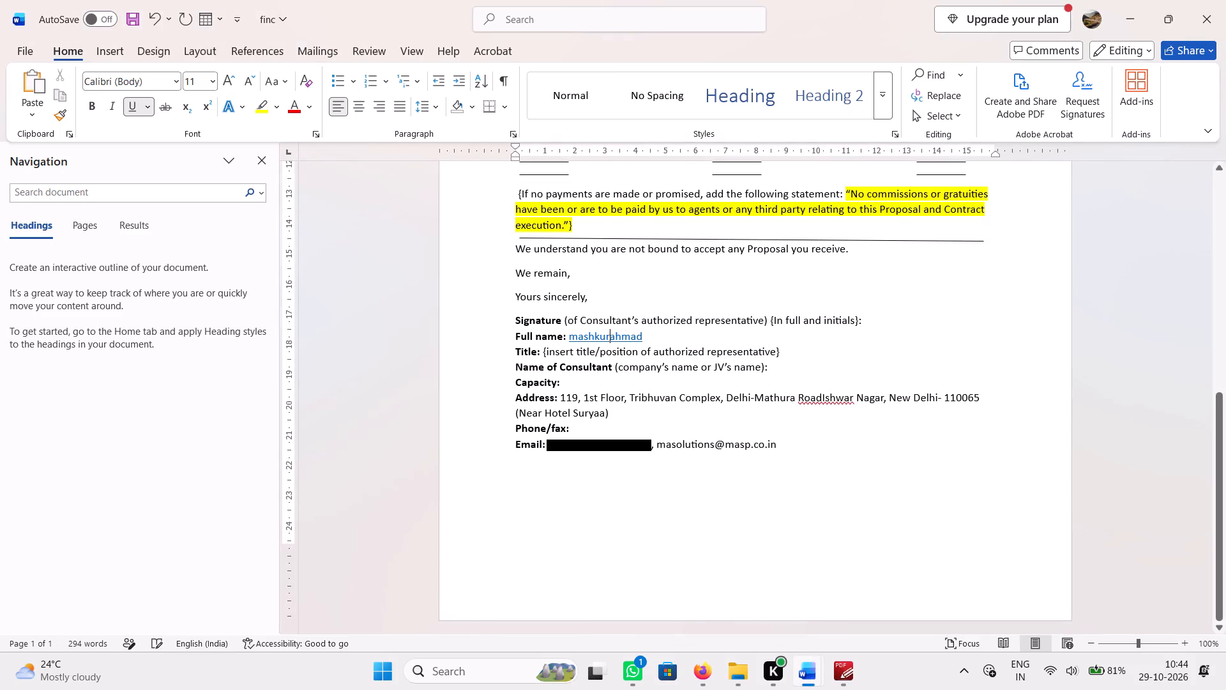
key(space)
drag(651, 339, 568, 339)
right_click(597, 337)
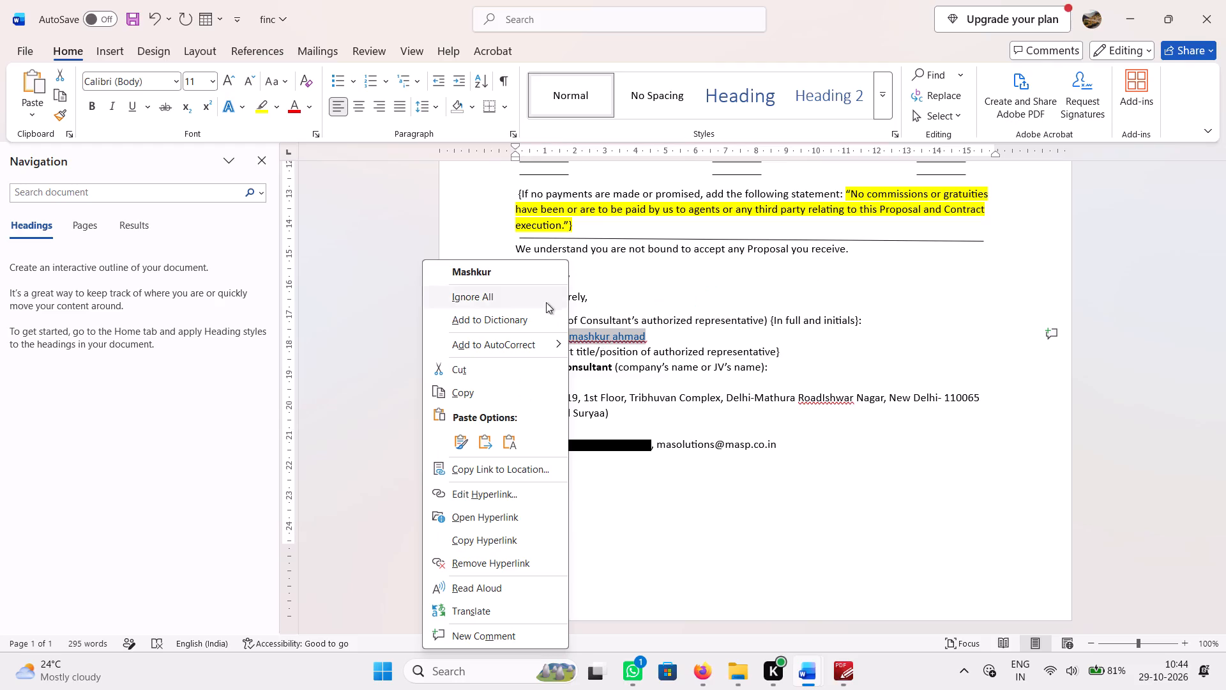
click(501, 275)
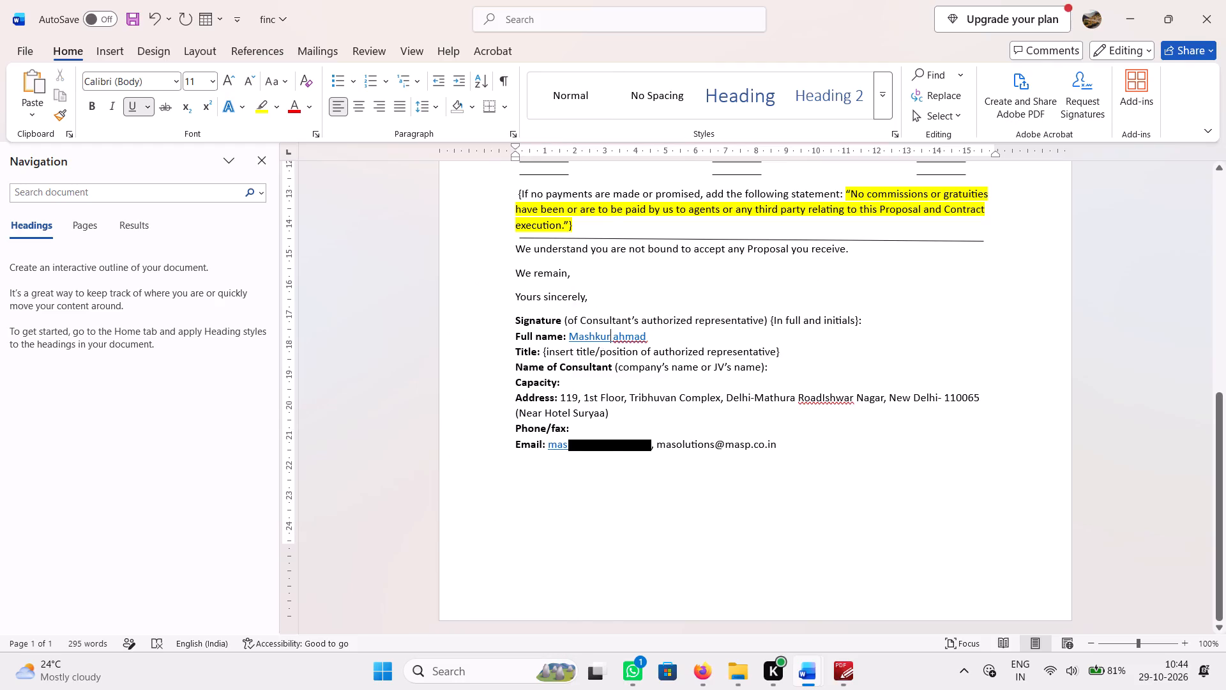
right_click(631, 335)
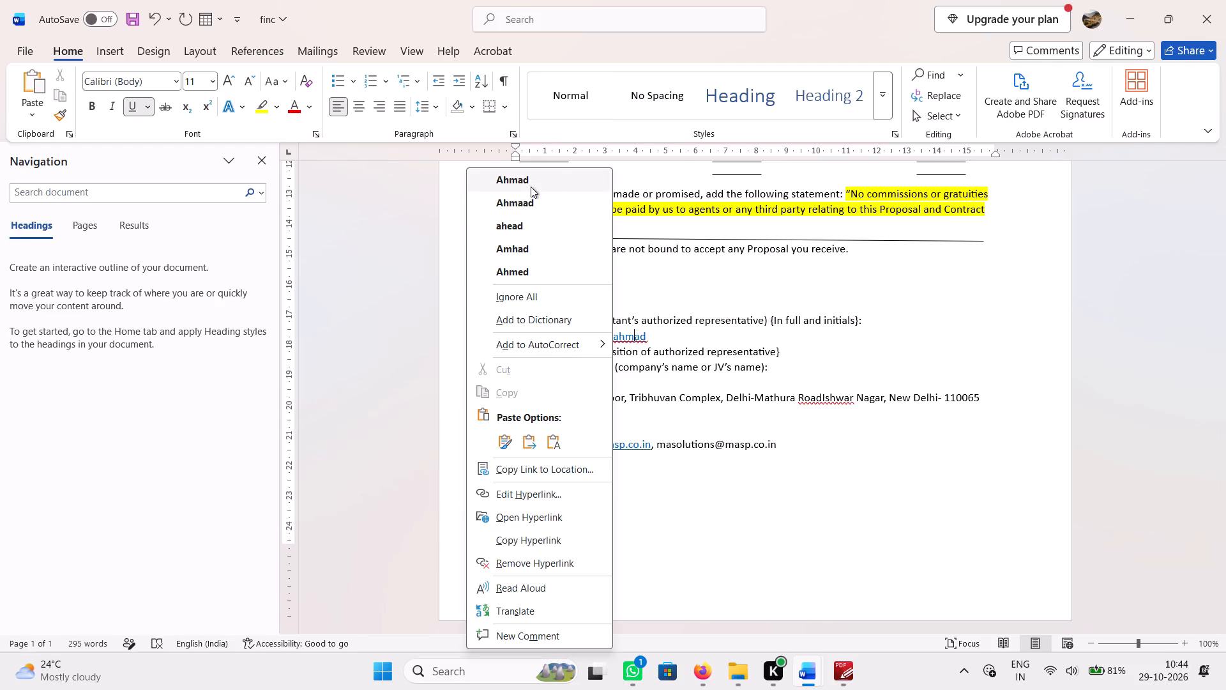
click(531, 183)
click(666, 383)
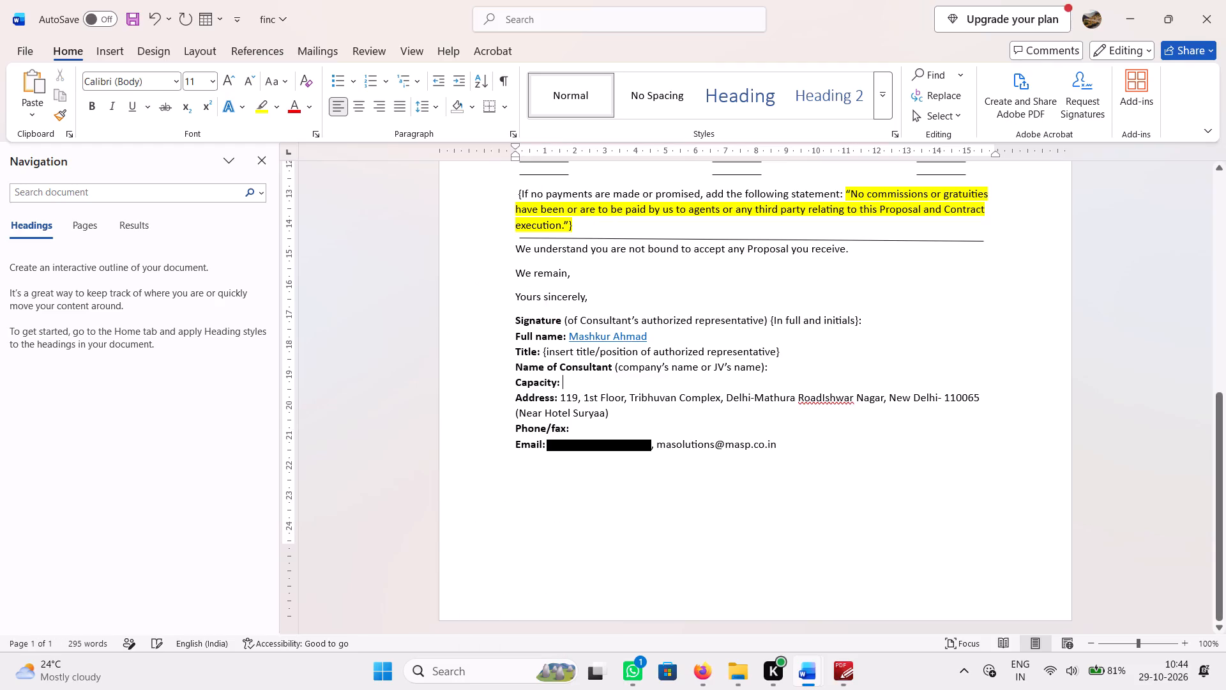
Replace the title/position placeholder on the Title line with "Director".
drag(542, 351, 769, 351)
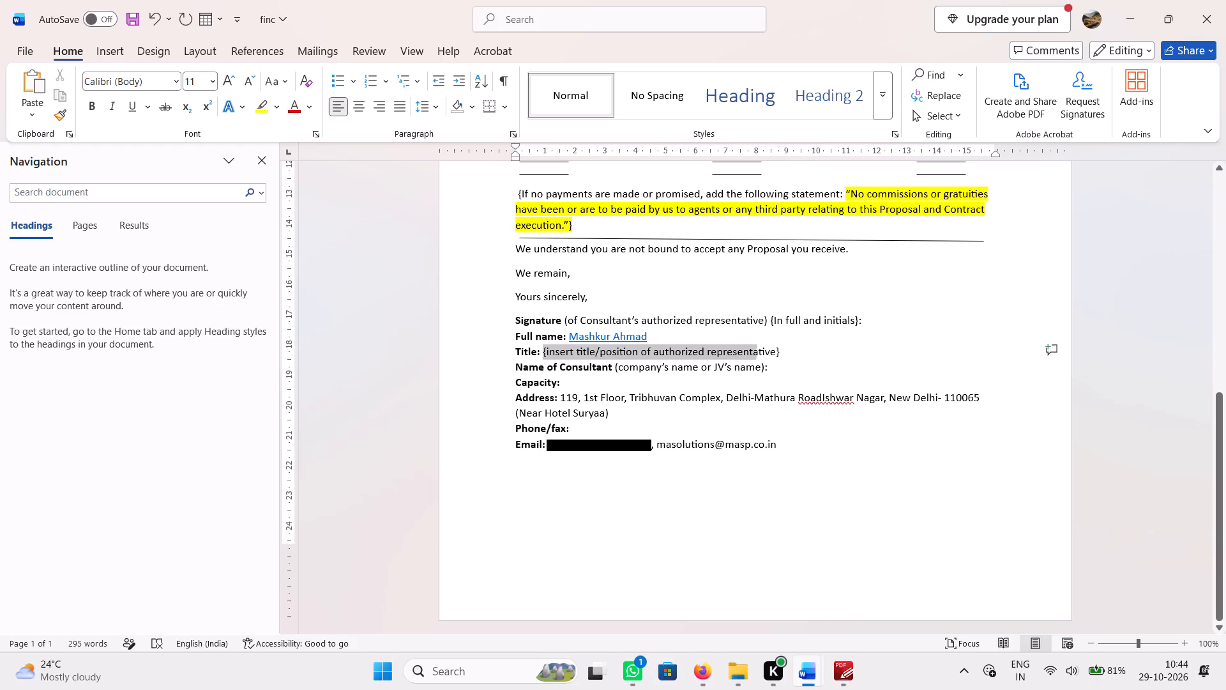
drag(769, 351, 782, 351)
text(Di)
text(rector)
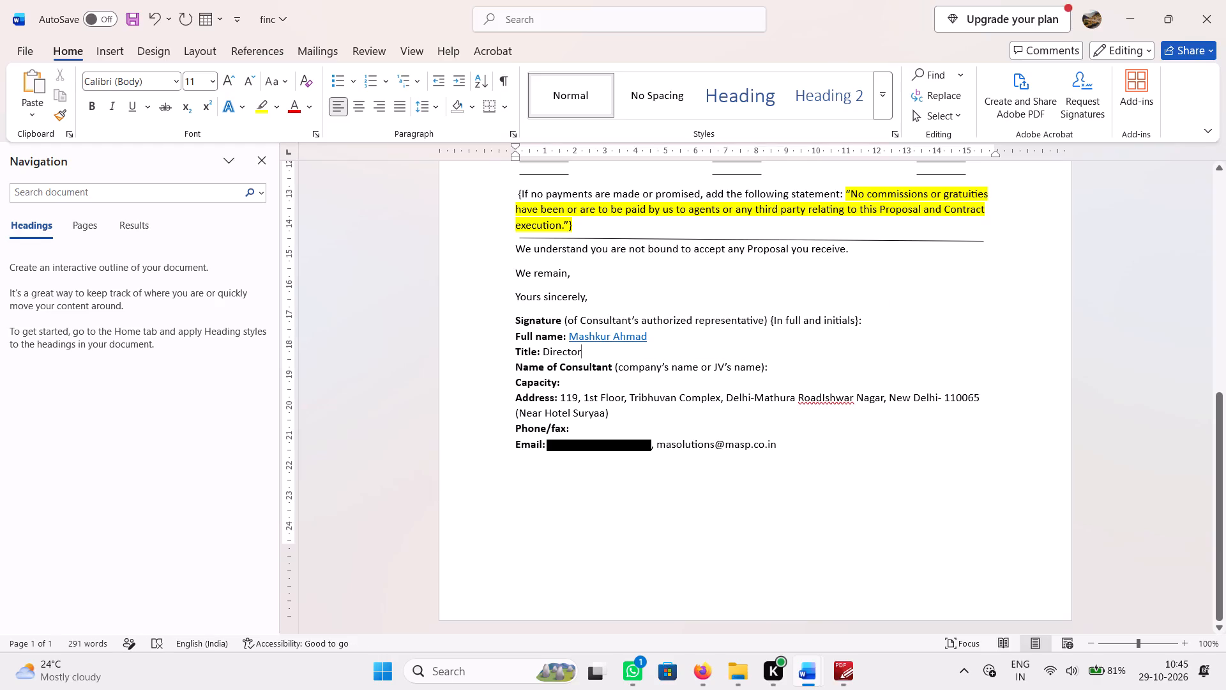
Remove the bracketed text after "Signature", end the label with a colon, and add a blank line below it.
drag(565, 318, 862, 320)
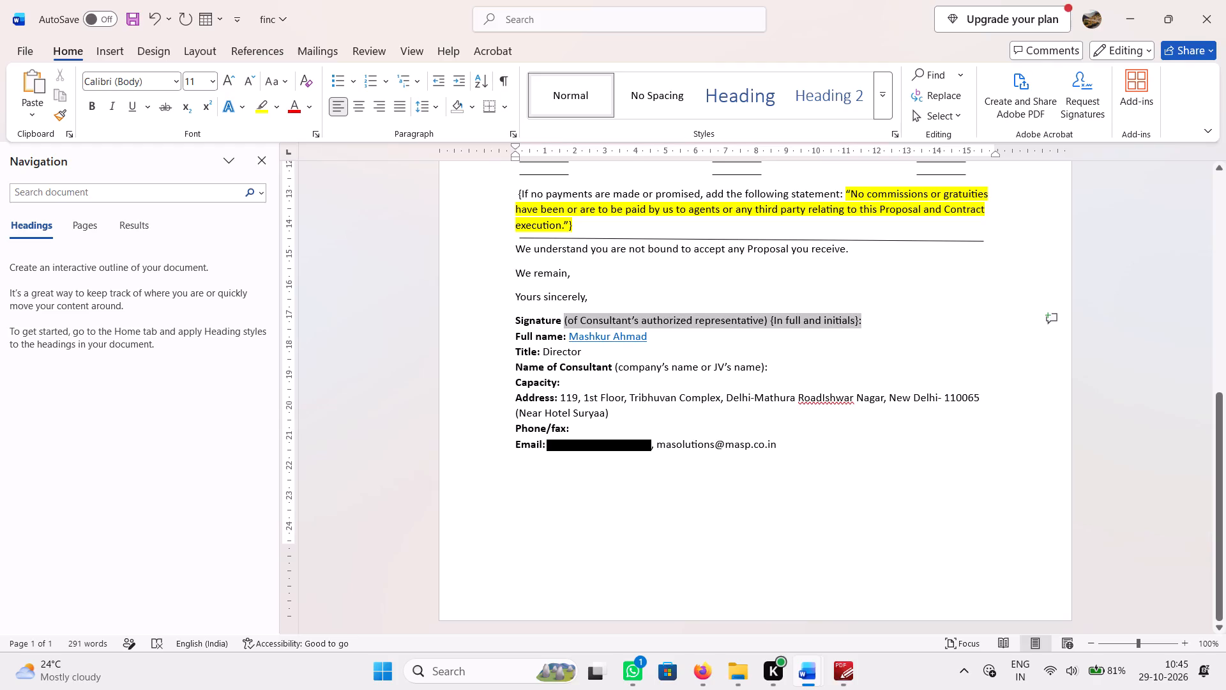
drag(862, 320, 864, 320)
key(Delete)
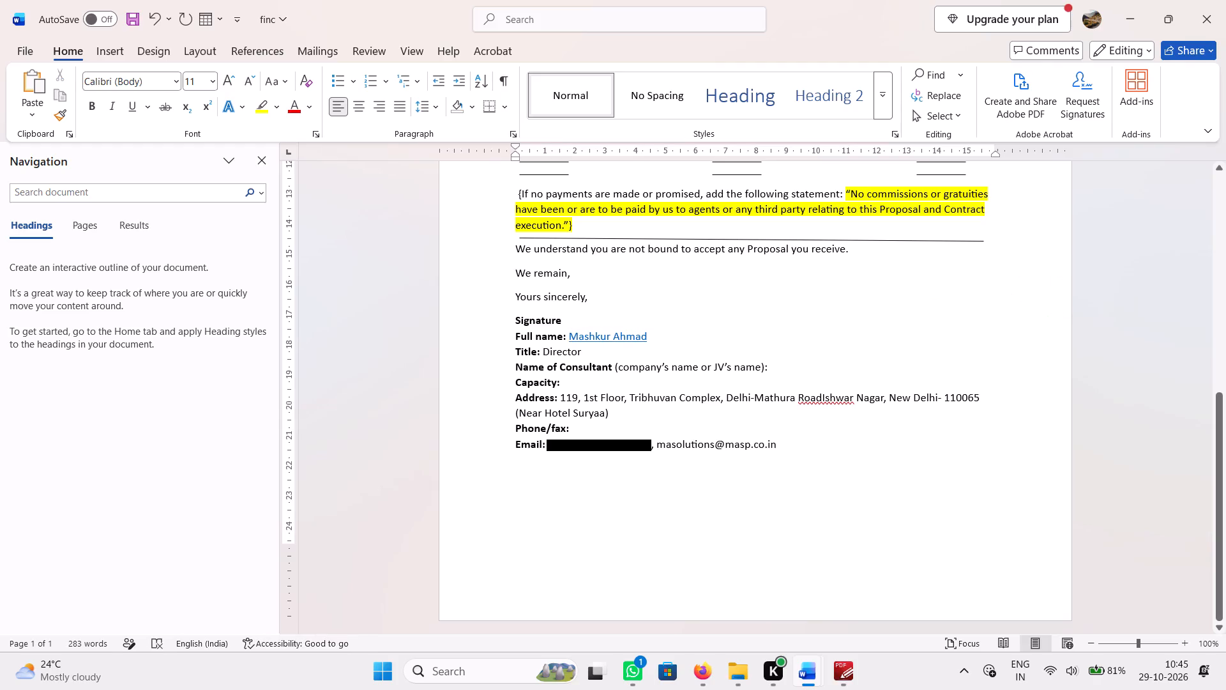
key(BackSpace)
key(shift+colon)
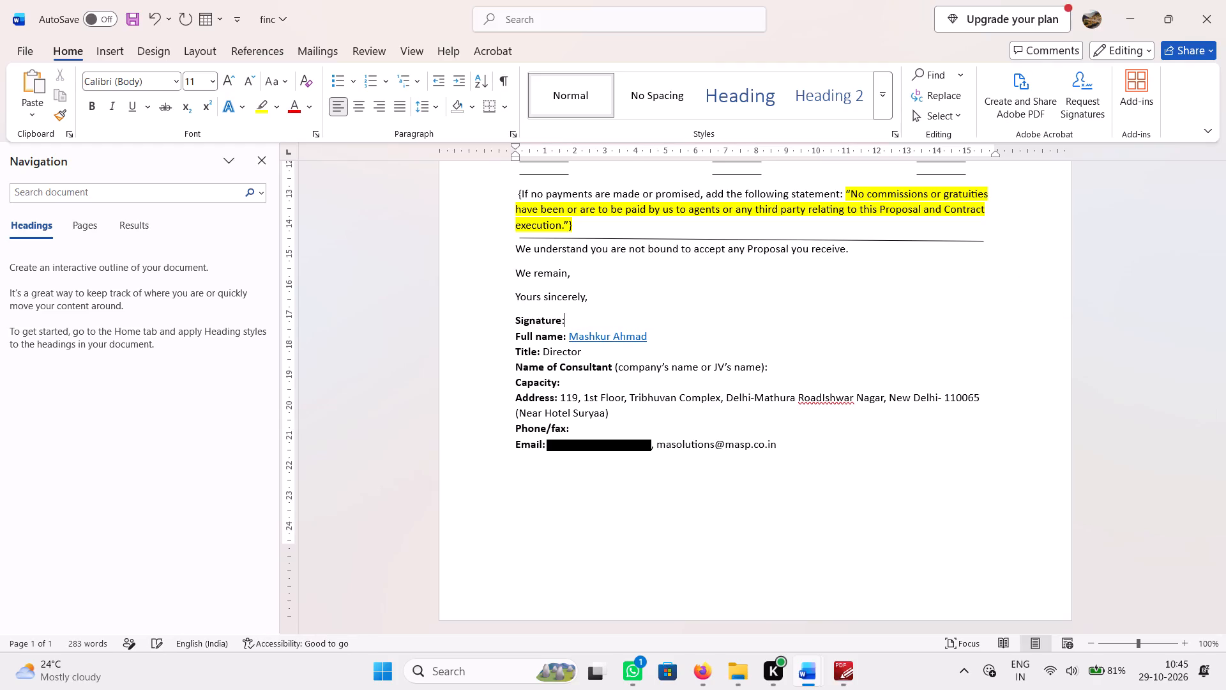
key(Return)
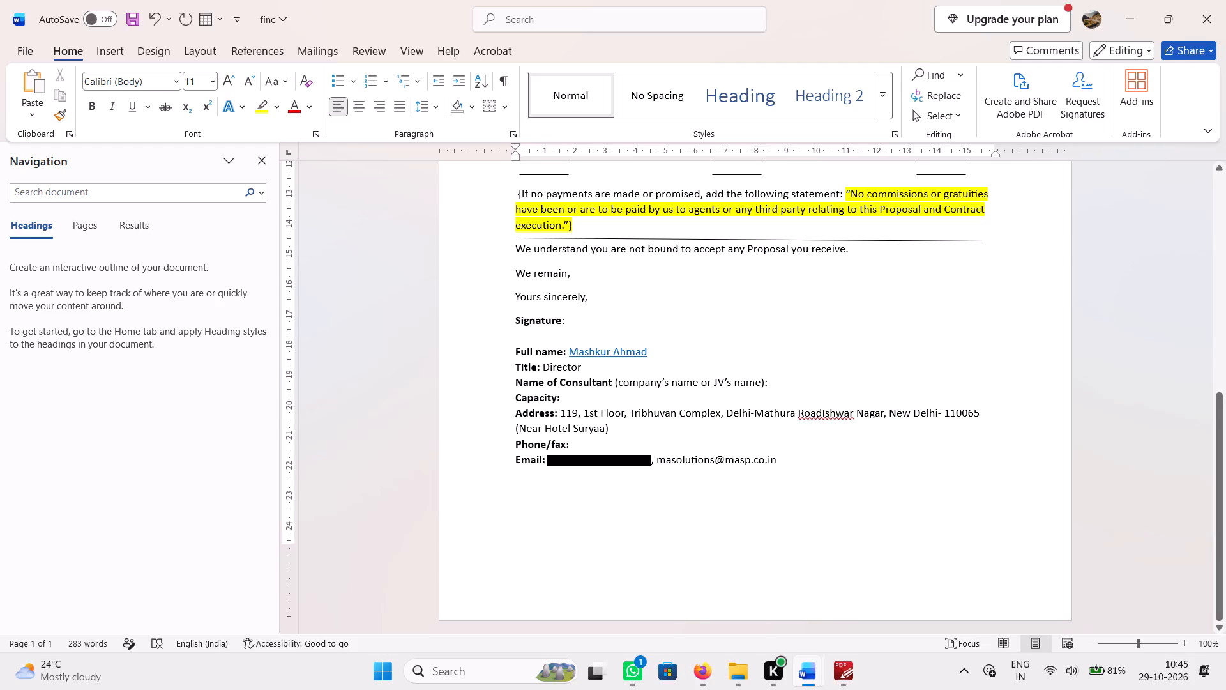
Switch to the RFP17 tender PDF to consult the original signature block.
click(841, 682)
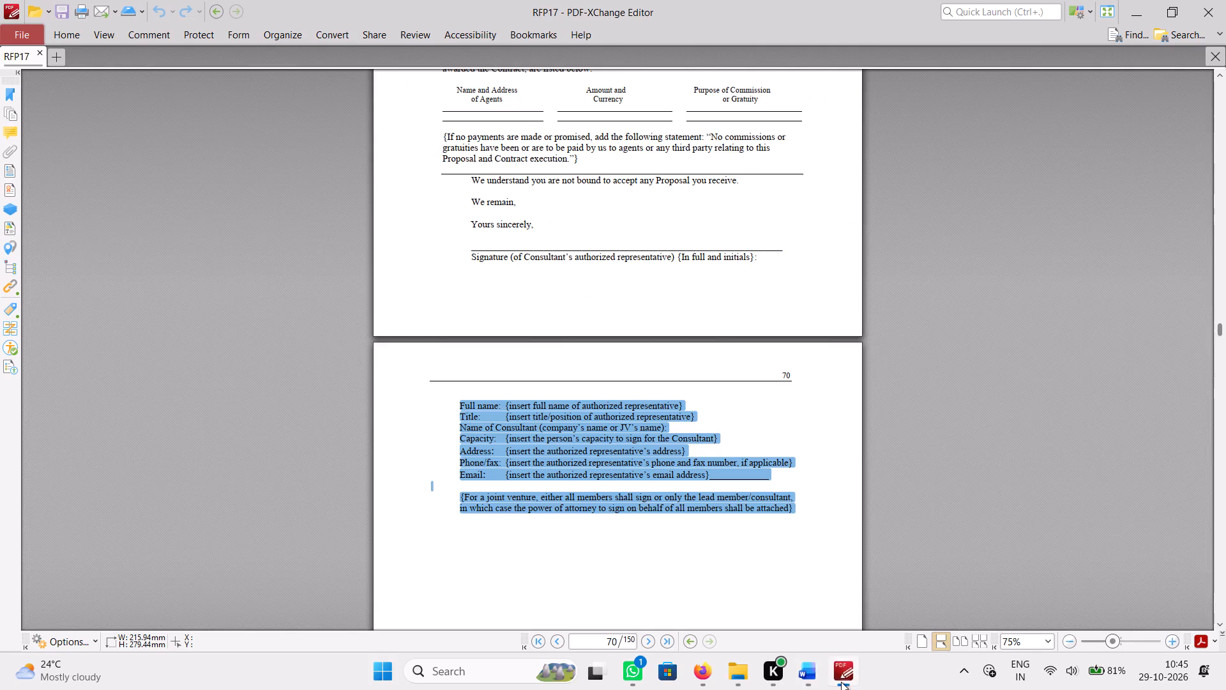
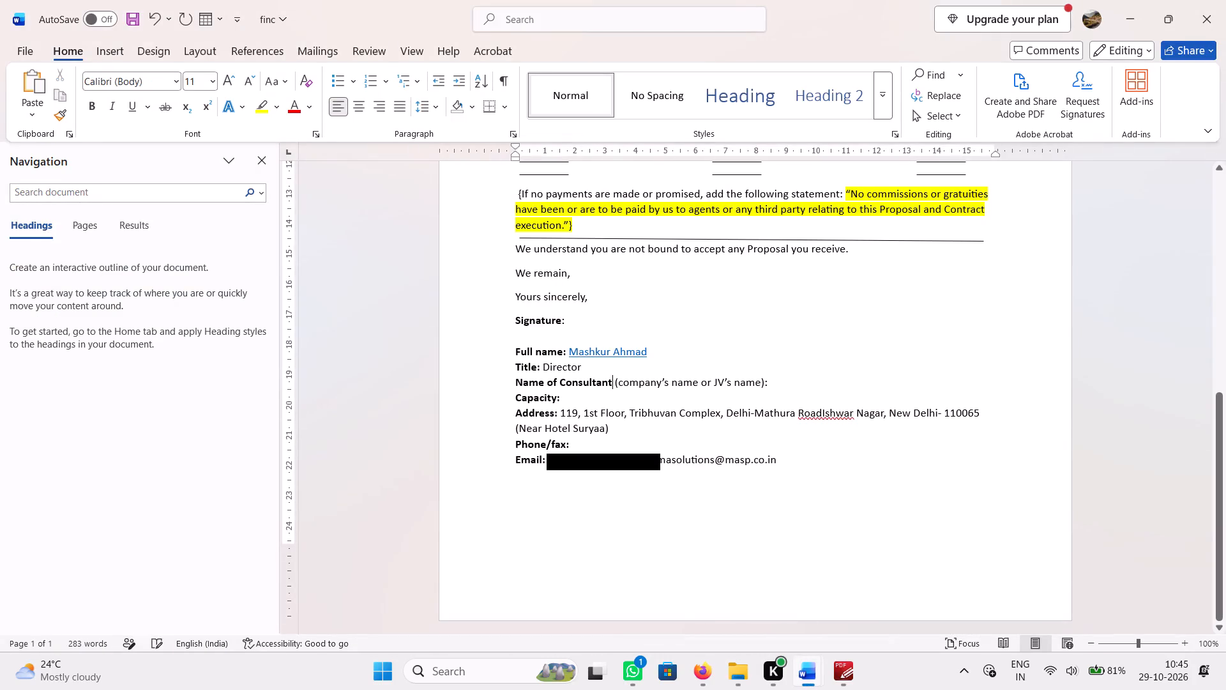
Add a colon after "Name of Consultant" and replace the bracketed placeholder with unformatted "M A SOLUTIONS PRIVATE LIMITED (MASP)", keeping "Capacity:" on its own line.
key(shift+colon)
key(space)
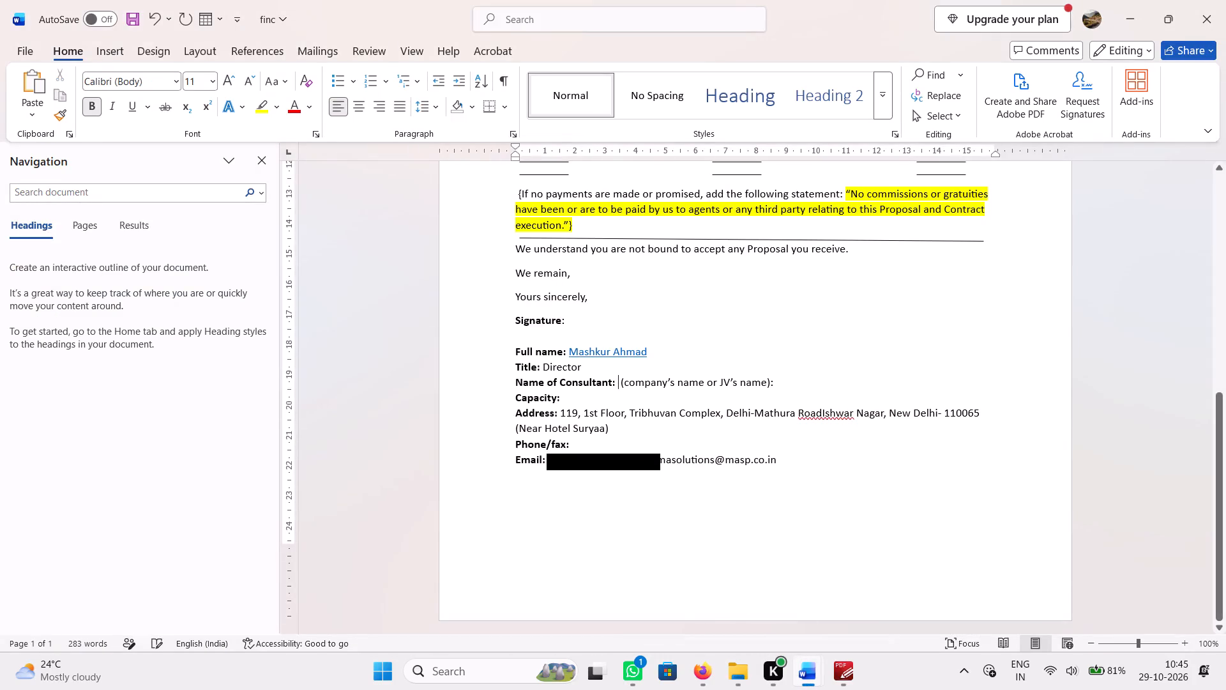
drag(619, 381, 780, 379)
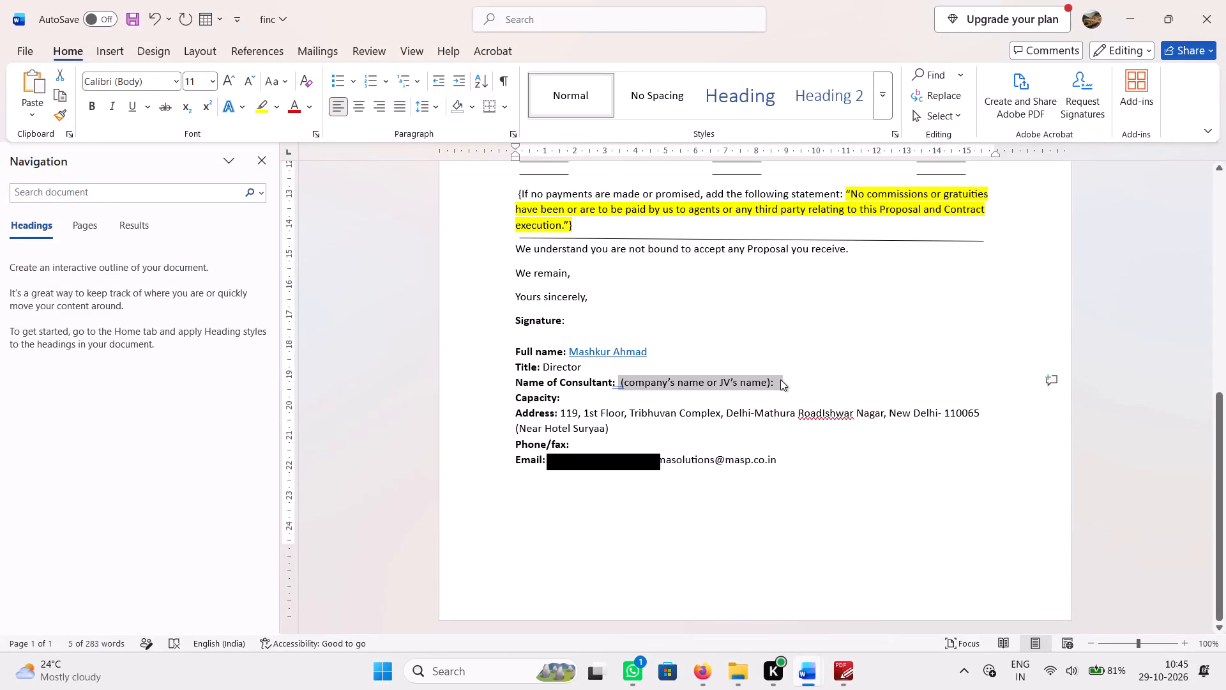
key(ctrl+v)
click(849, 398)
click(888, 439)
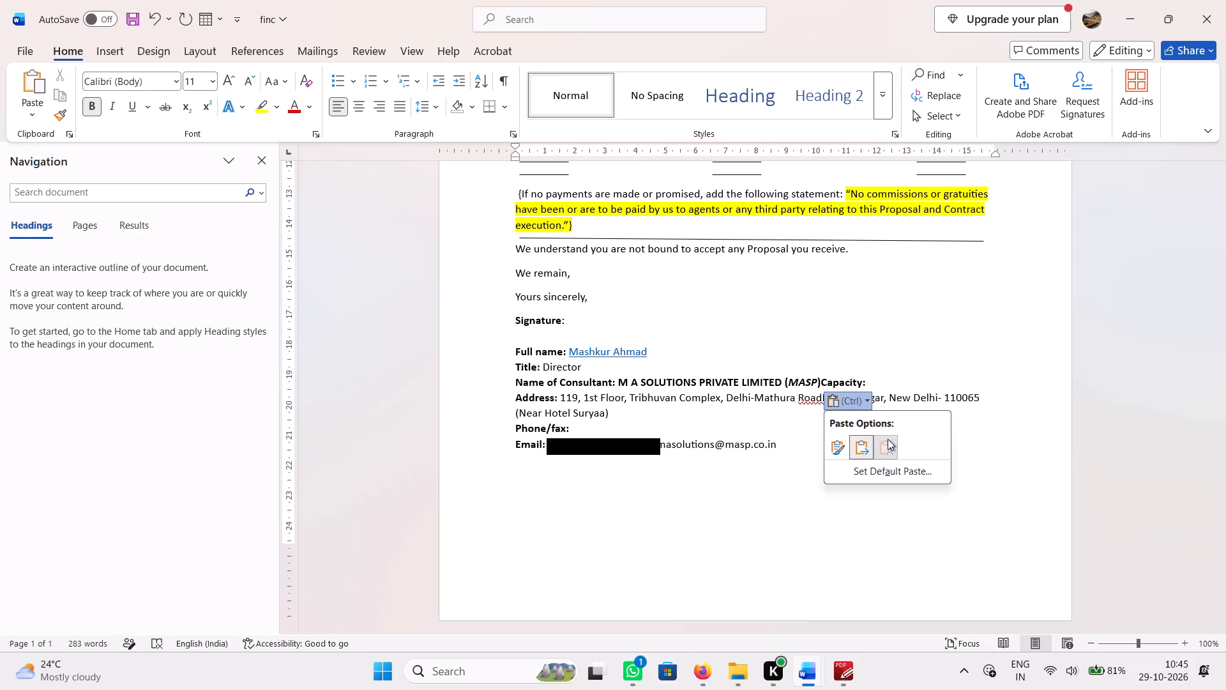
key(Return)
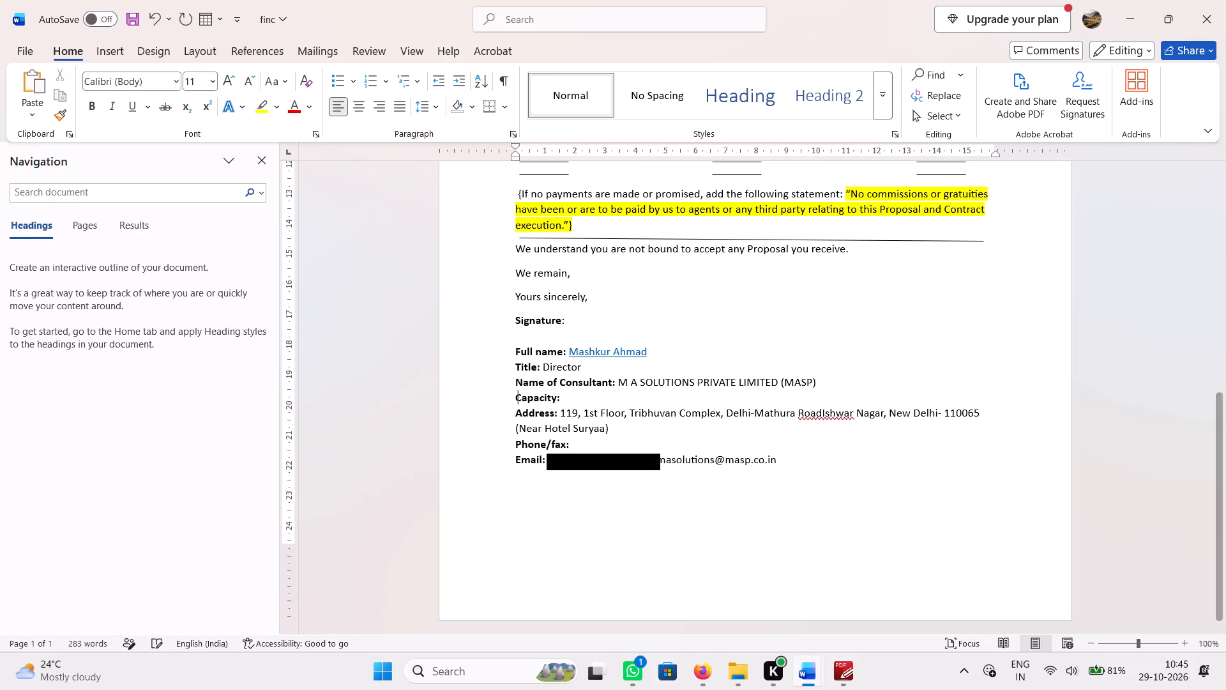
Make the two heading lines "FORM FIN-1" and "FINANCIAL PROPOSAL SUBMISSION FORM" bold at font size 14.
scroll(609, 394, up, 2)
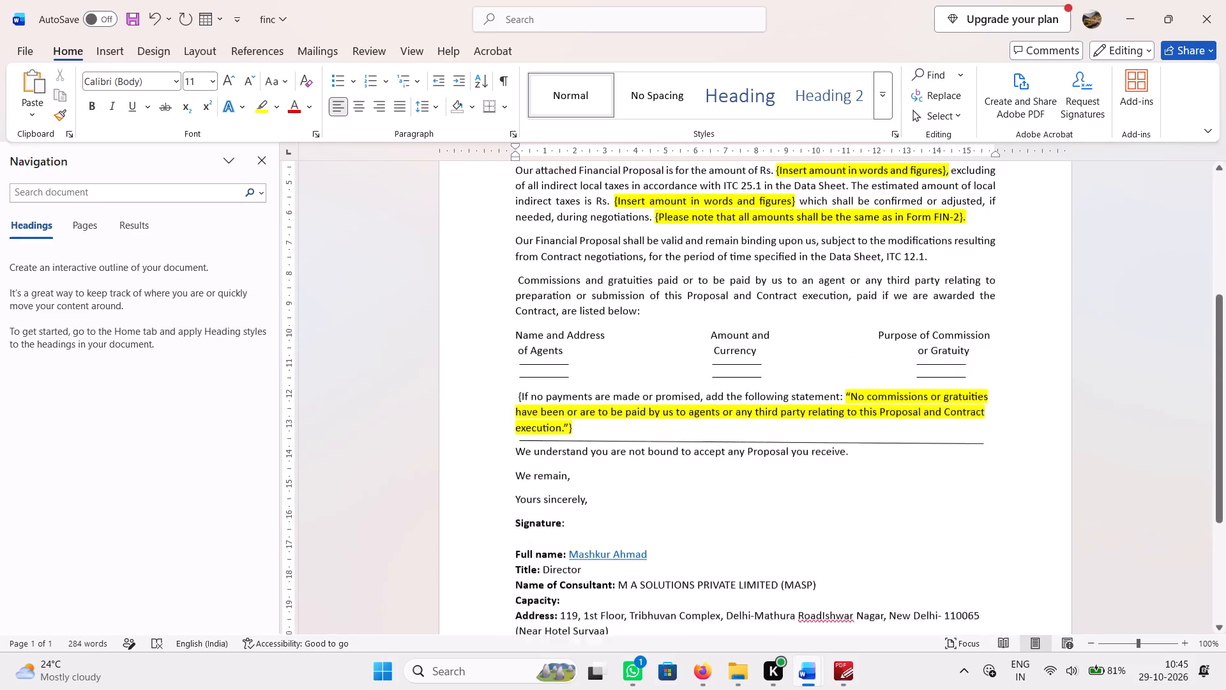
scroll(609, 394, up, 7)
drag(861, 280, 854, 280)
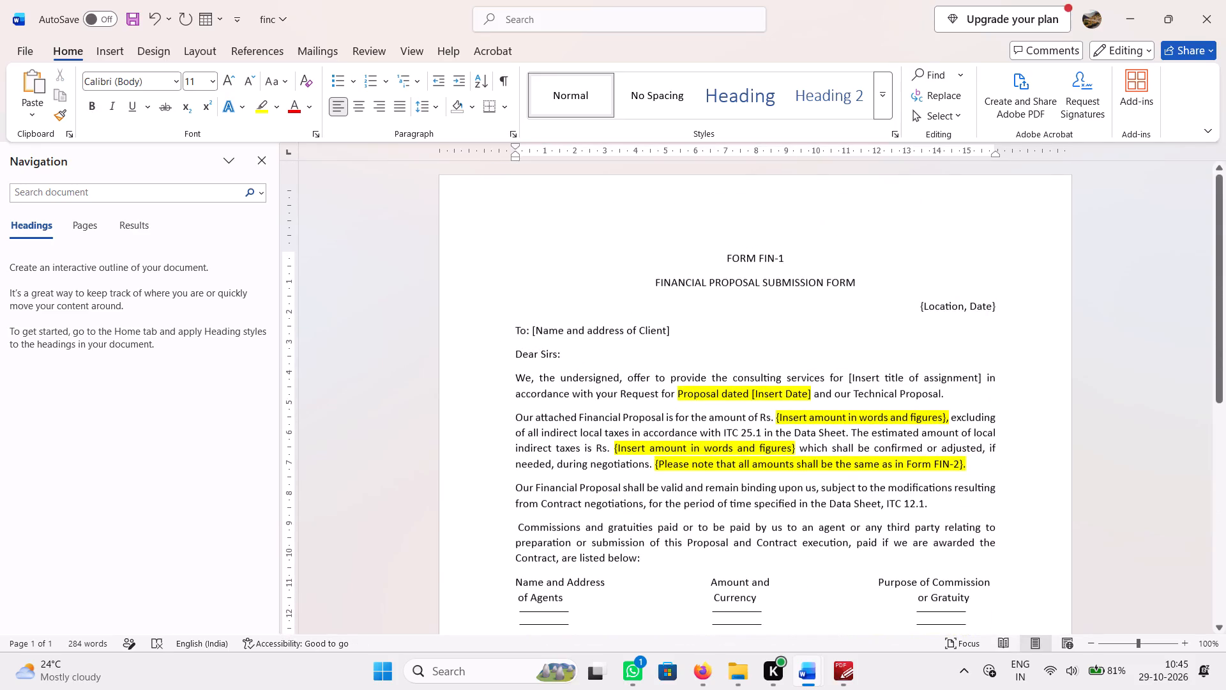
drag(854, 280, 675, 248)
key(ctrl+b)
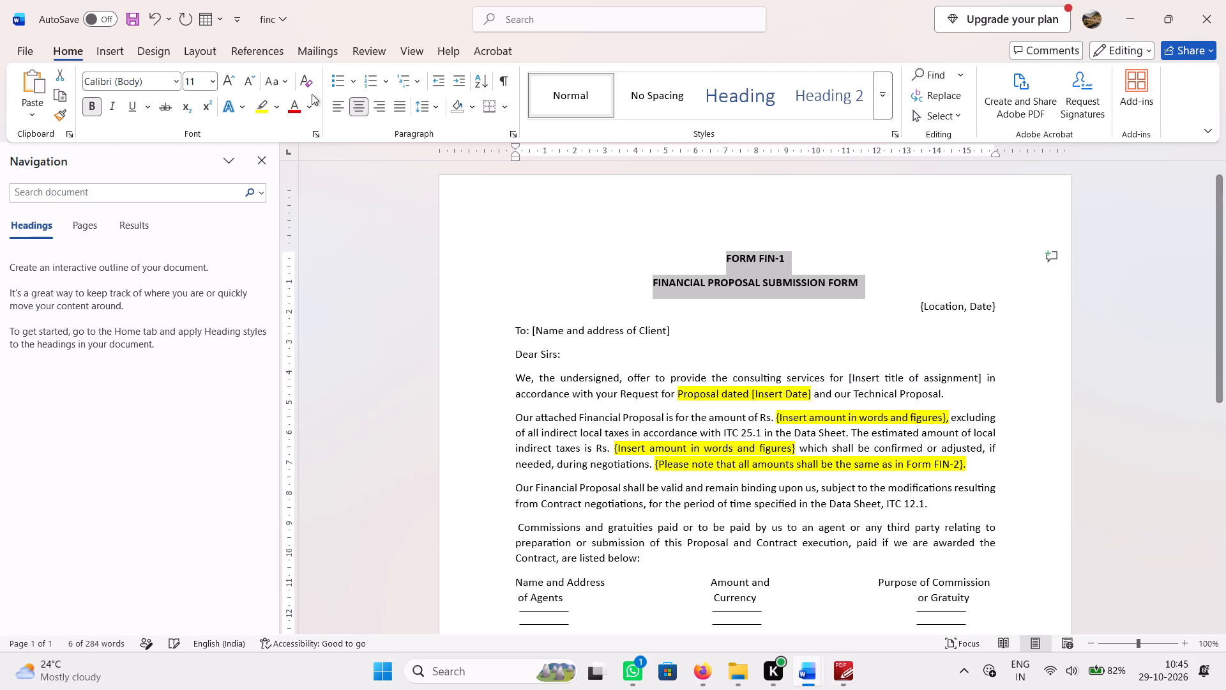
click(228, 77)
click(228, 77)
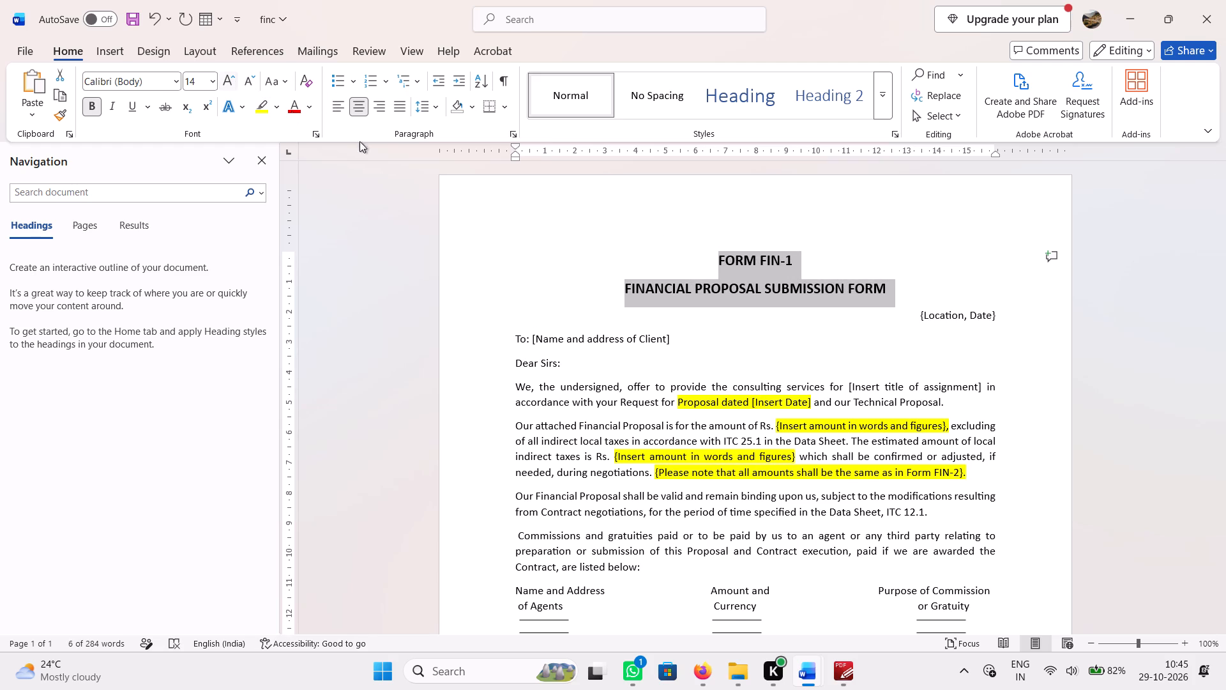
click(848, 321)
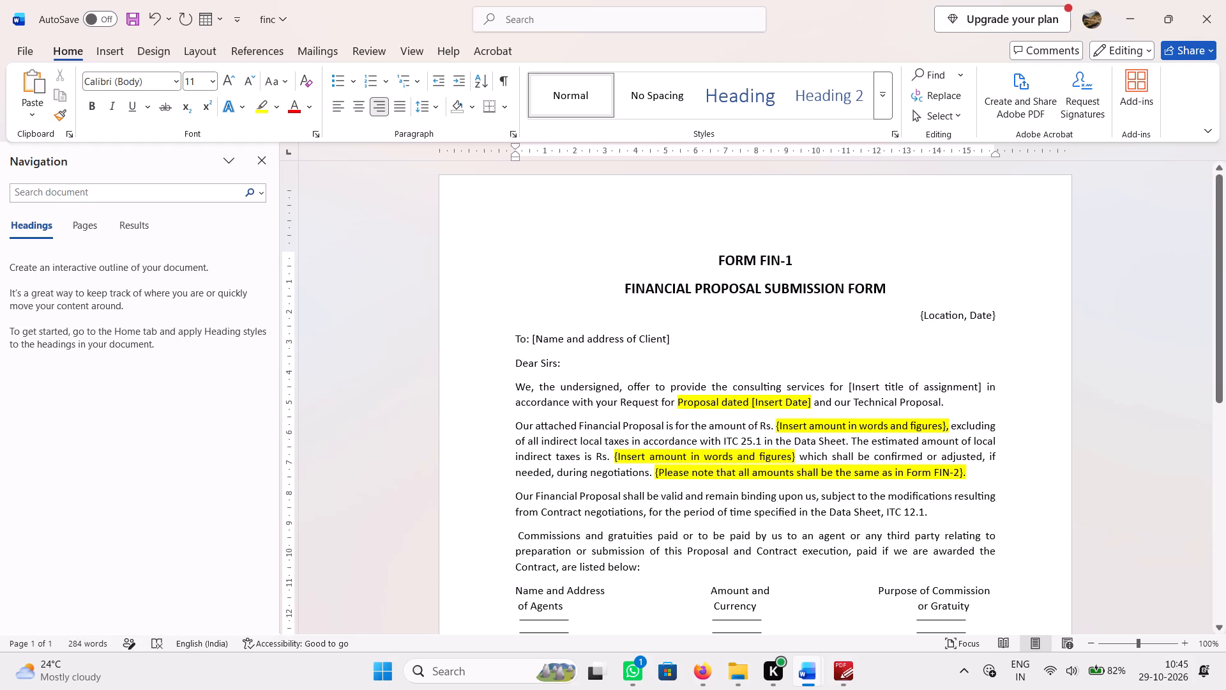
Replace the {Location, Date} placeholder below the form headings with "New Delhi, 29.10.2026".
drag(919, 314, 994, 316)
text(Delhi)
key(Left)
key(Left)
key(Left)
key(Left)
key(Left)
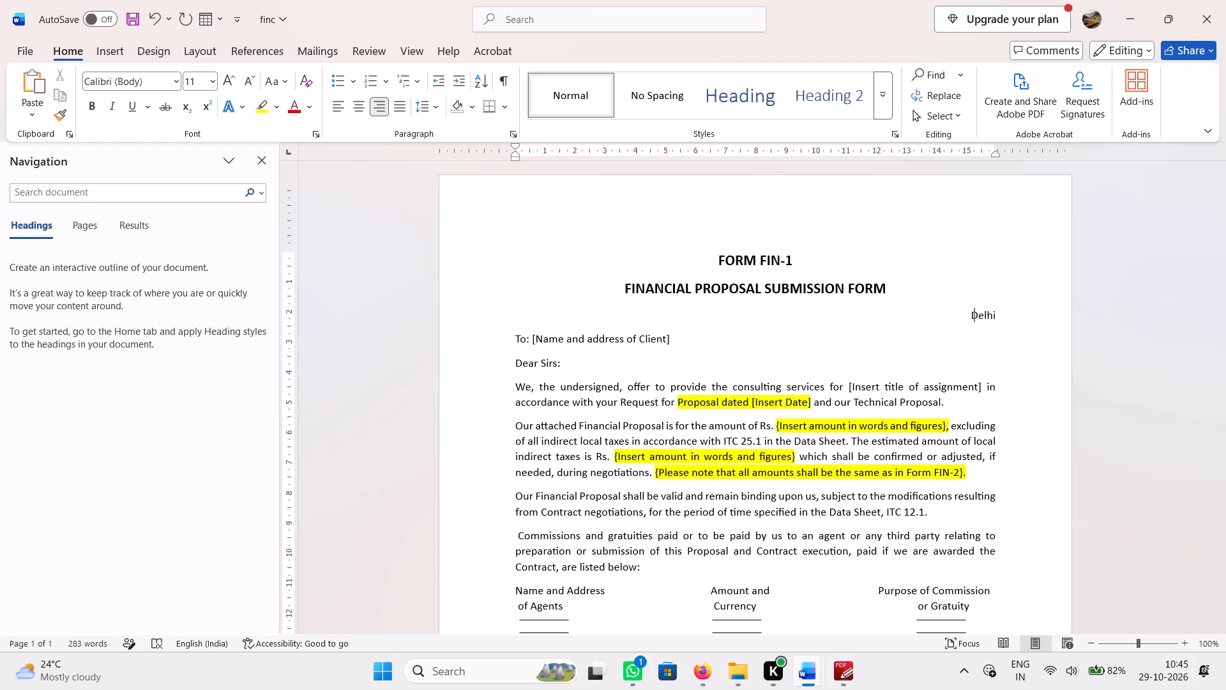
key(shift+n)
text(ew)
key(space)
key(Right)
key(Right)
key(Right)
key(Right)
key(Right)
text(, 29.10.2026)
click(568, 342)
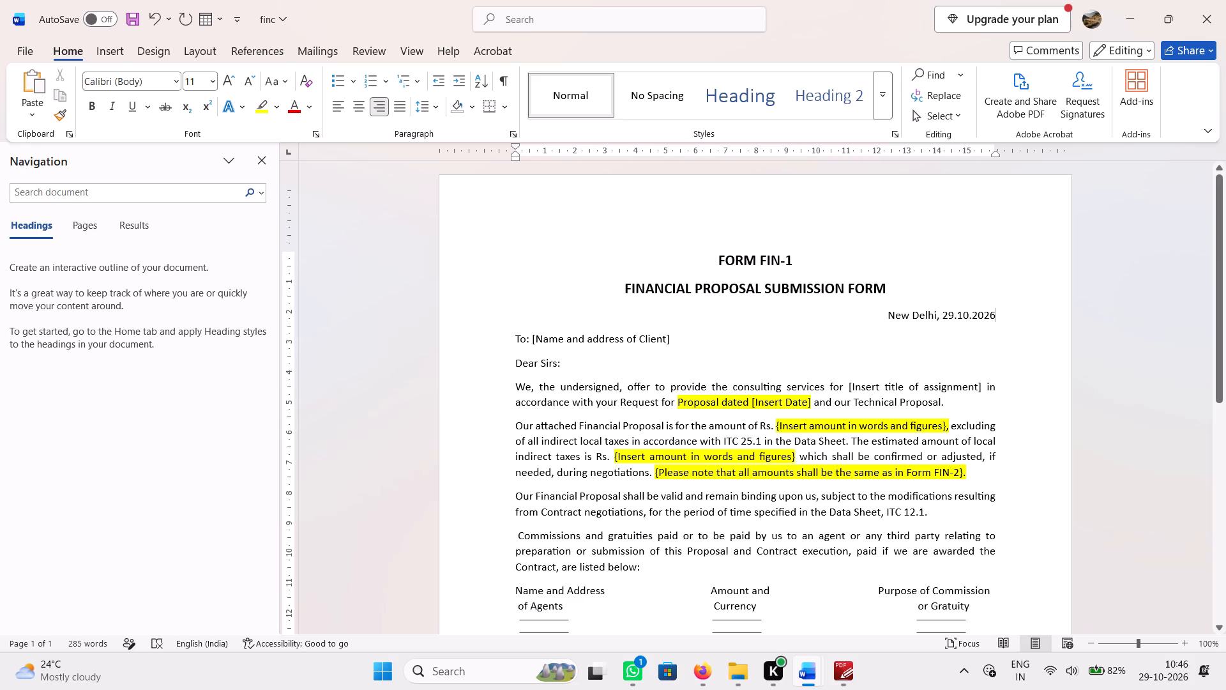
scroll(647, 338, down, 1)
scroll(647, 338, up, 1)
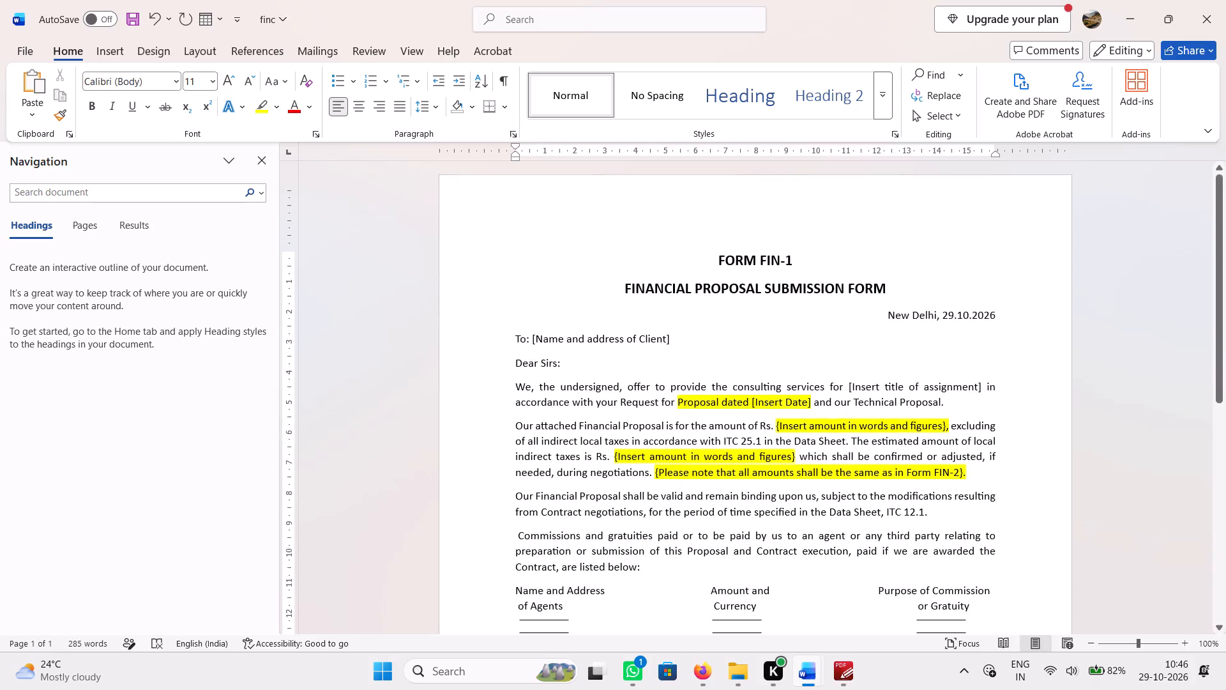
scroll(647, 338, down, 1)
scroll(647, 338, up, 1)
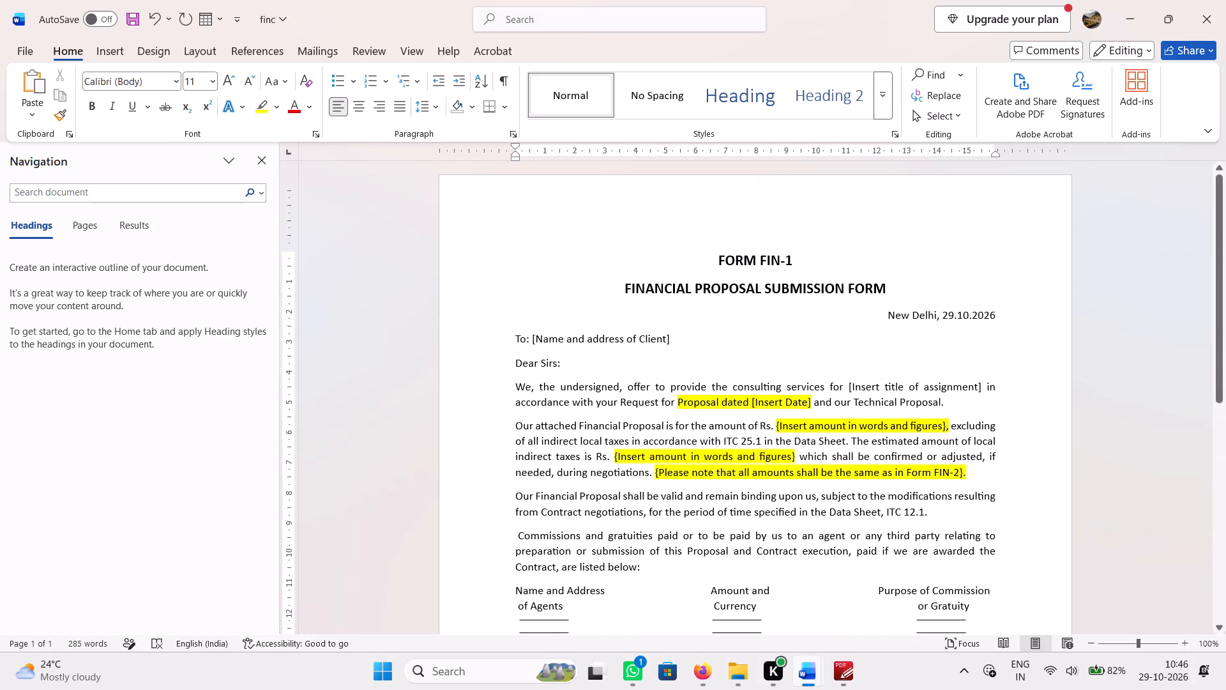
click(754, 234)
Insert the missing space after "Road" on the Address line of the signature block.
scroll(757, 268, down, 2)
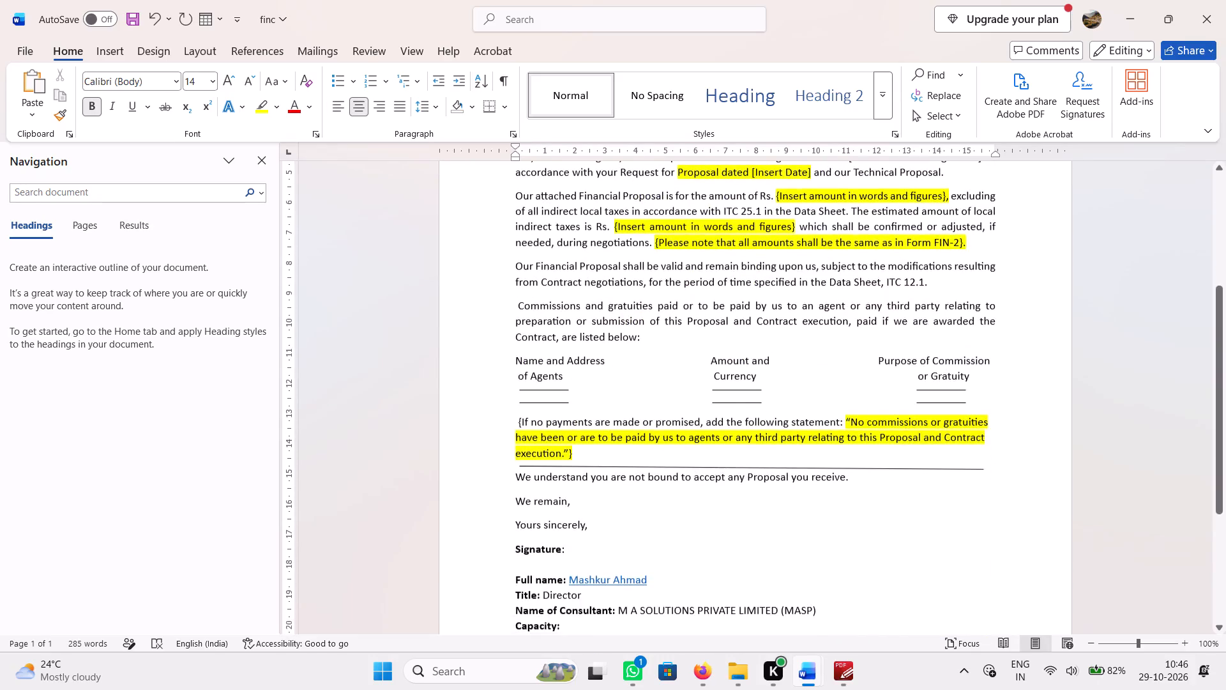
scroll(757, 268, down, 4)
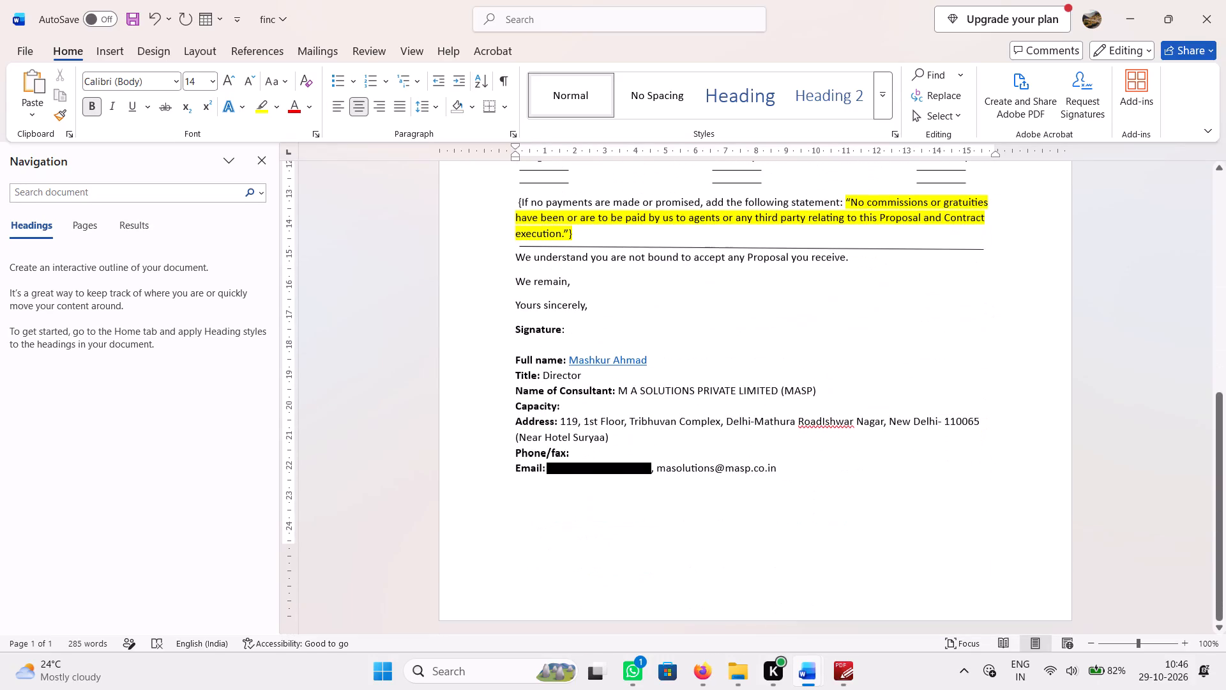
click(821, 424)
key(space)
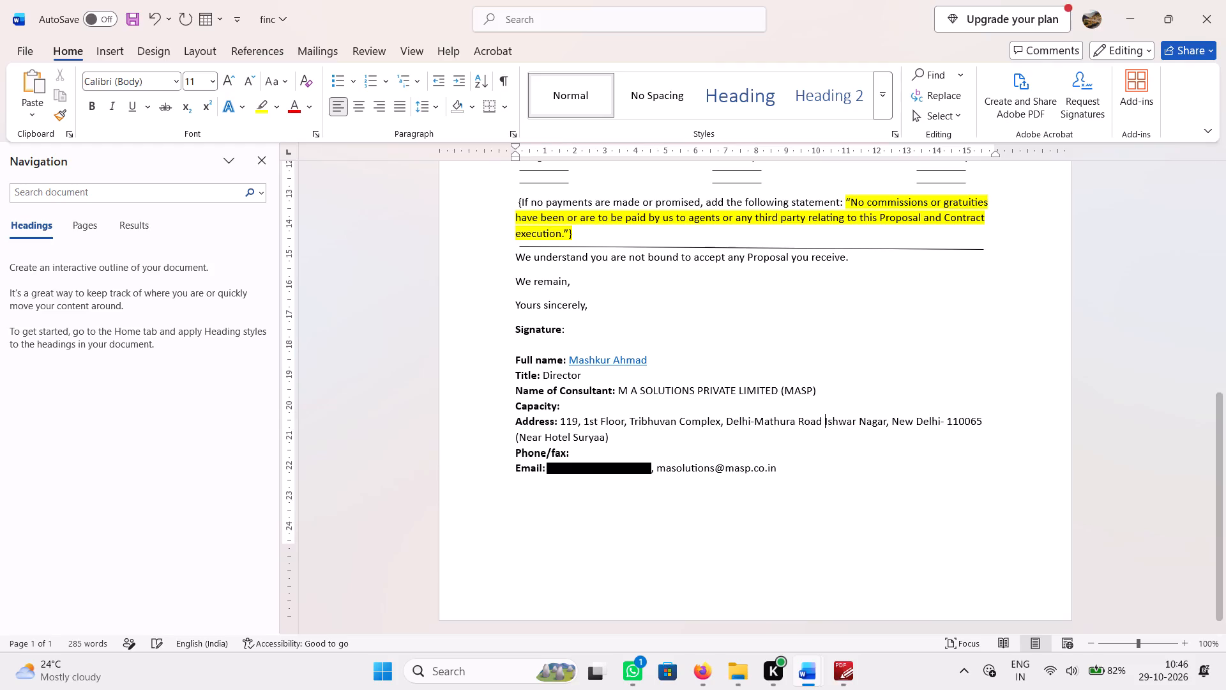
Save the financial proposal document.
click(716, 423)
key(ctrl+s)
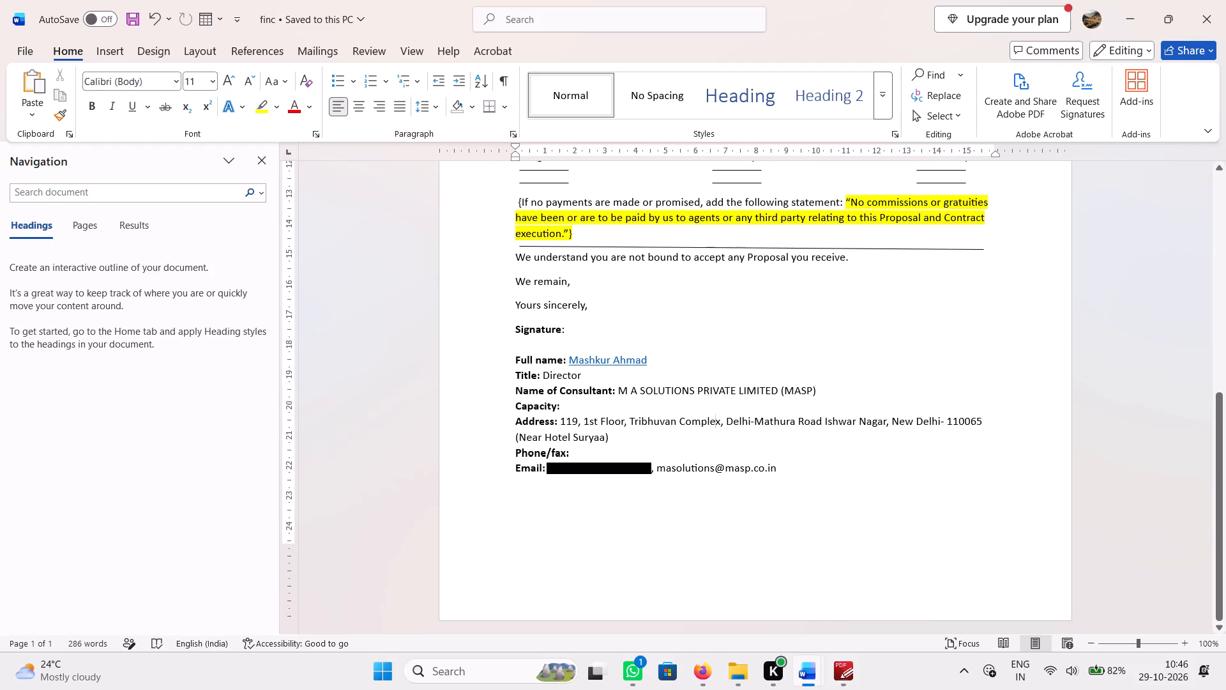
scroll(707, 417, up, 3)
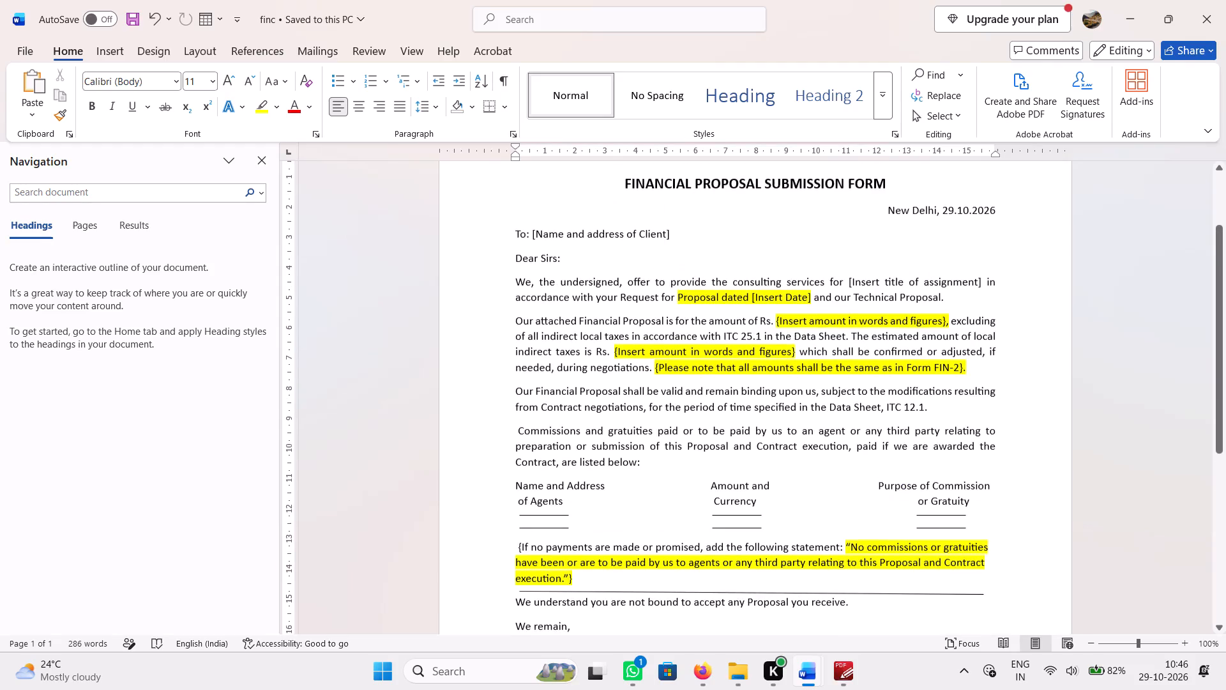
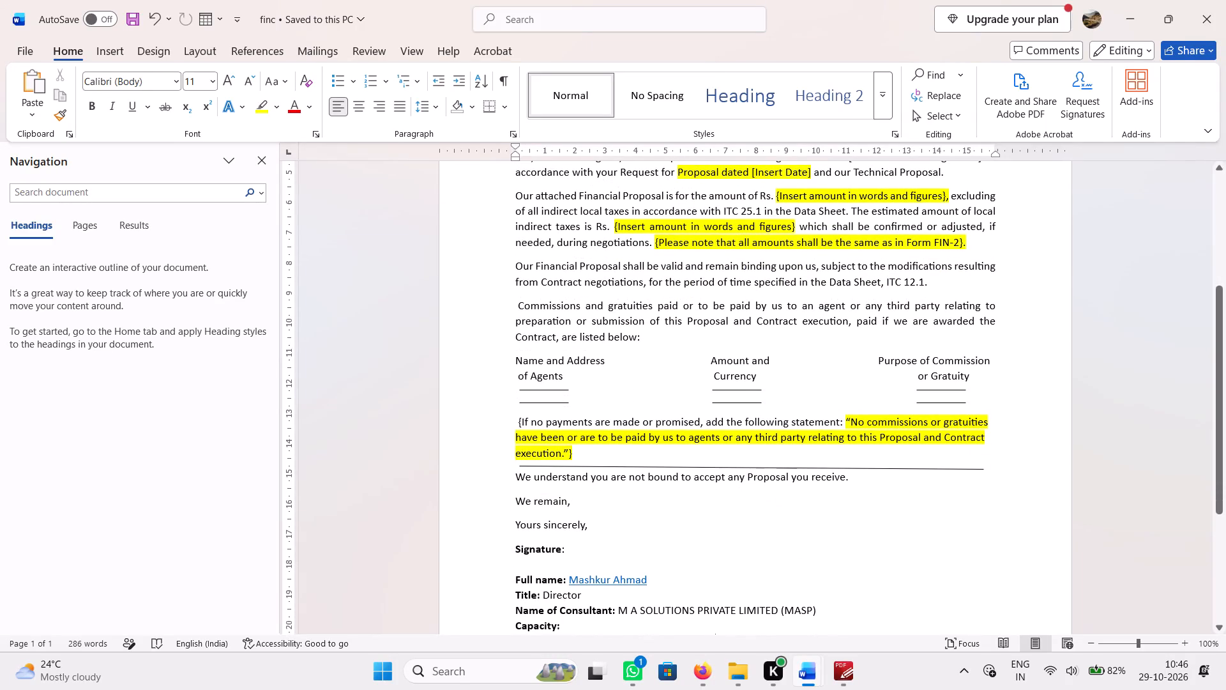
Remove the leading space before the paragraph beginning "Commissions and gratuities paid or to be paid by us".
click(517, 305)
key(BackSpace)
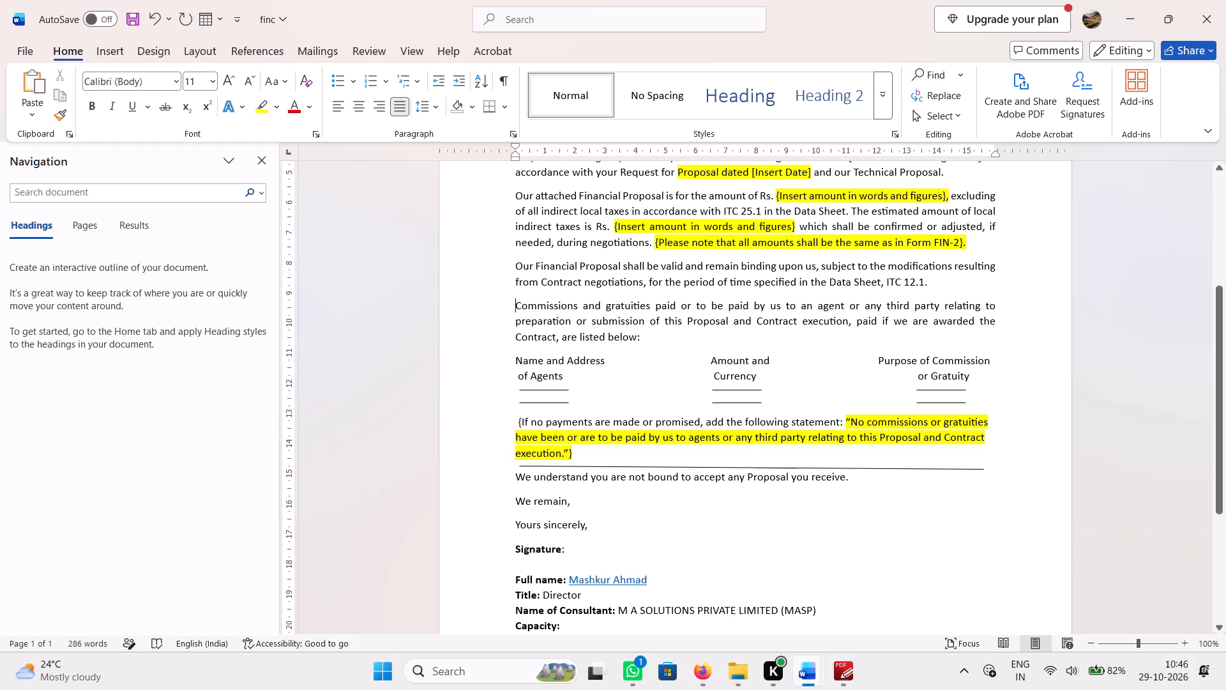
Delete the instruction "{If no payments are made or promised, add the following statement:" and the leading space before the quoted no-commissions statement.
drag(843, 422, 495, 424)
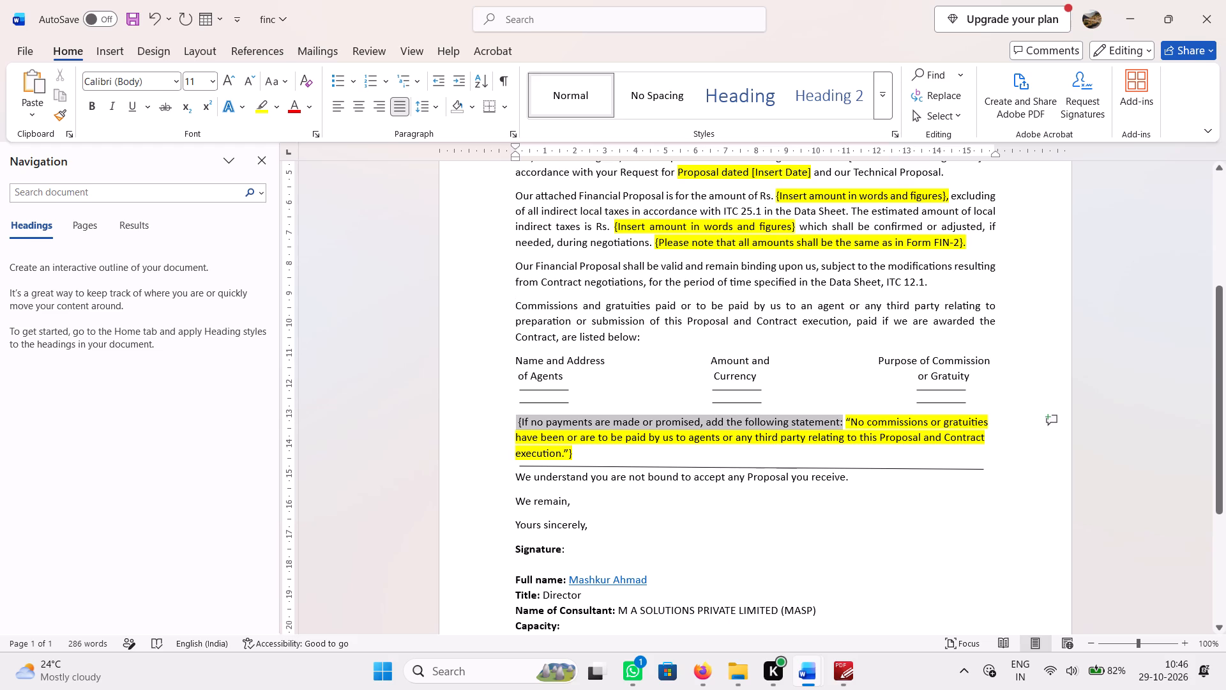
drag(495, 424, 493, 424)
key(Delete)
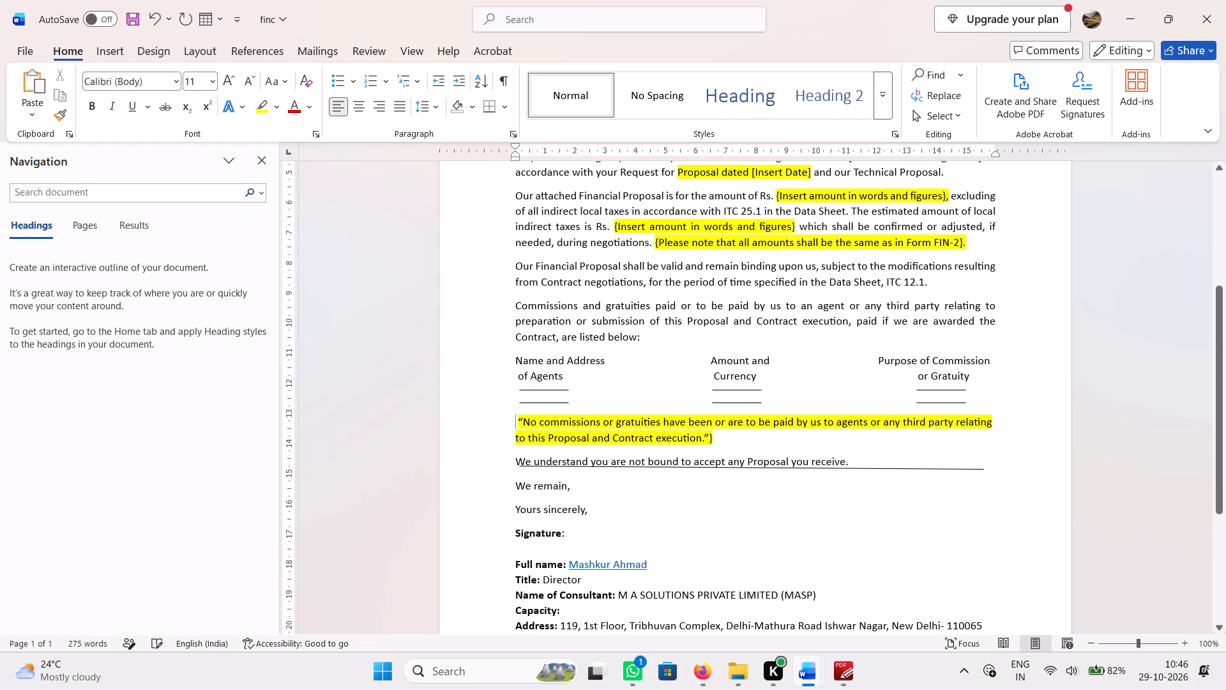
key(Delete)
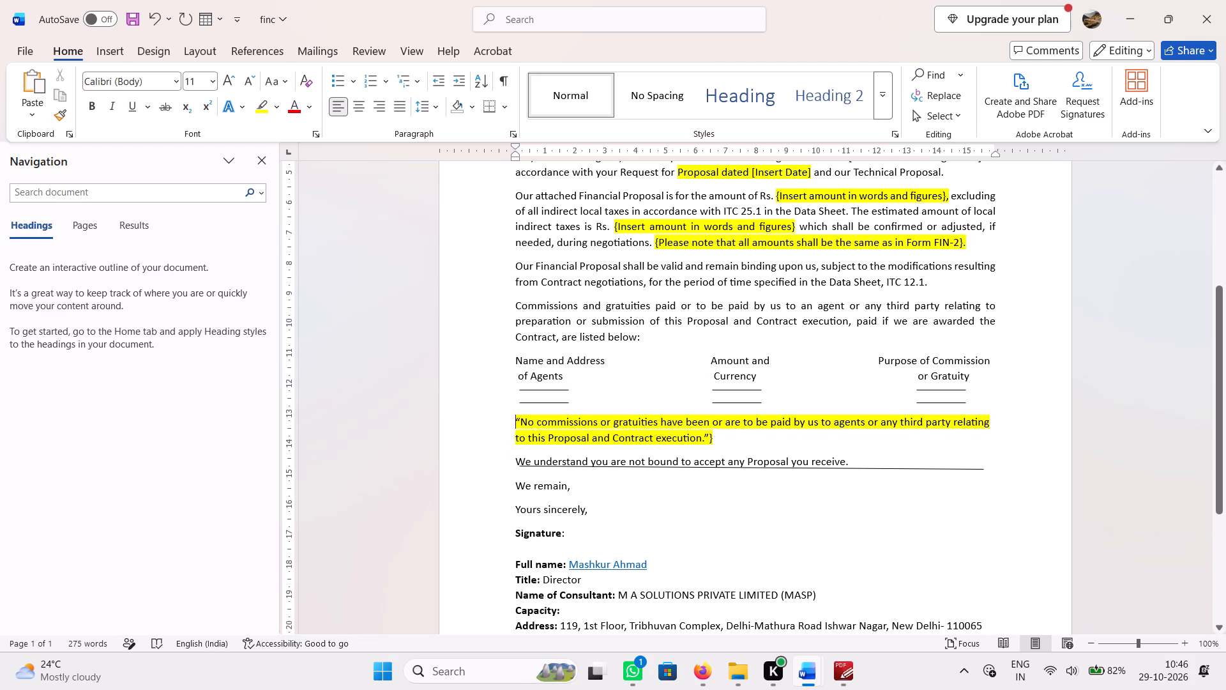
Reposition the drawn line just below "We understand you are not bound to accept any Proposal you receive.", level it and extend it to the text margin.
click(771, 466)
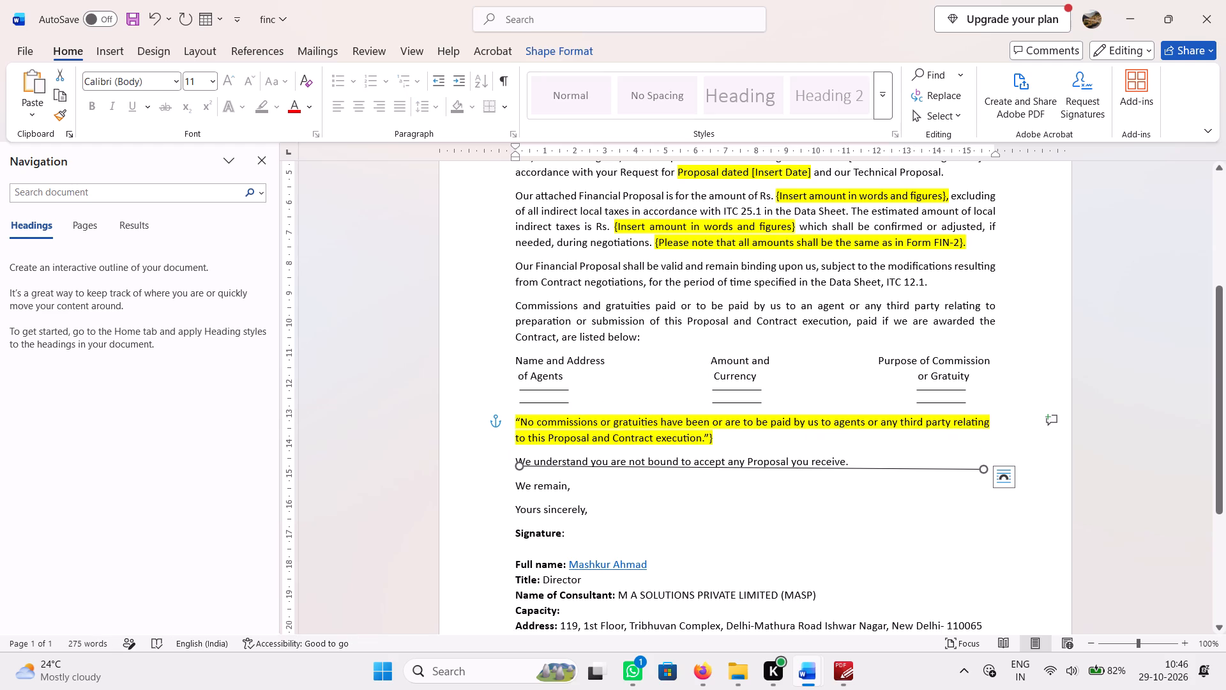
drag(771, 467, 761, 471)
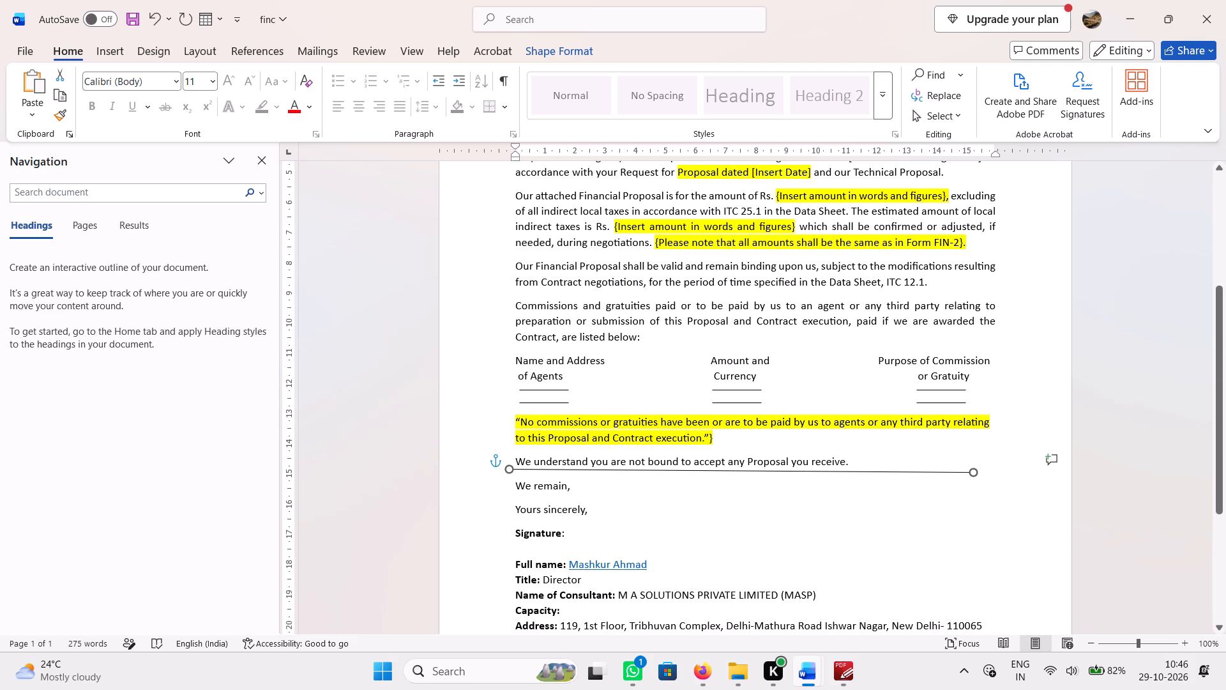
drag(761, 471, 762, 471)
drag(762, 471, 762, 471)
drag(972, 471, 995, 468)
click(844, 435)
Change the salutation to "Dear Sir:".
scroll(844, 435, down, 4)
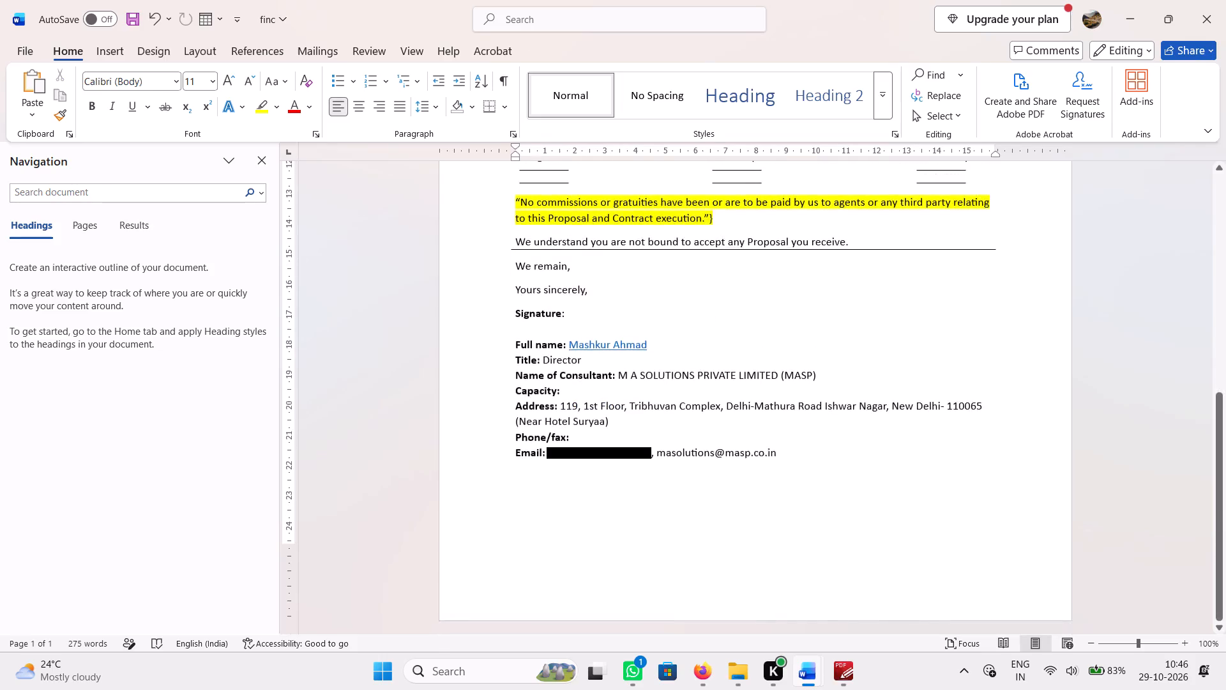
scroll(844, 435, up, 11)
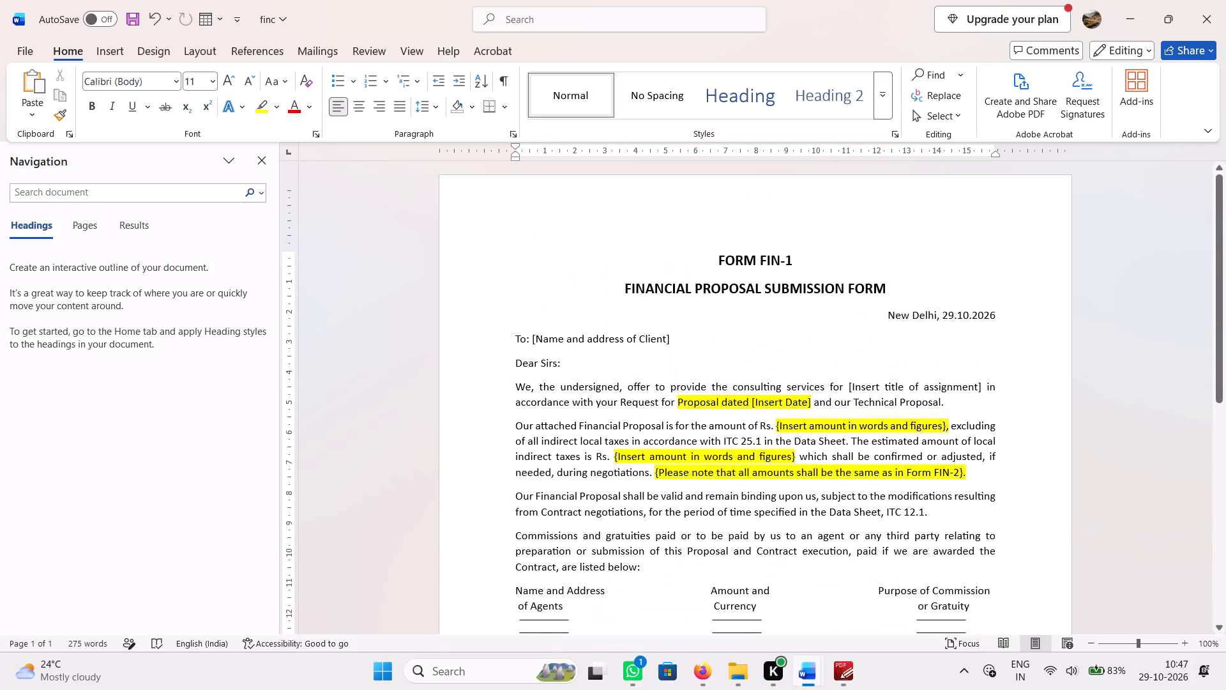
click(556, 364)
key(BackSpace)
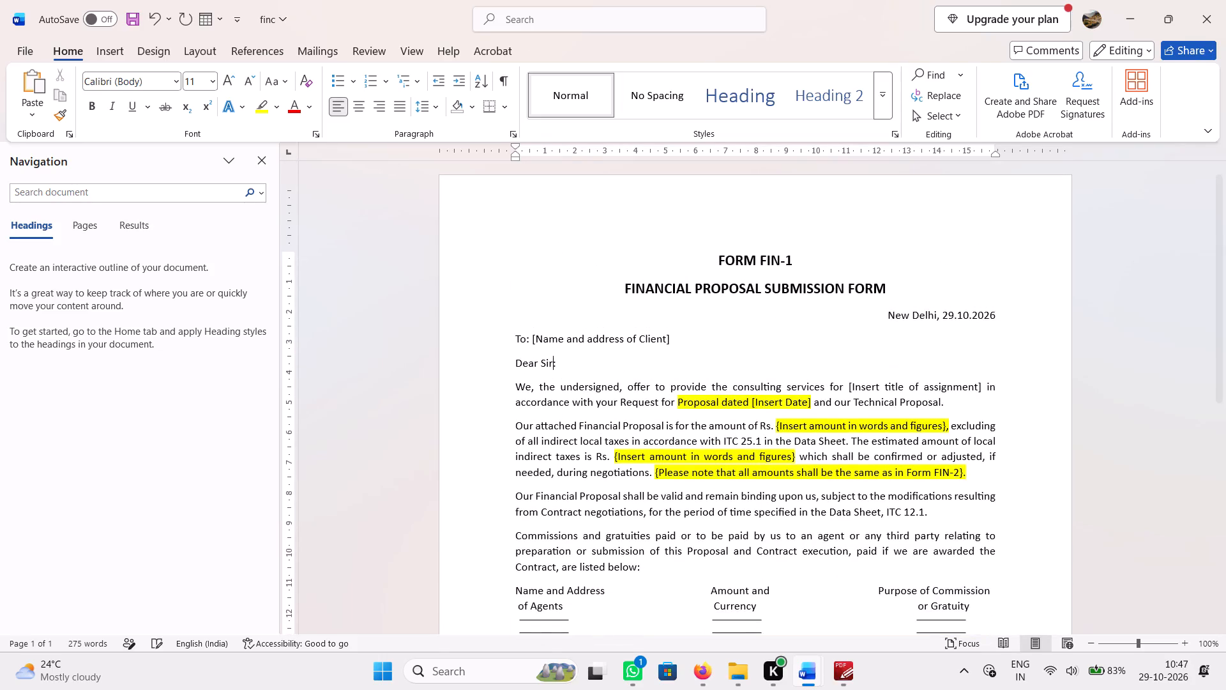
Save the financial proposal document.
click(639, 463)
key(ctrl+s)
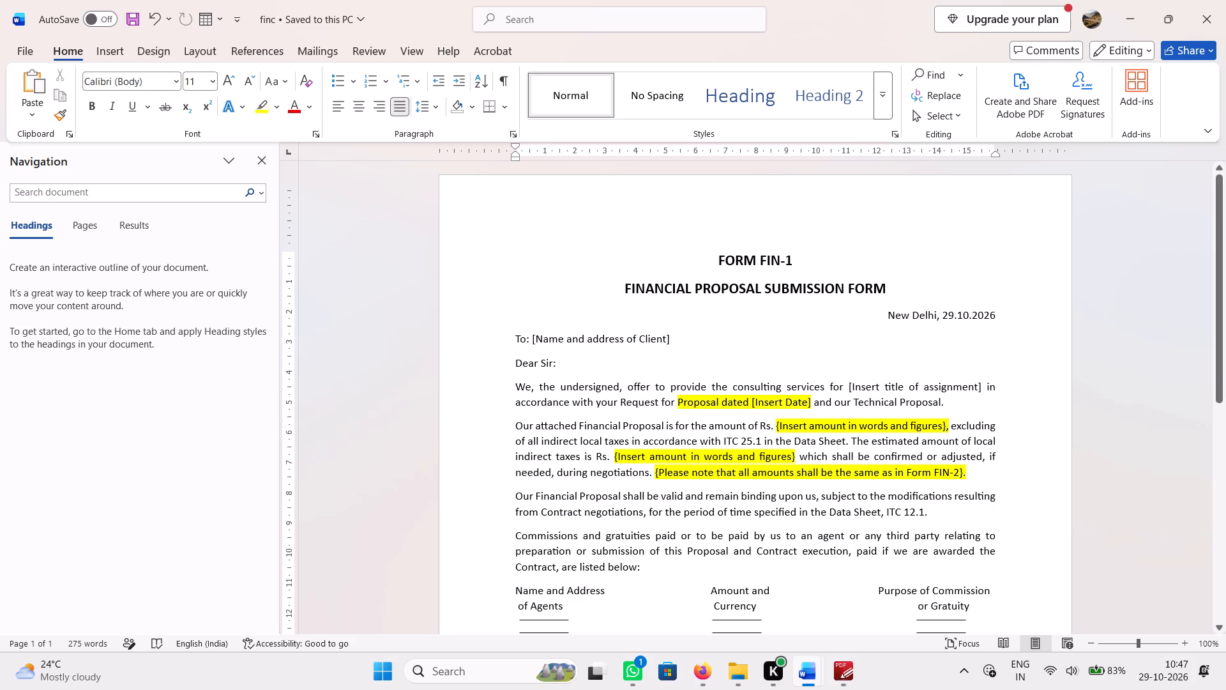
Switch to the RFP17 PDF and examine the form tables that follow Form FIN-1, including Form FIN-2 and Form FIN-3.
click(682, 463)
click(841, 677)
scroll(716, 386, down, 3)
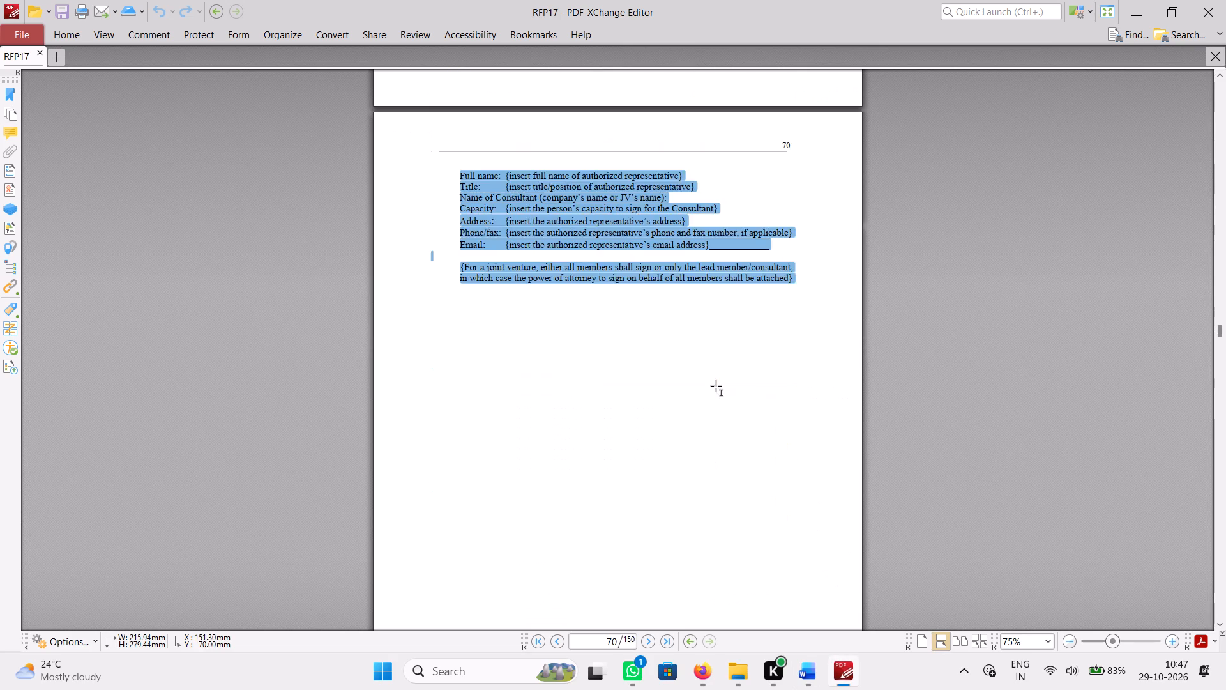
scroll(716, 386, down, 6)
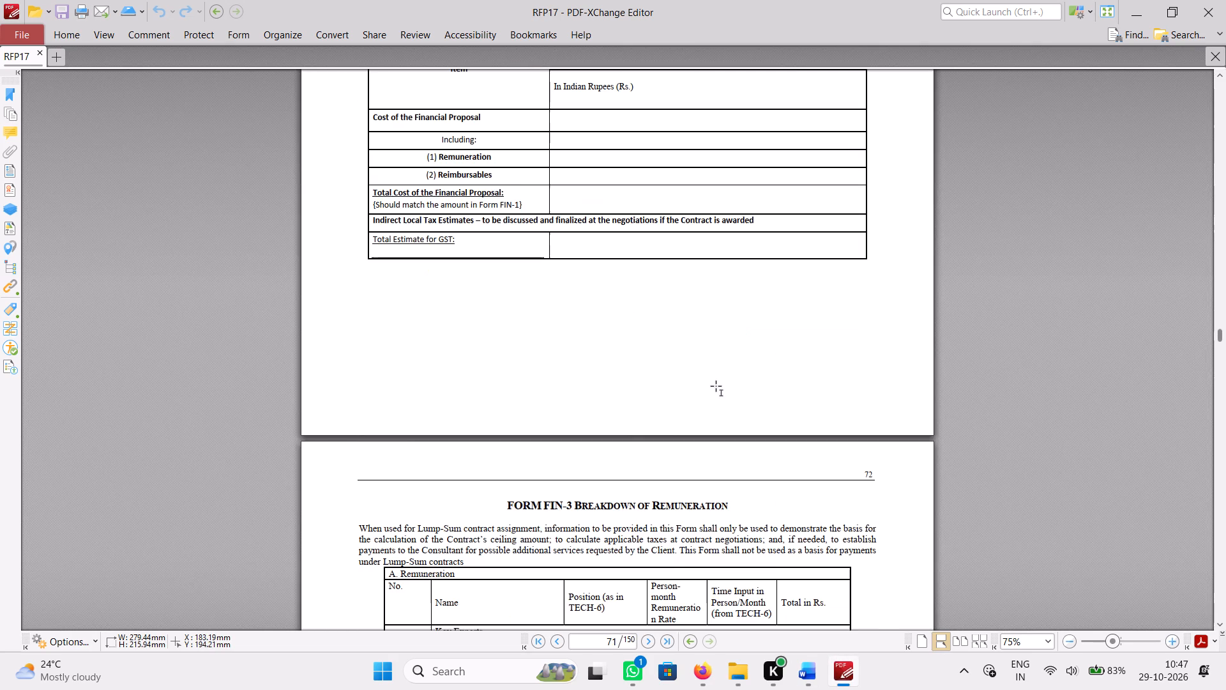
scroll(716, 386, down, 4)
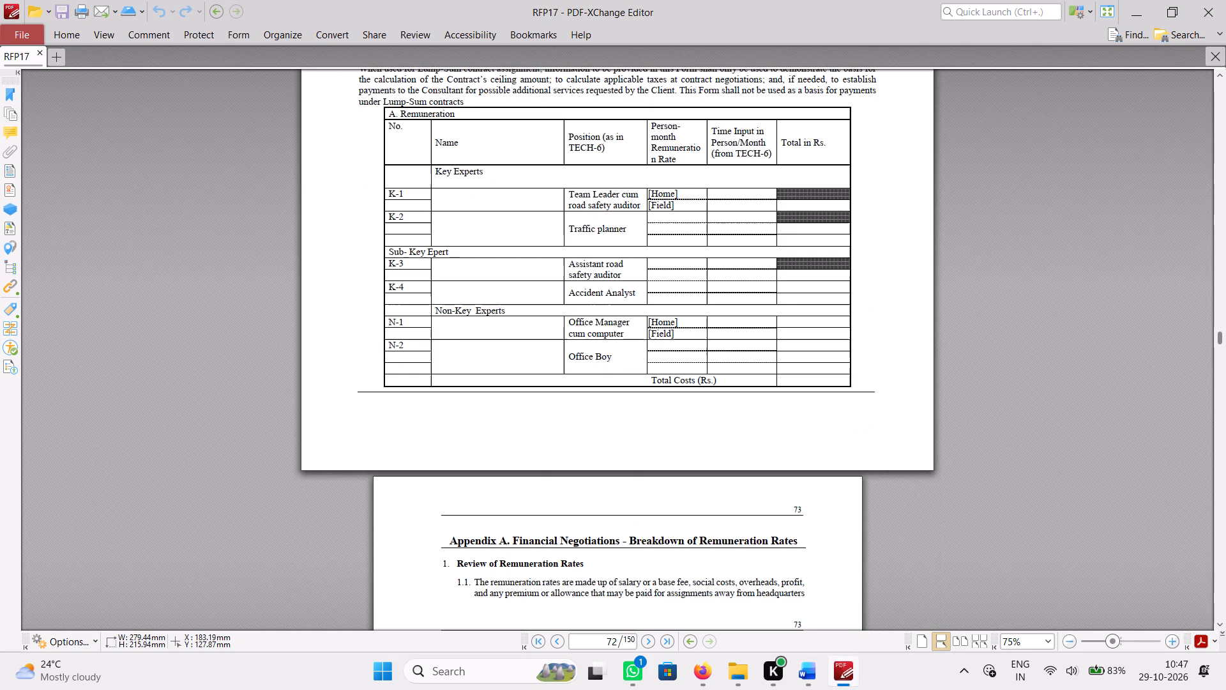
scroll(716, 386, down, 3)
scroll(716, 386, up, 6)
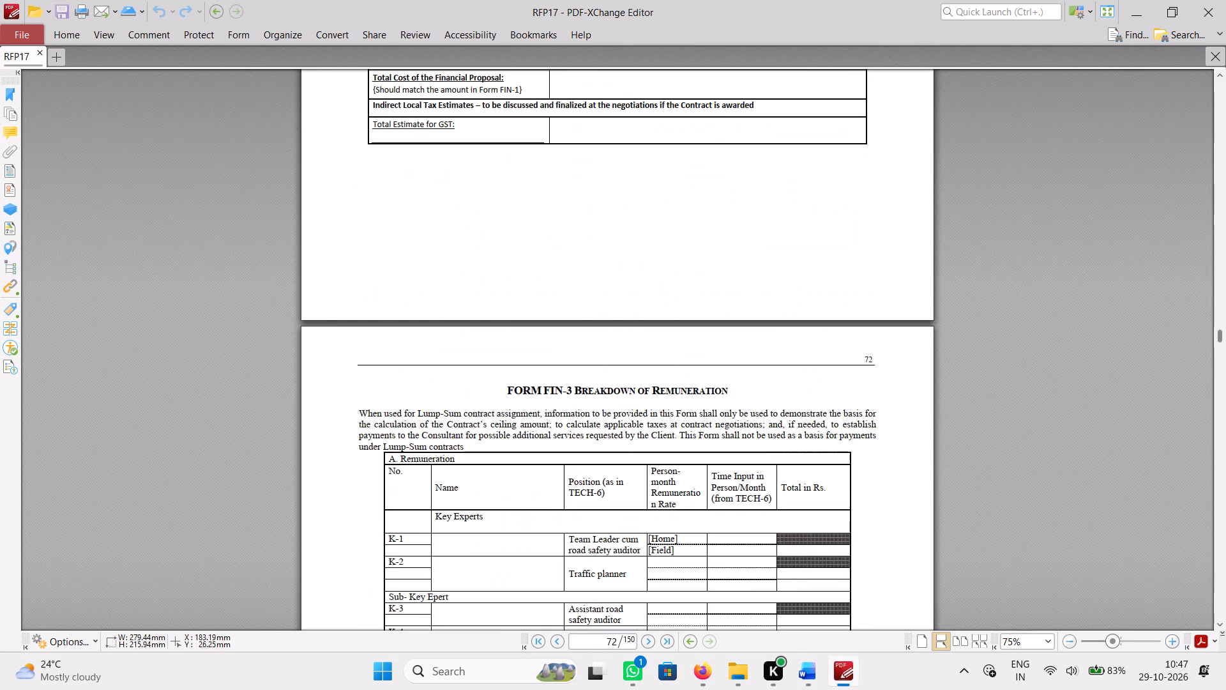
scroll(716, 386, down, 2)
scroll(716, 386, up, 1)
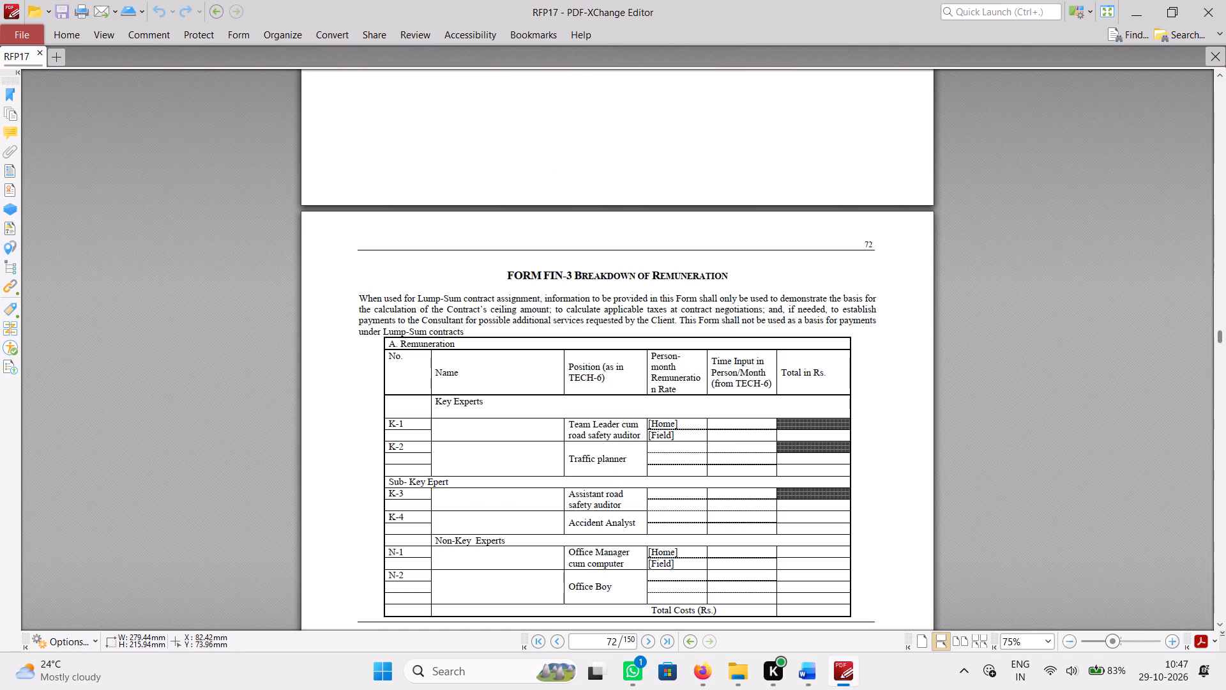
click(488, 379)
click(453, 413)
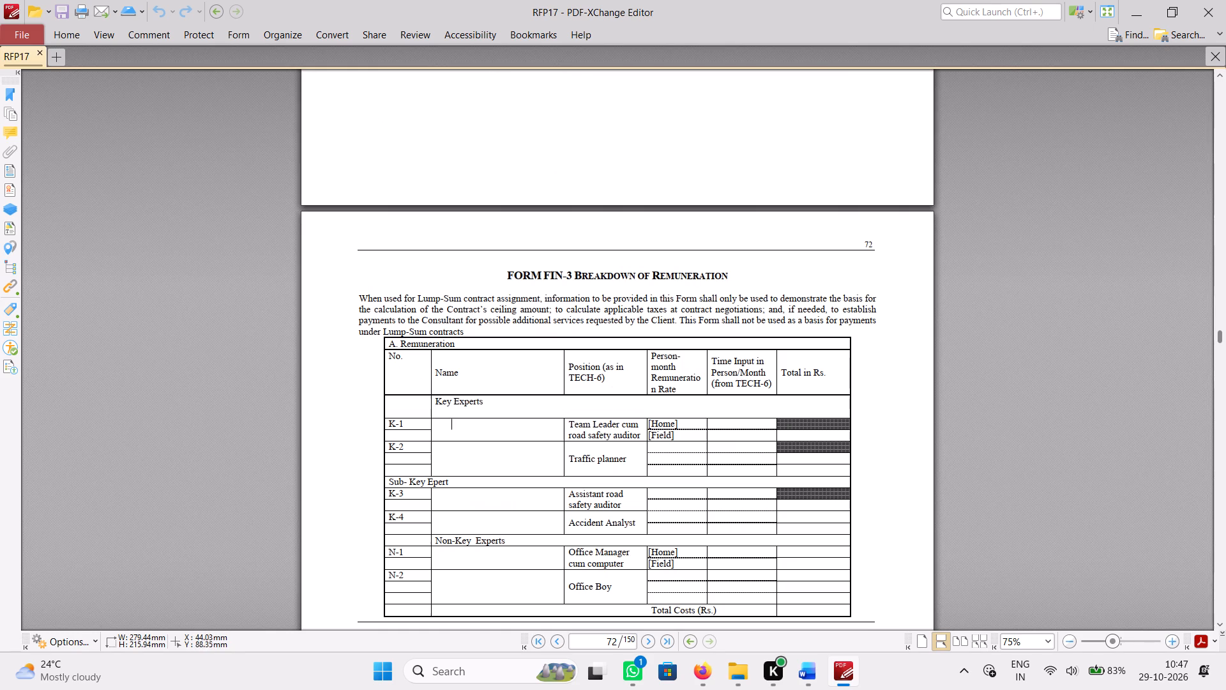
Copy the heading "FORM FIN-2 SUMMARY OF COSTS" from PDF page 71 onto a new page after the signature block in the finc Word document.
scroll(739, 429, up, 5)
scroll(609, 399, down, 1)
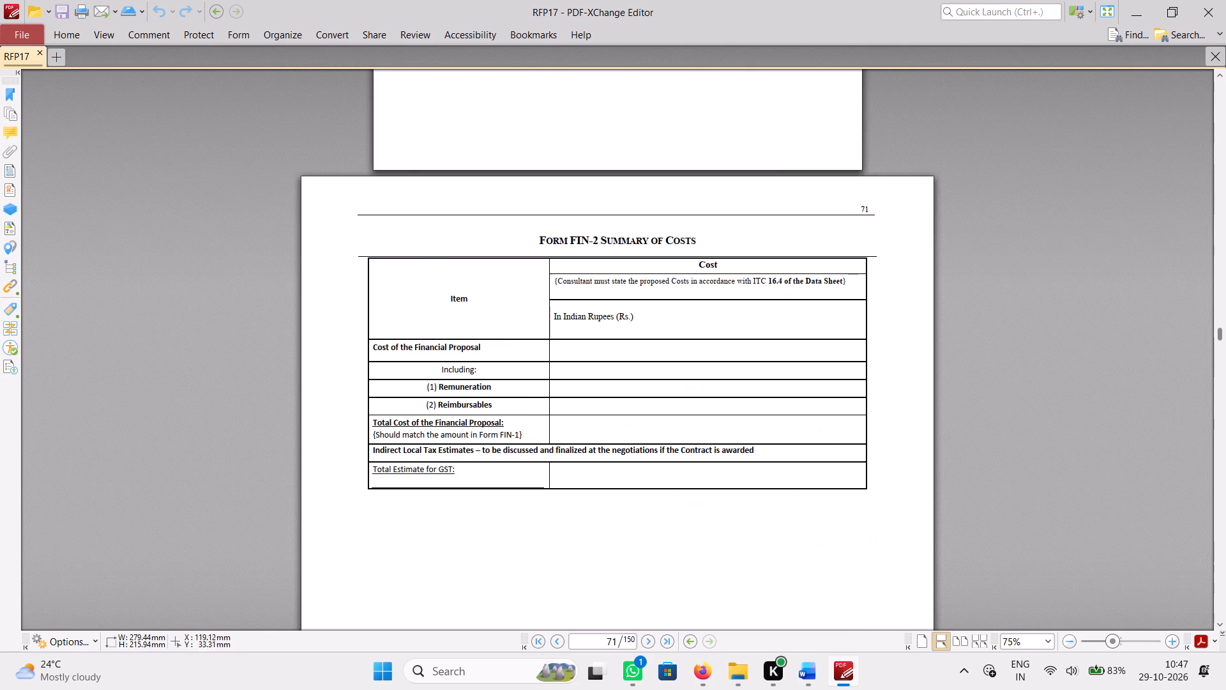
drag(537, 238, 722, 235)
key(ctrl+c)
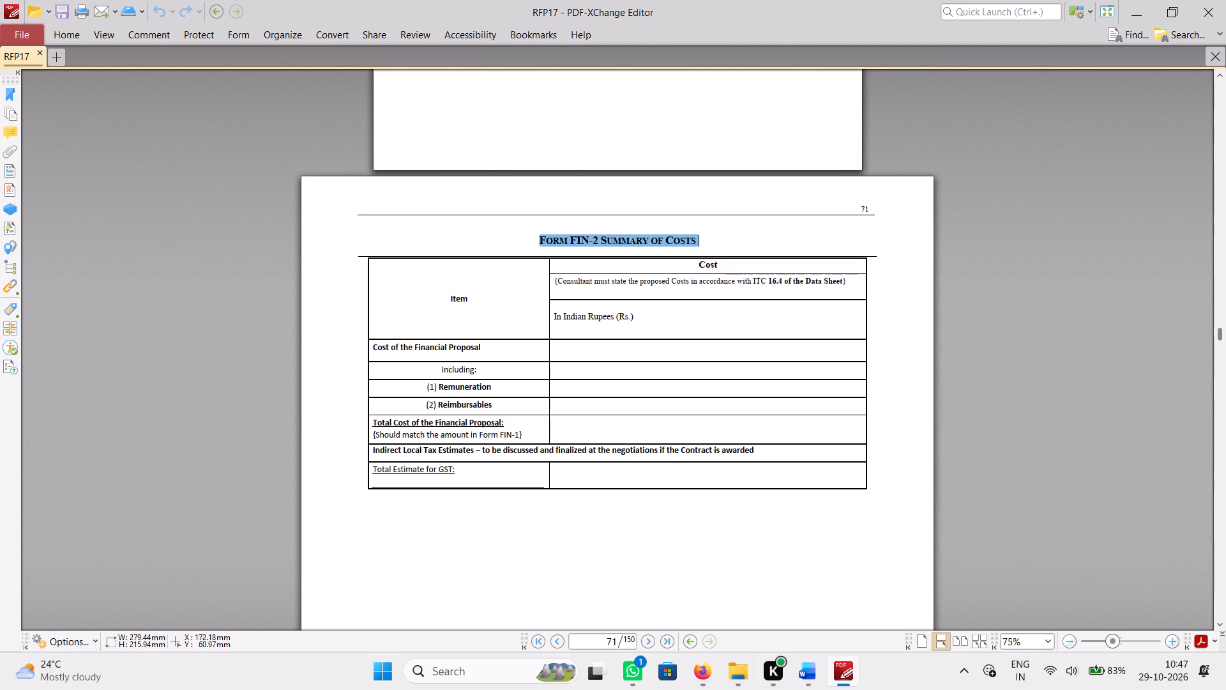
click(809, 670)
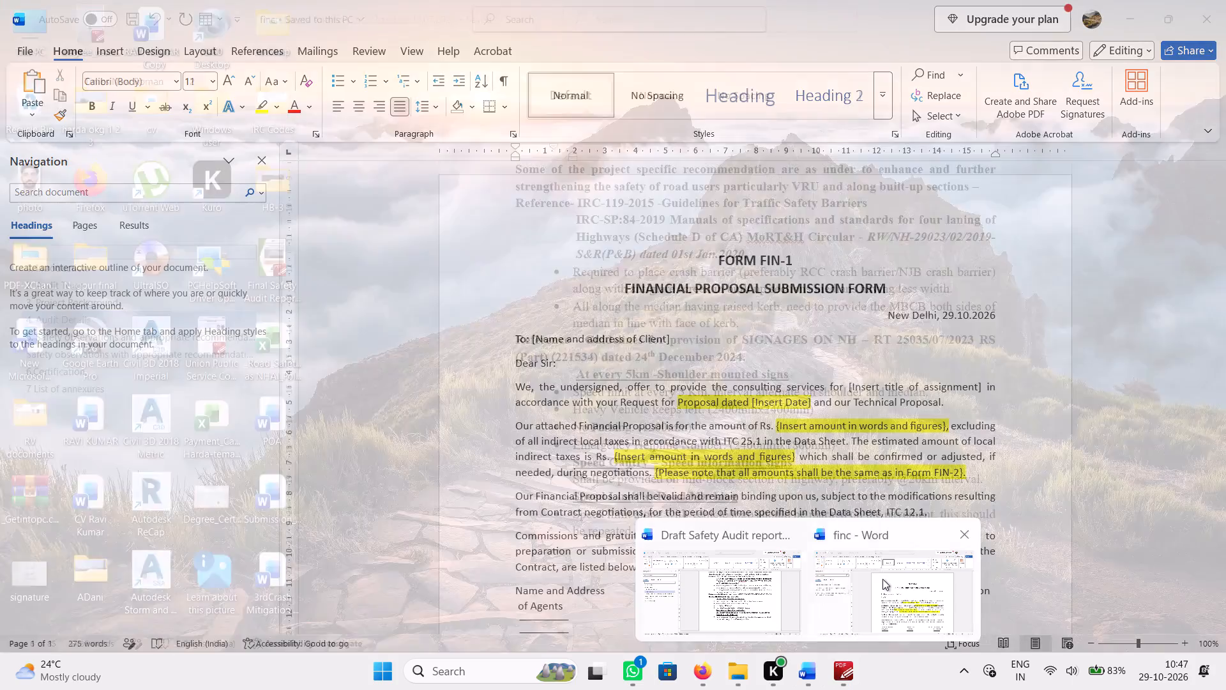
click(882, 579)
scroll(783, 498, down, 7)
click(573, 482)
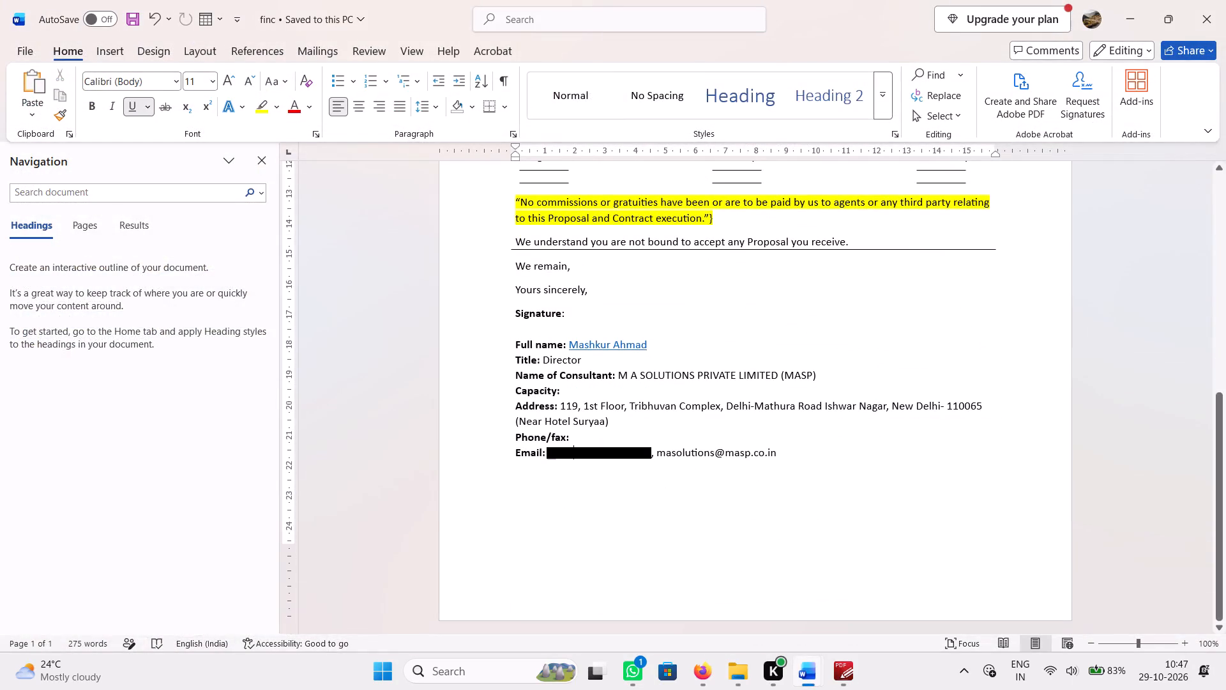
click(814, 458)
key(Return)
key(Return)
key(Return)
key(Return)
key(Return)
key(Return)
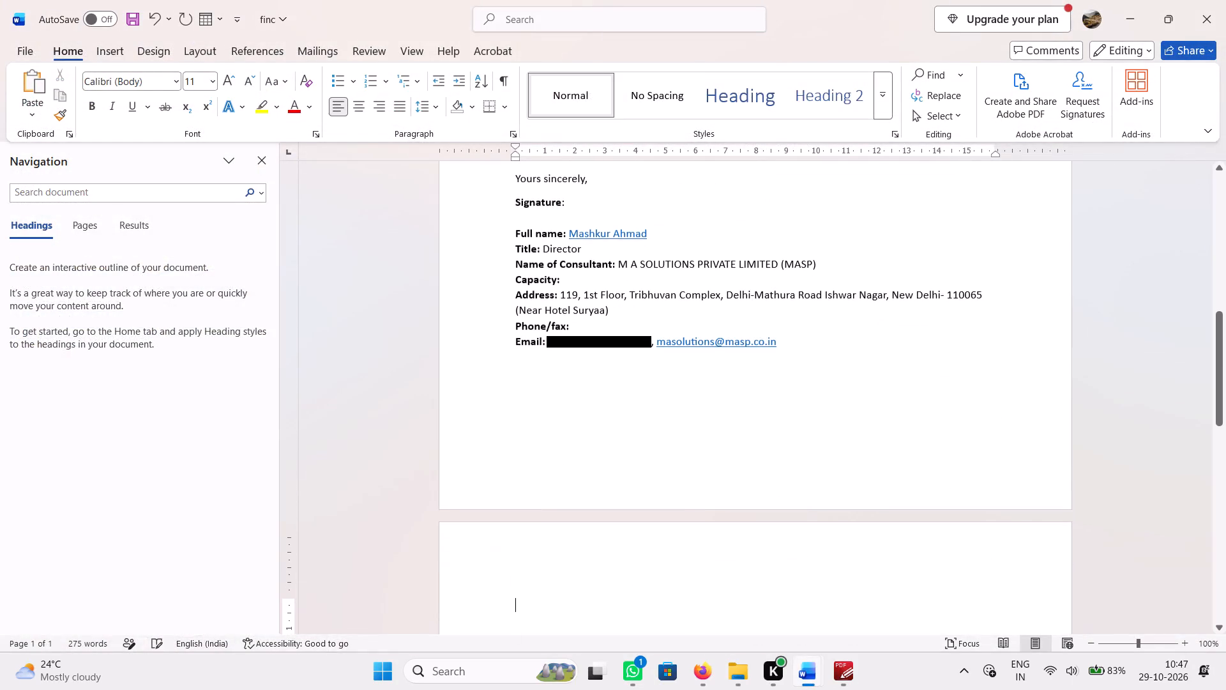
key(ctrl+v)
scroll(696, 425, down, 3)
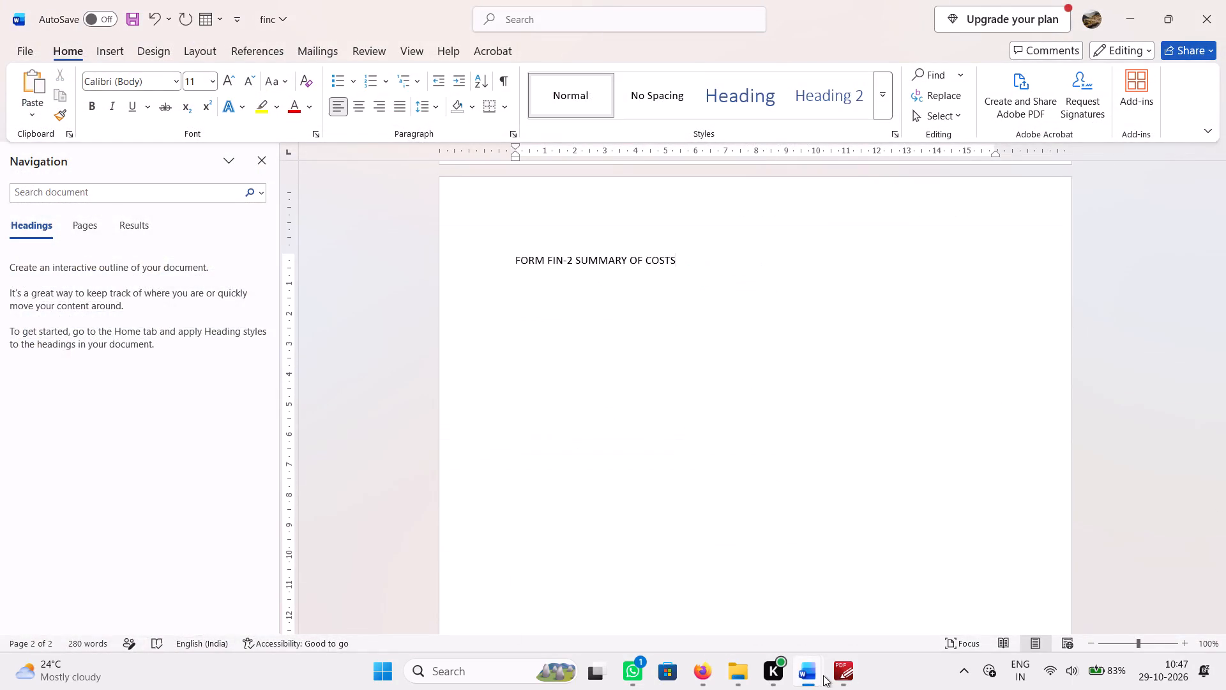
Insert a table of two columns and six rows below the FIN-2 heading and narrow its first column to about 5 cm.
click(838, 673)
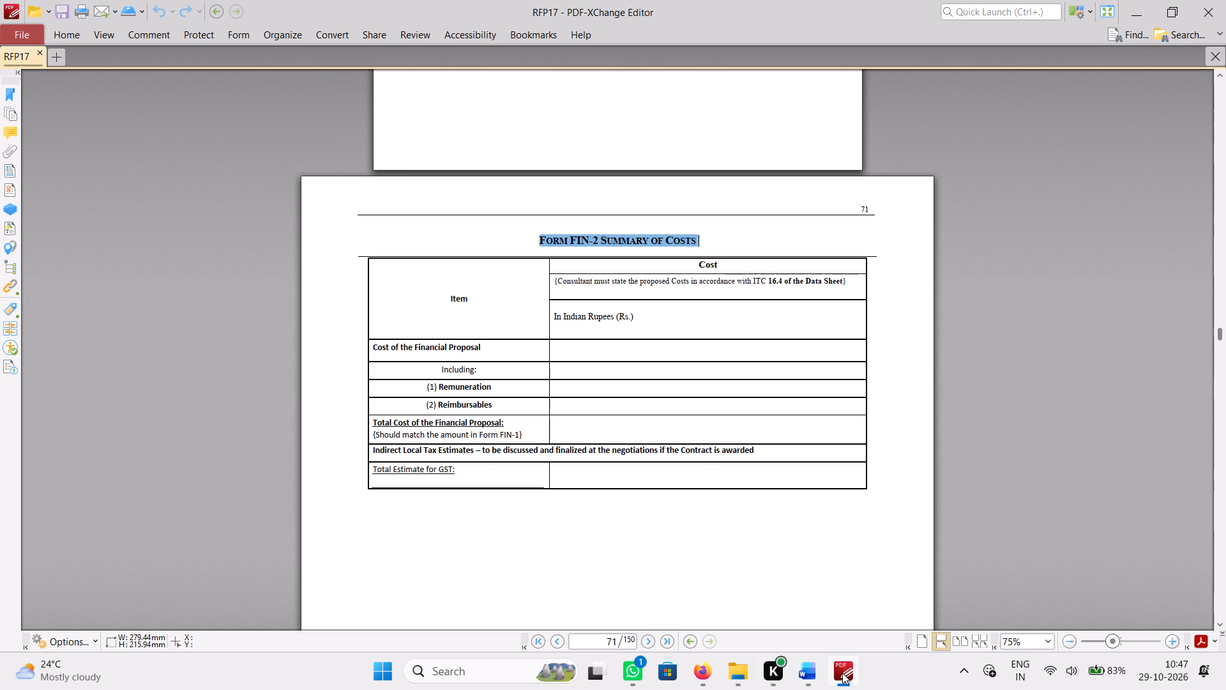
click(842, 673)
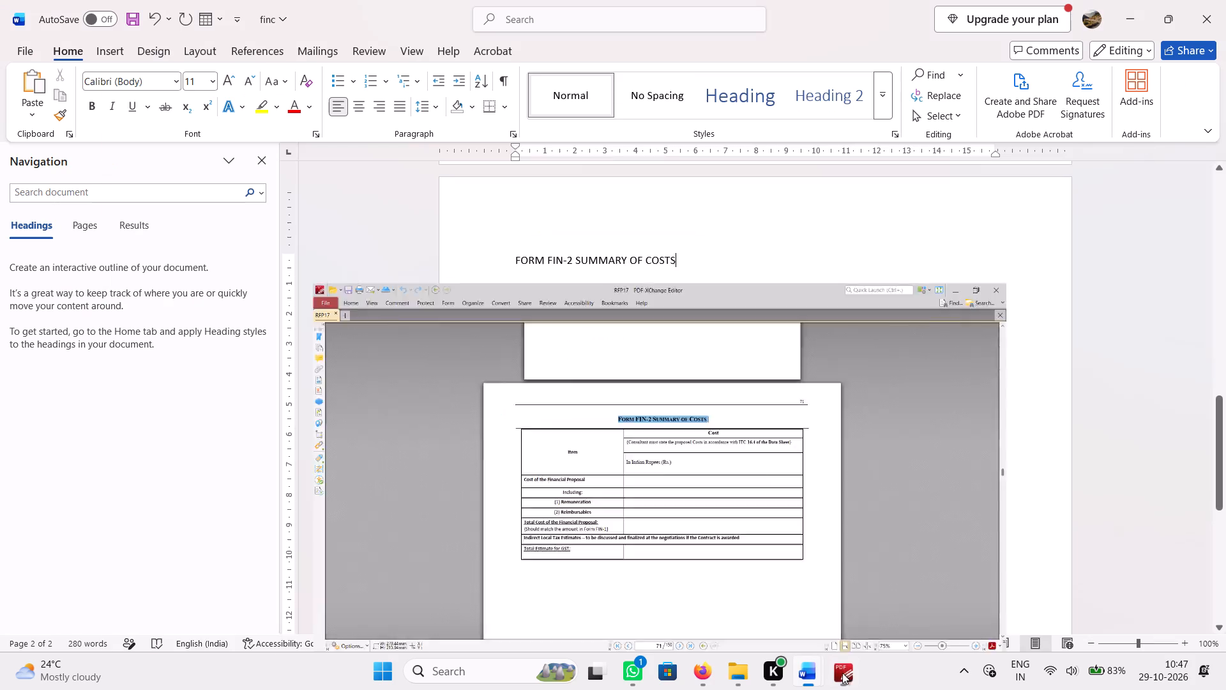
key(Return)
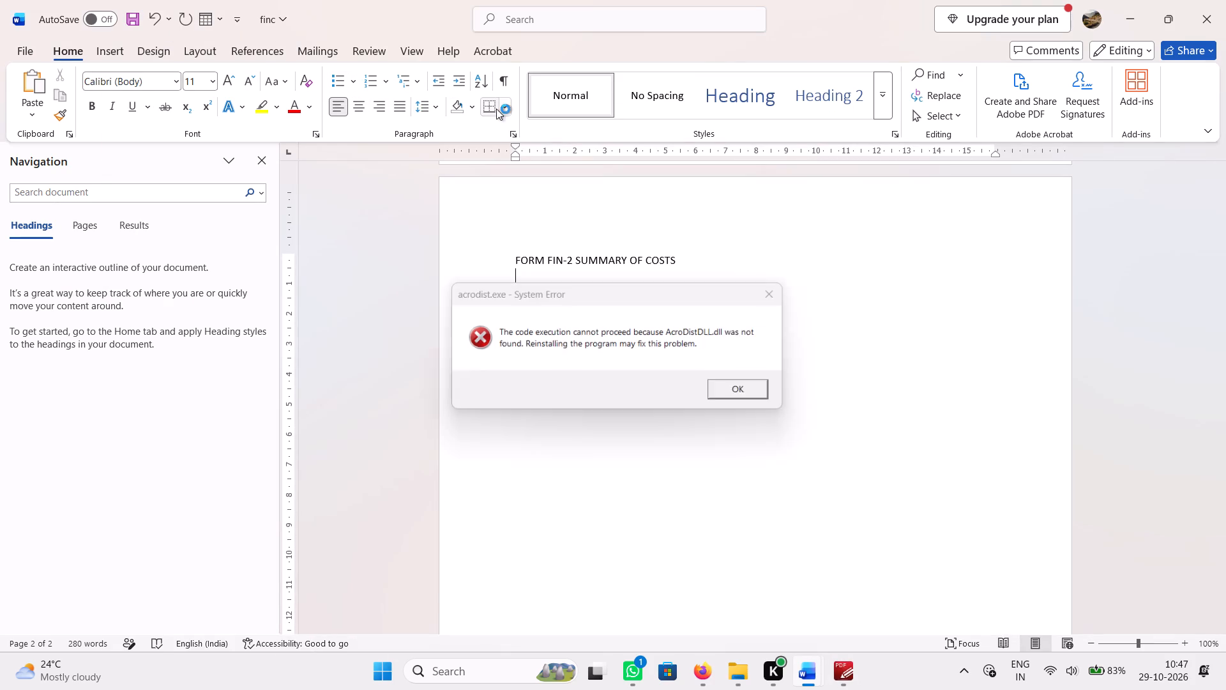
click(784, 293)
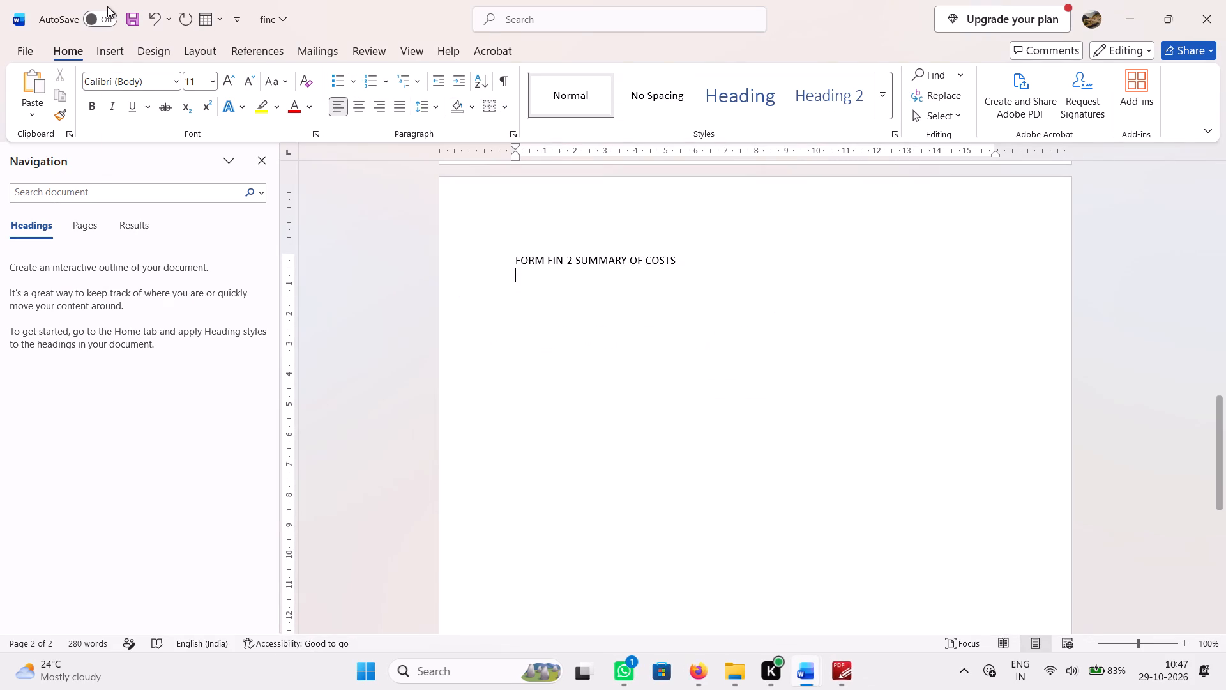
click(103, 54)
click(128, 111)
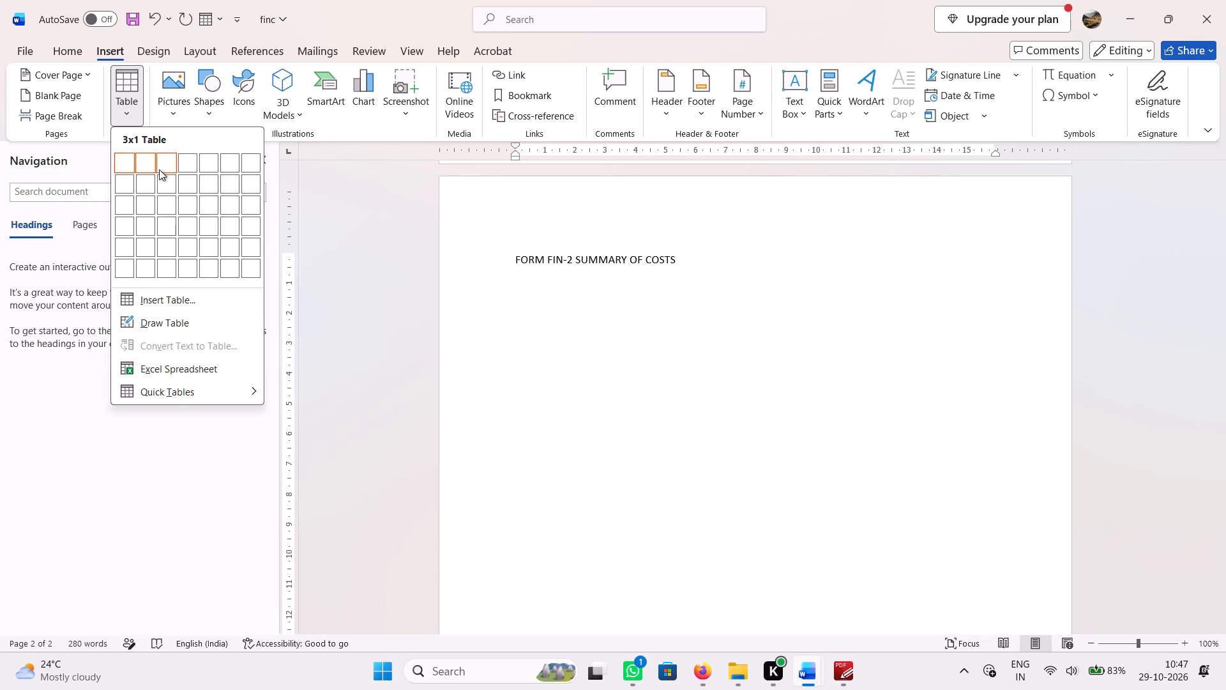
click(149, 268)
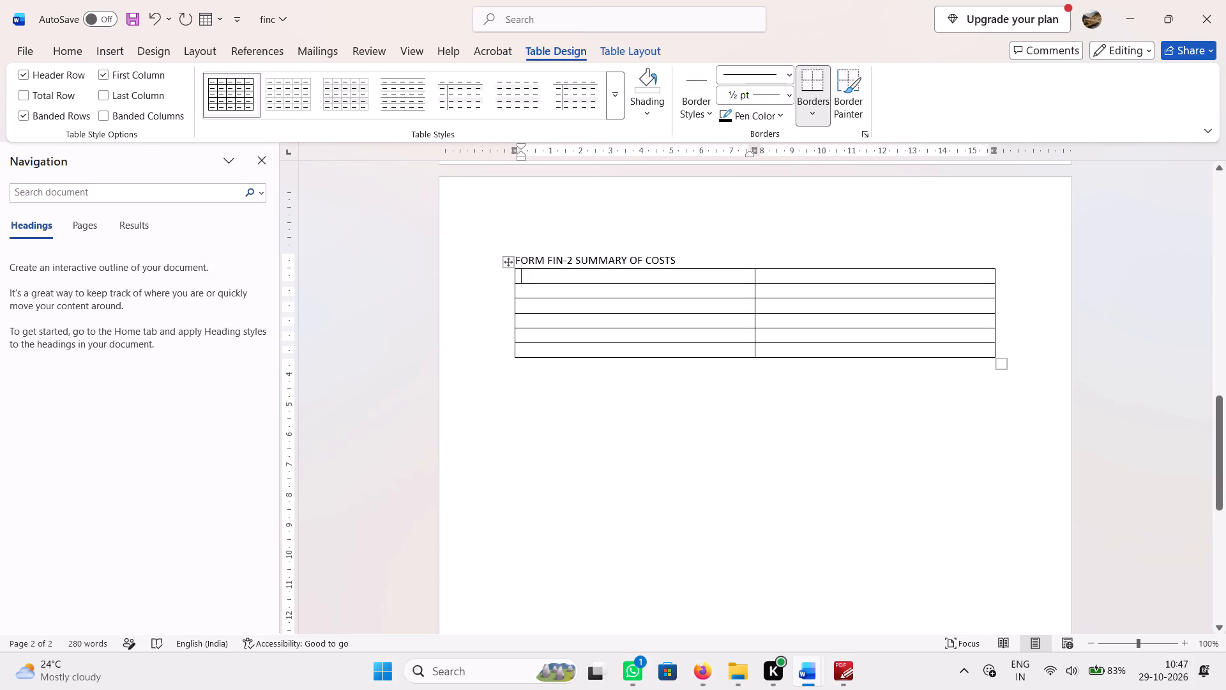
drag(755, 279, 676, 286)
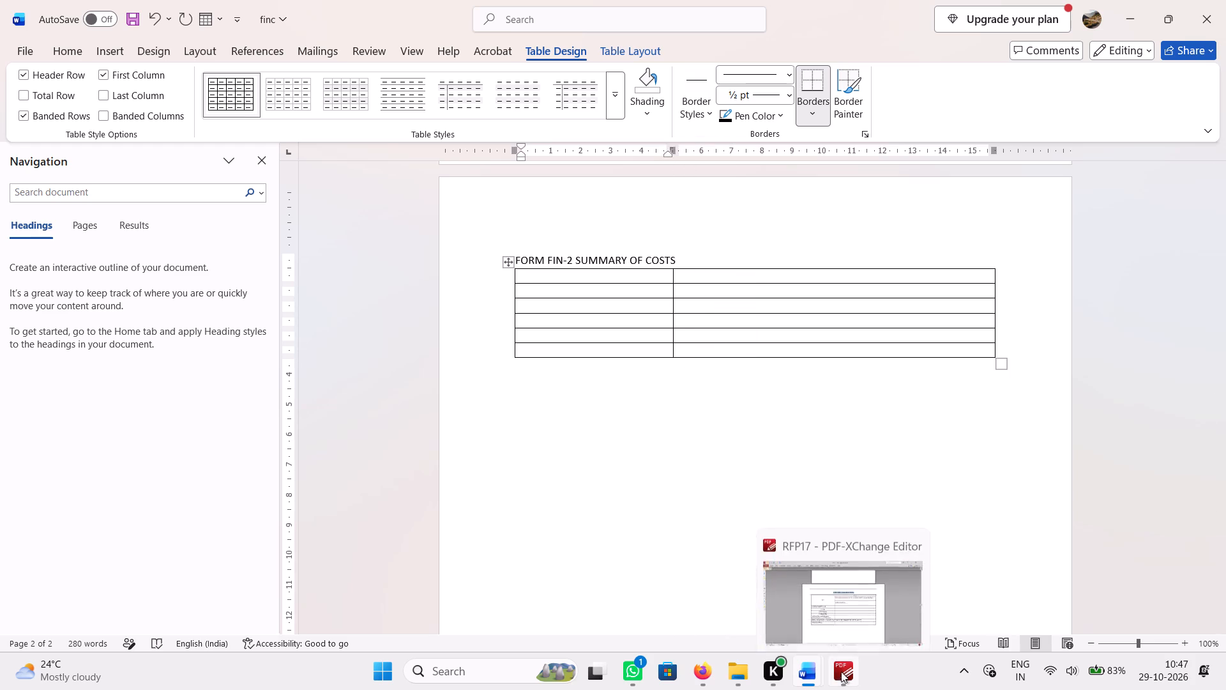
Check the FIN-2 table in the PDF and enter "Items" in the first cell of the Word table.
click(841, 671)
click(841, 671)
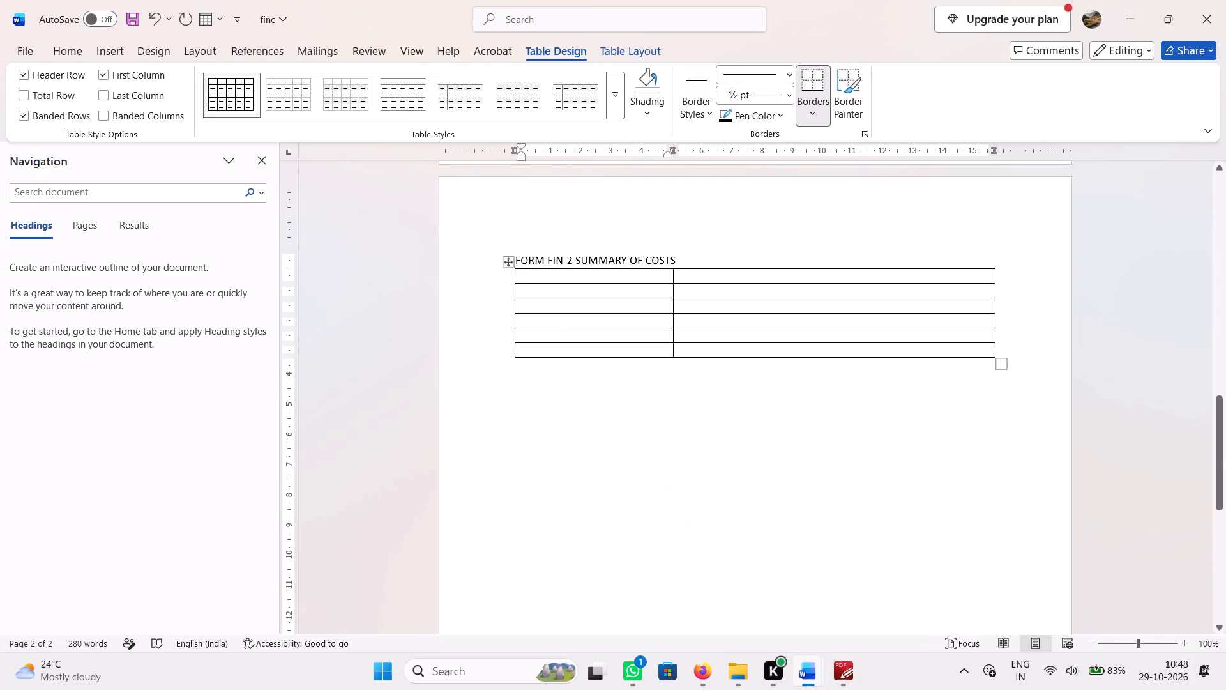
key(shift+t)
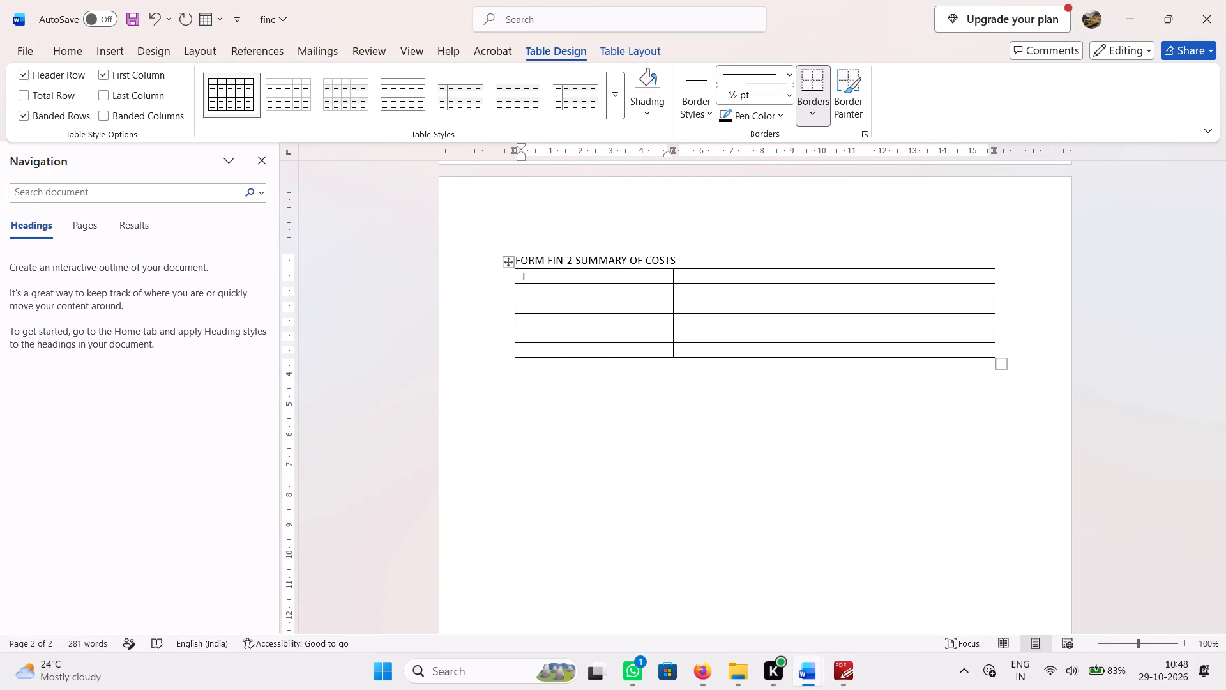
key(BackSpace)
text(Items)
Copy "{Consultant must state the proposed Costs in accordance with ITC 16.4 of the Data Sheet}" from the PDF into the Word table's second row, second column.
click(838, 677)
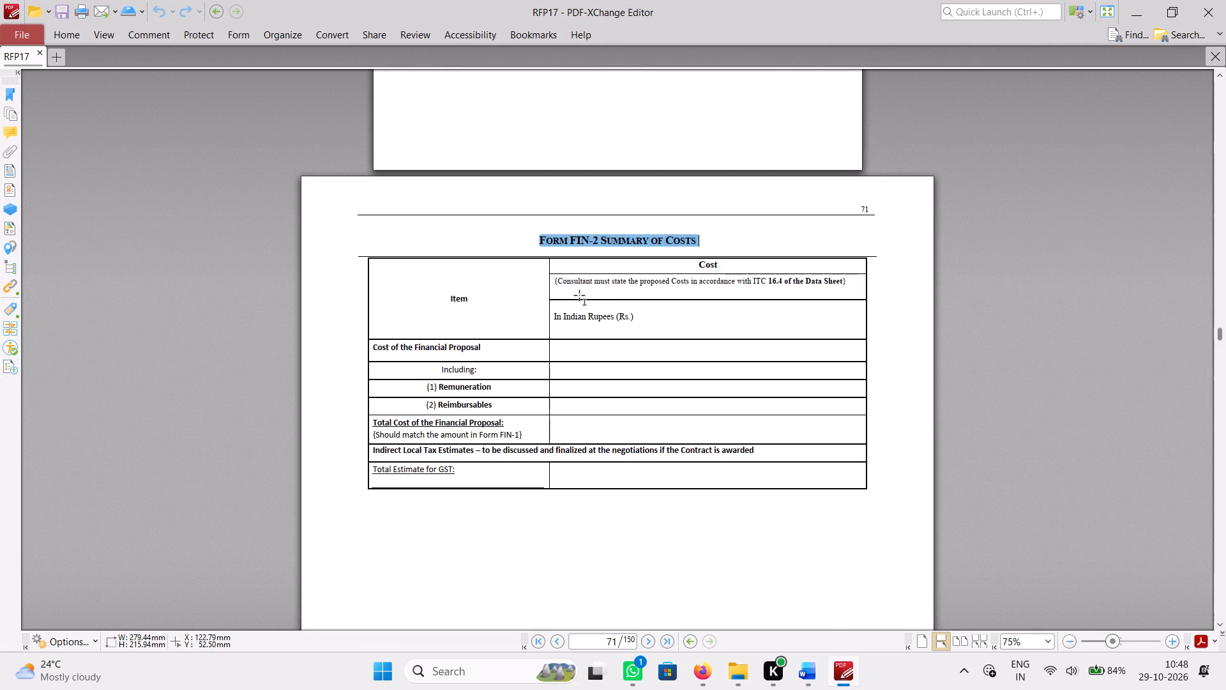
drag(554, 279, 630, 282)
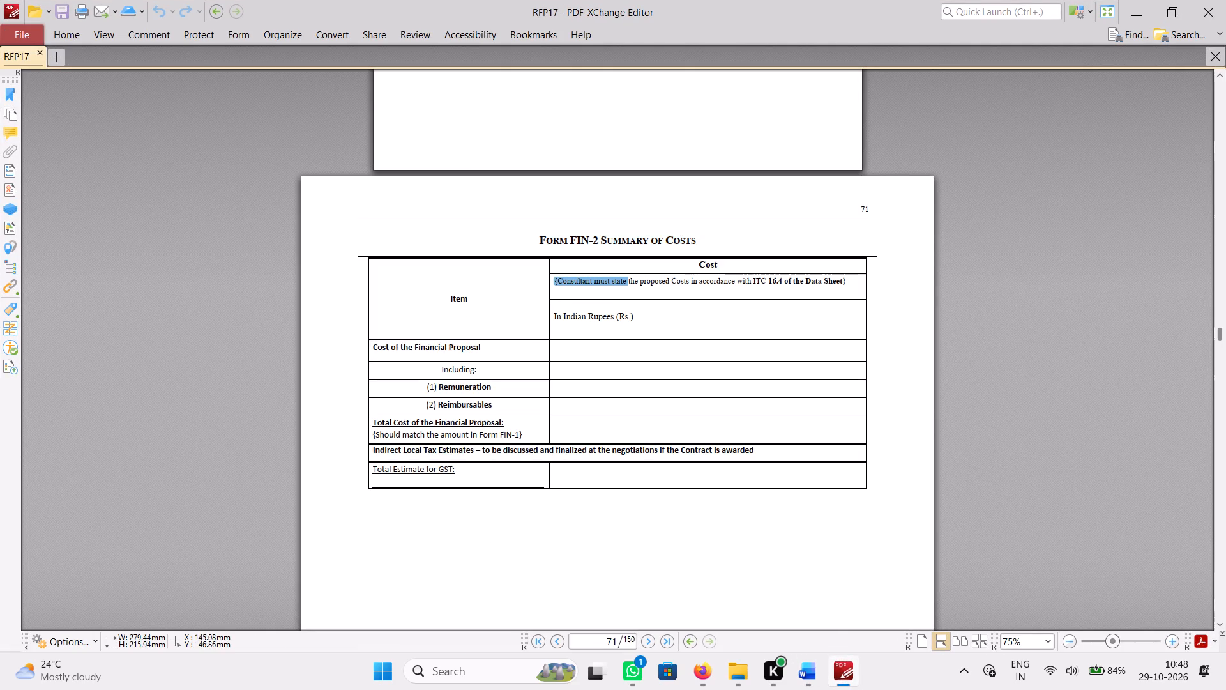
drag(630, 282, 852, 283)
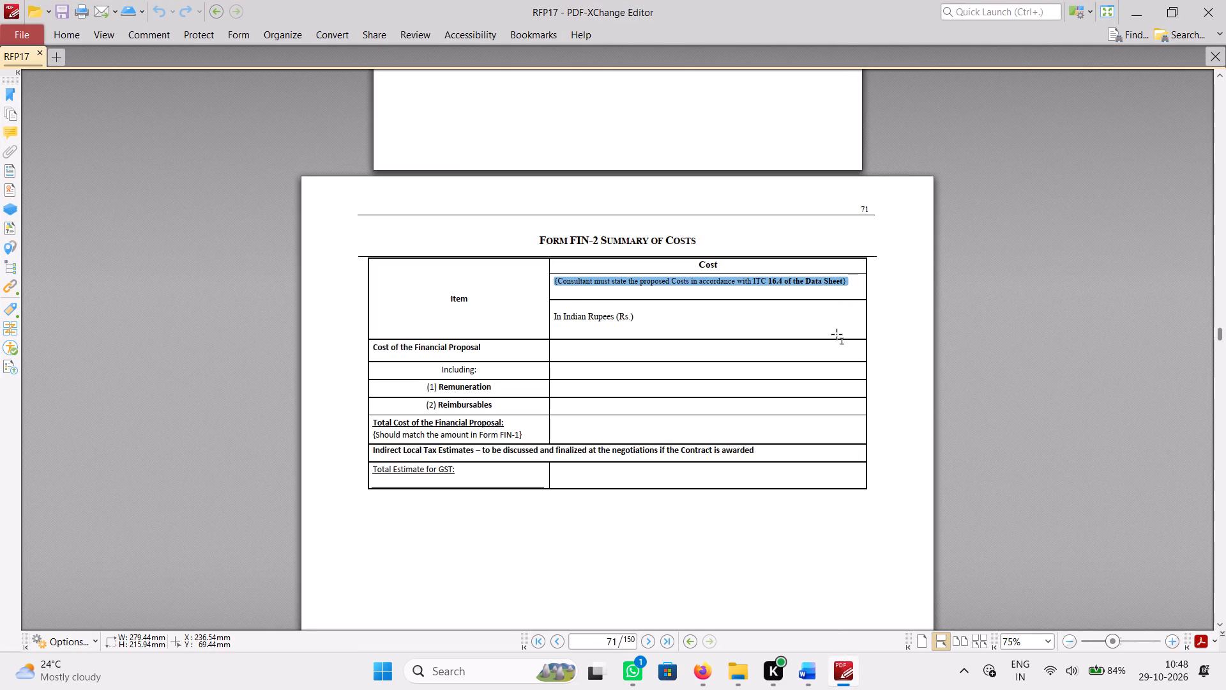
key(ctrl+c)
click(800, 678)
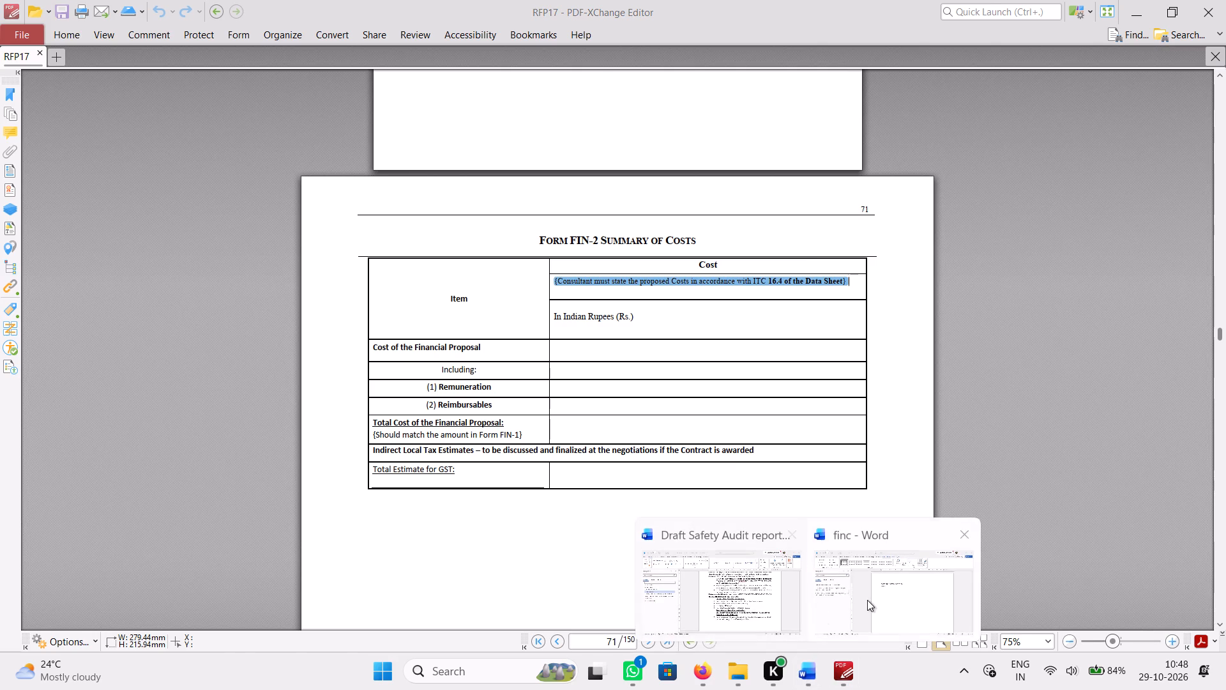
click(867, 600)
click(740, 287)
key(ctrl+v)
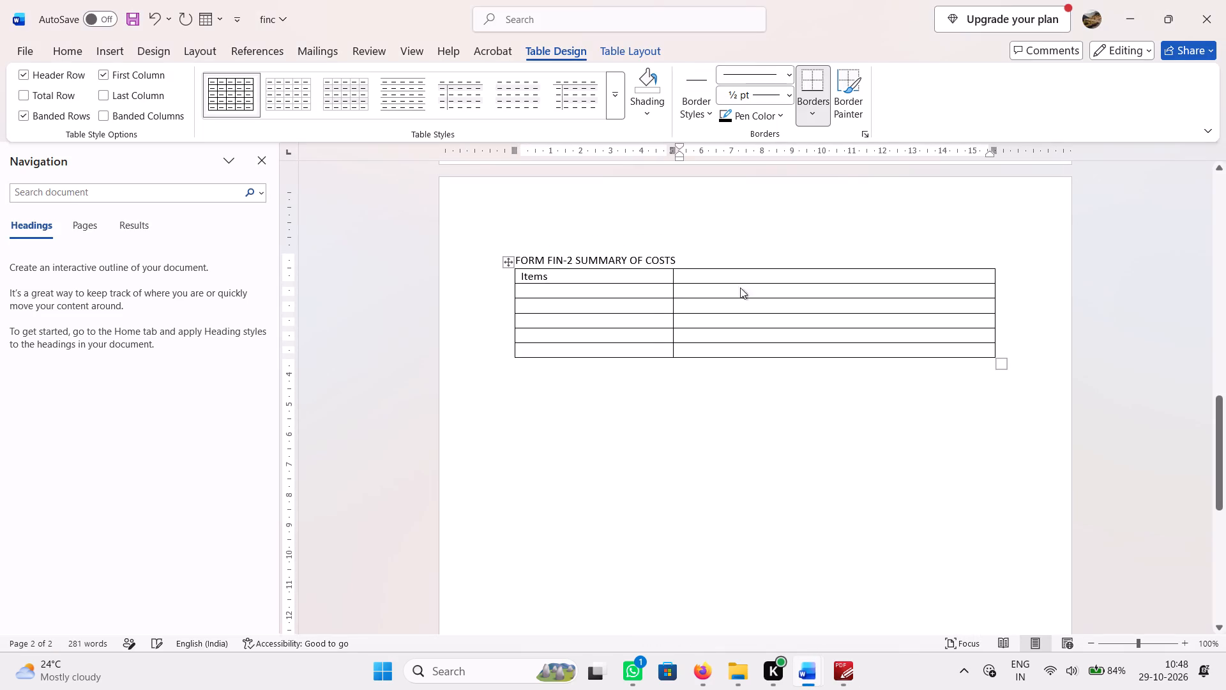
Copy the column heading "Cost" from the PDF's FIN-2 table into the first row, second column of the Word table.
click(835, 669)
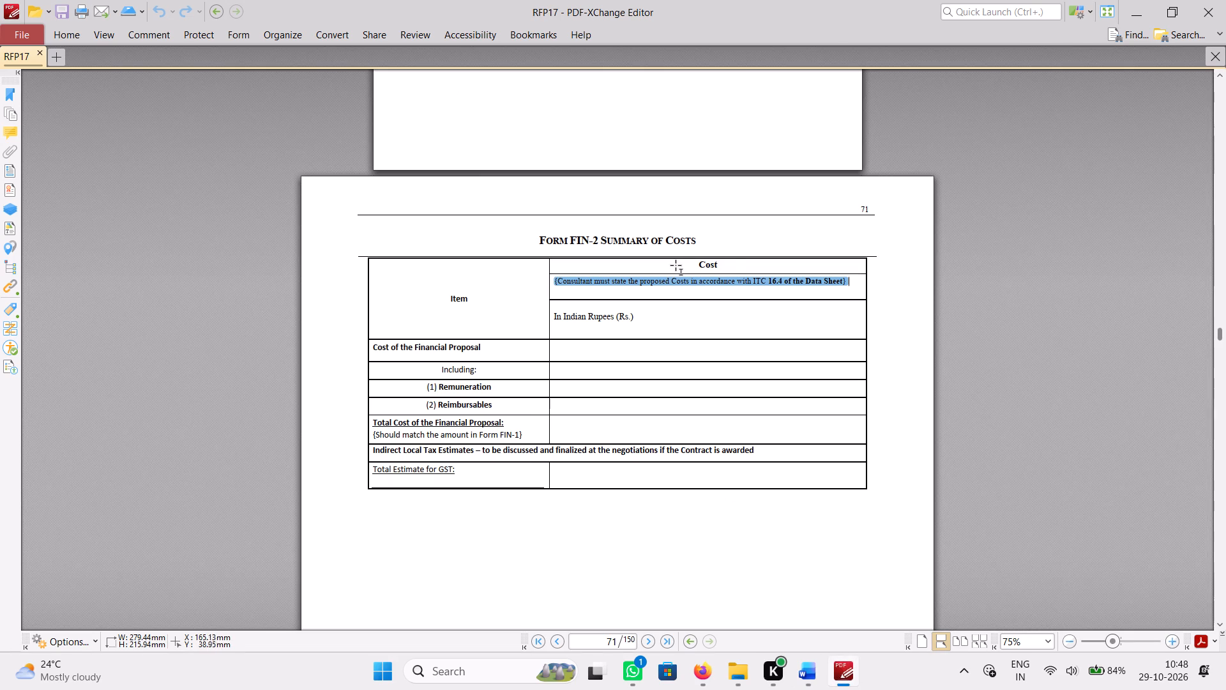
drag(676, 265, 736, 264)
key(ctrl+c)
click(851, 677)
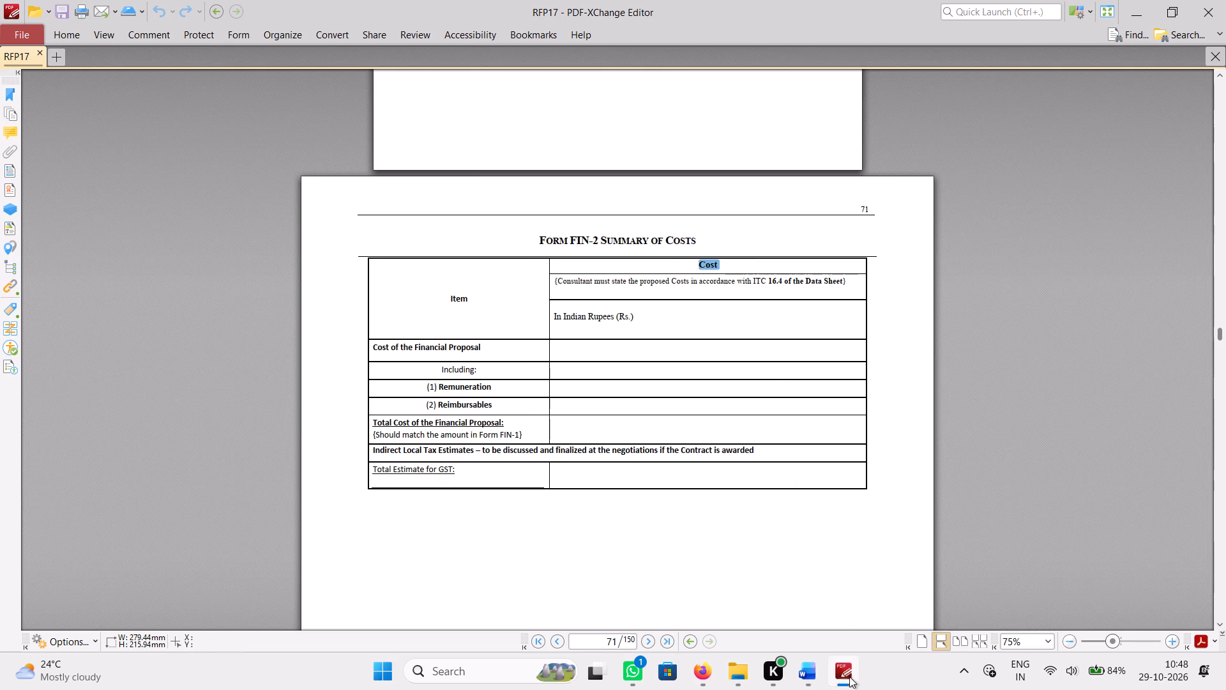
click(776, 278)
key(ctrl+v)
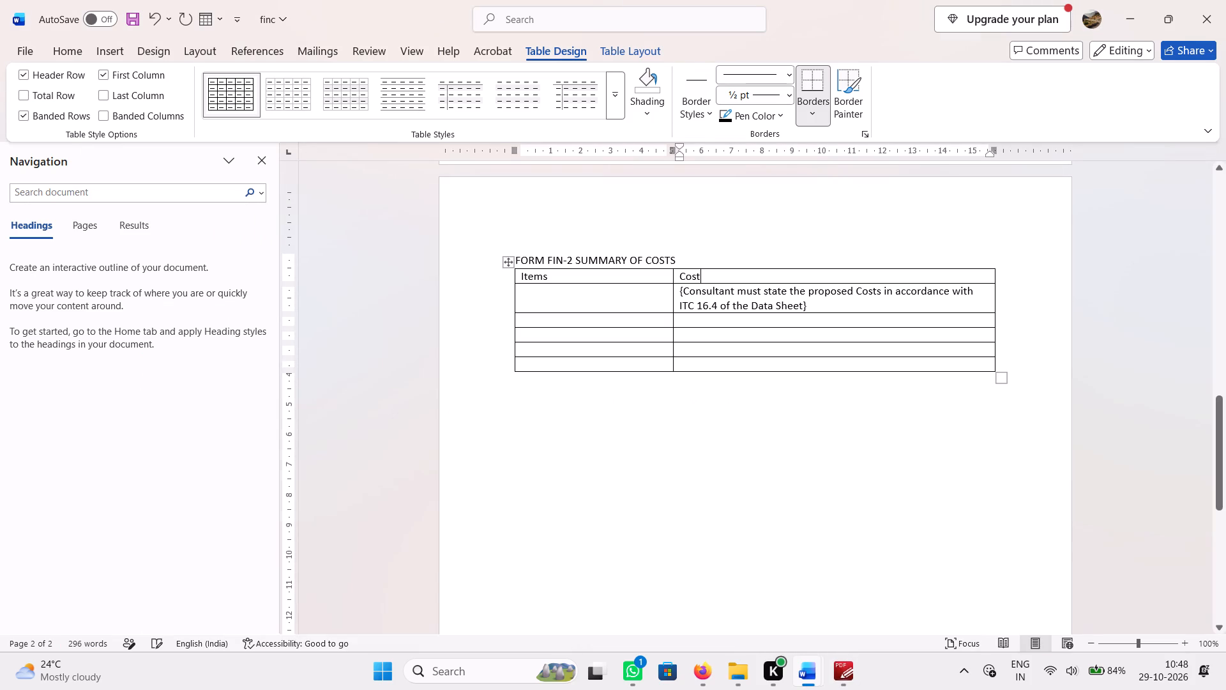
Copy "In Indian Rupees (Rs.)" from the PDF into the third row, second column of the Word table.
click(849, 677)
drag(644, 316, 557, 316)
key(ctrl+c)
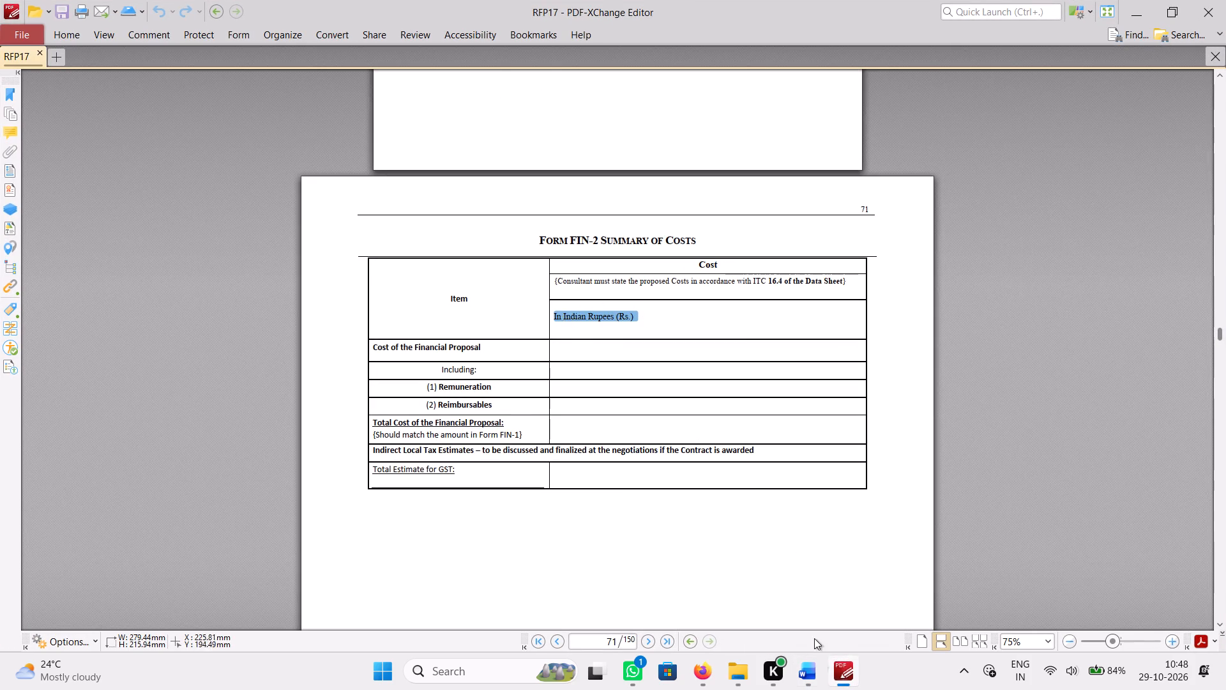
click(838, 680)
click(706, 325)
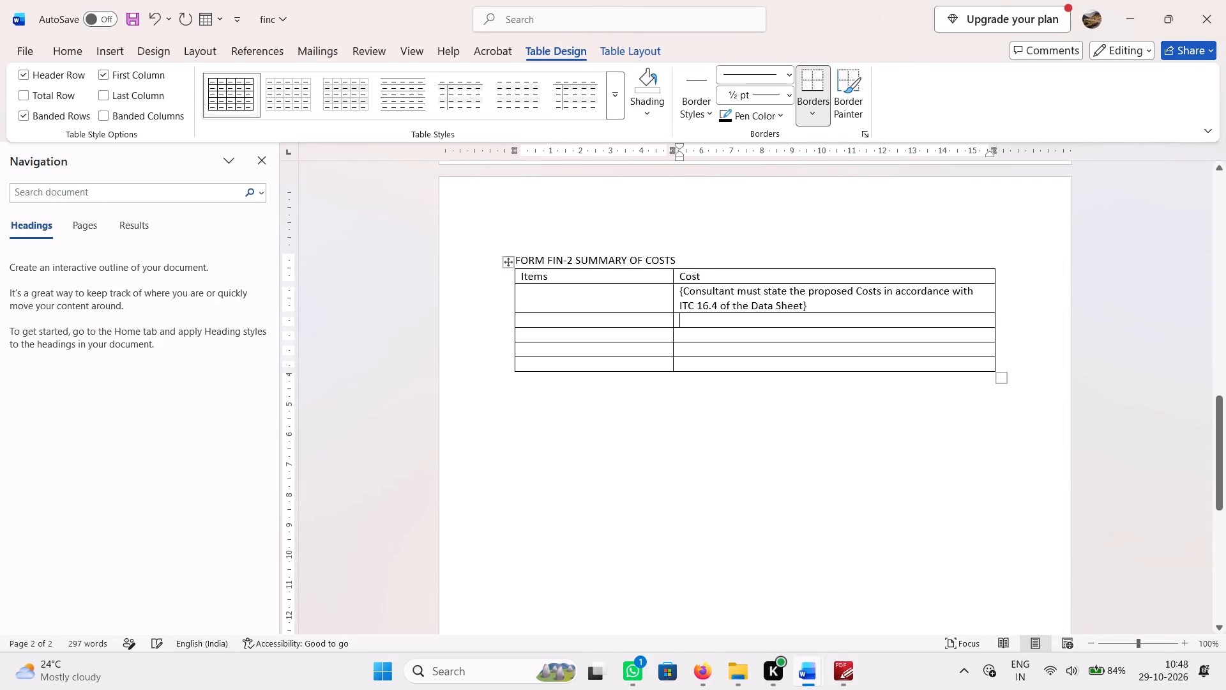
key(ctrl+v)
Merge the "Items" cell with the two empty cells below it in the first column of the FIN-2 table.
drag(603, 274, 610, 316)
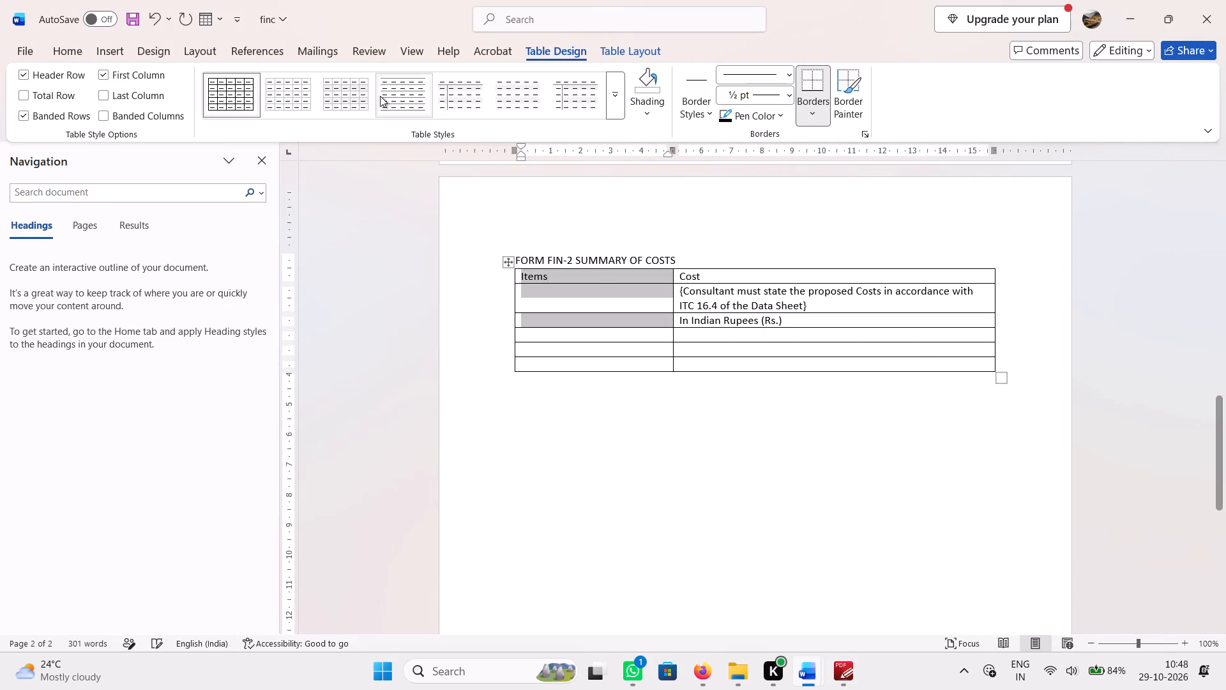
click(66, 47)
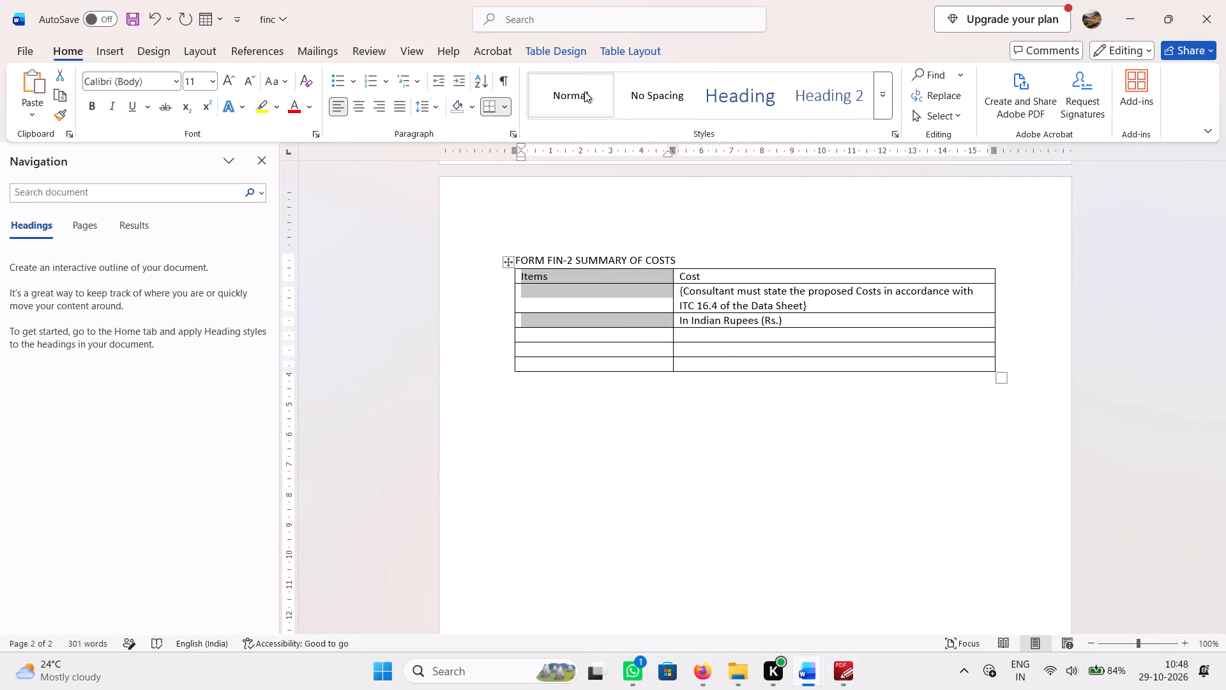
click(644, 49)
click(472, 84)
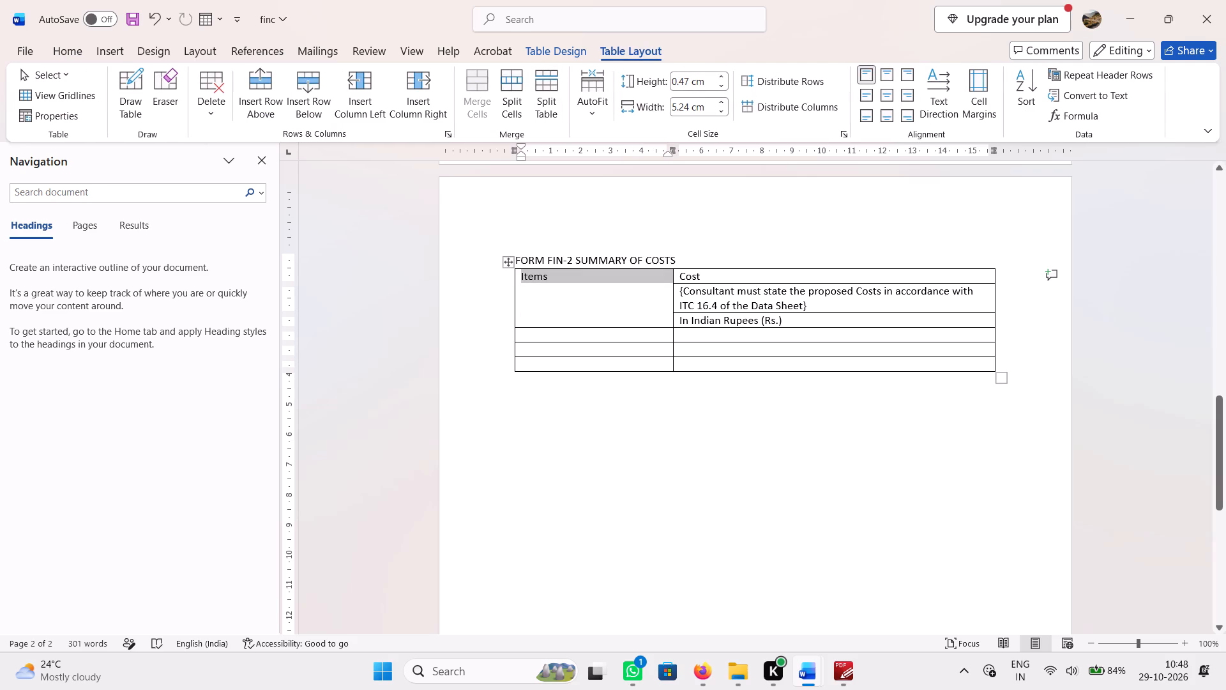
Copy "Cost of the Financial Proposal" from the PDF into the first-column cell directly below the merged "Items" cell in Word.
click(851, 680)
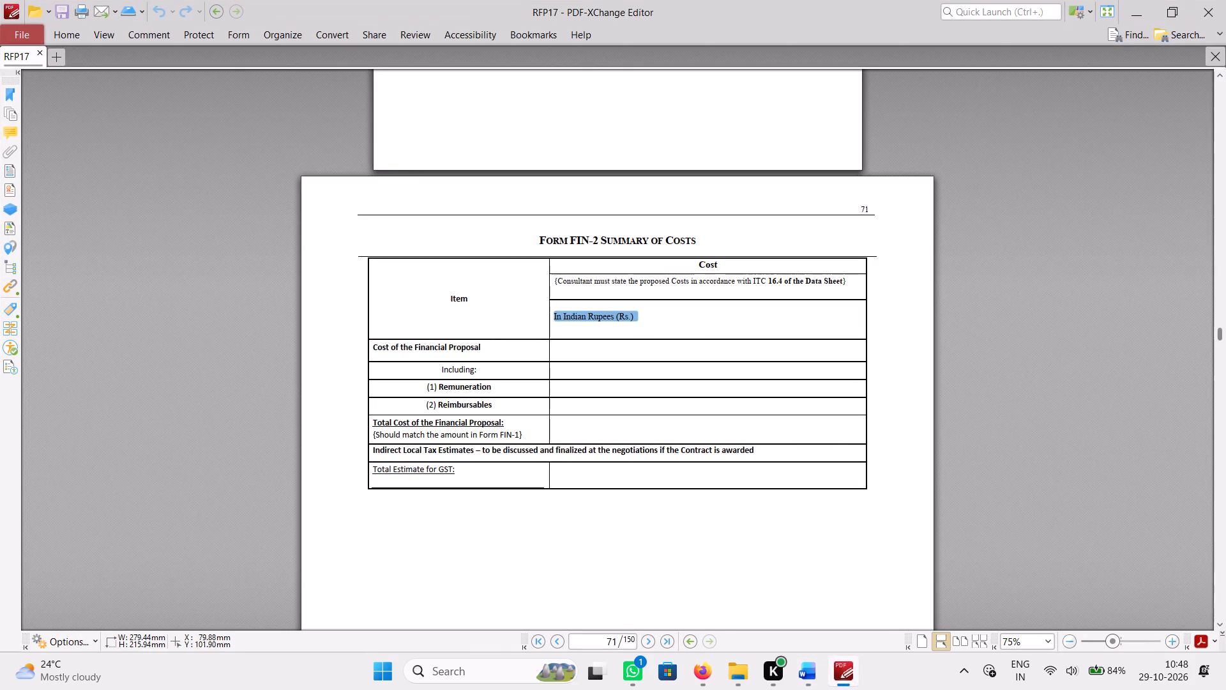
drag(485, 351, 372, 349)
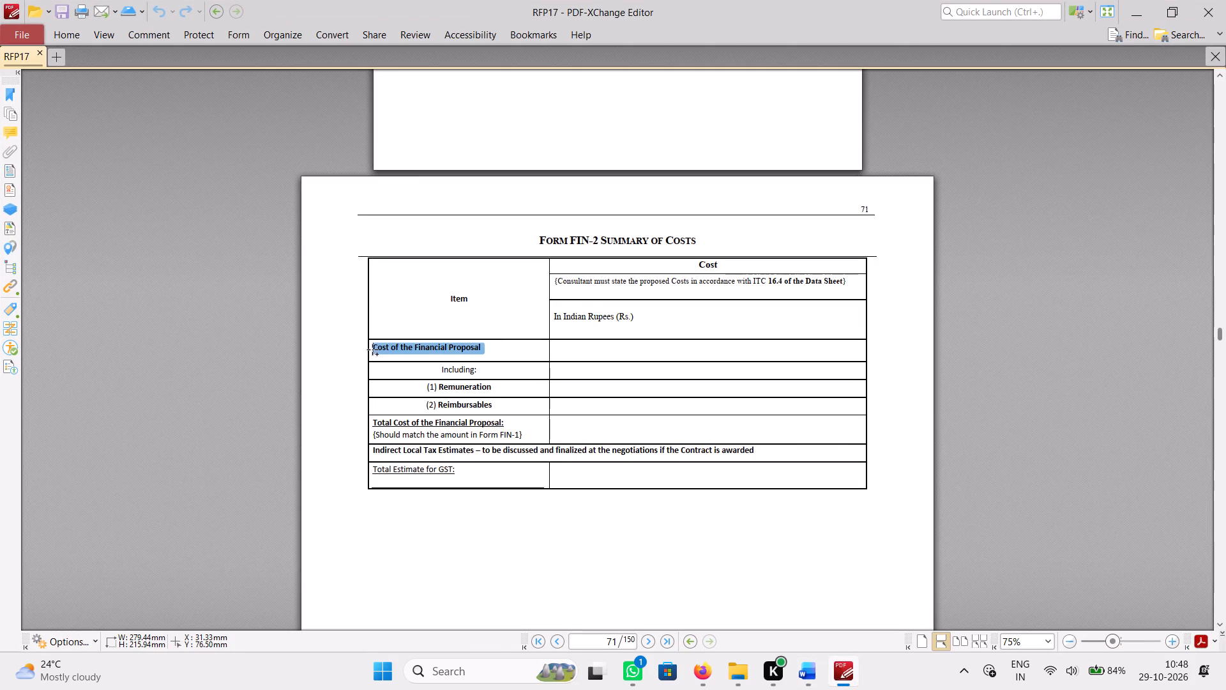
key(ctrl+c)
click(808, 683)
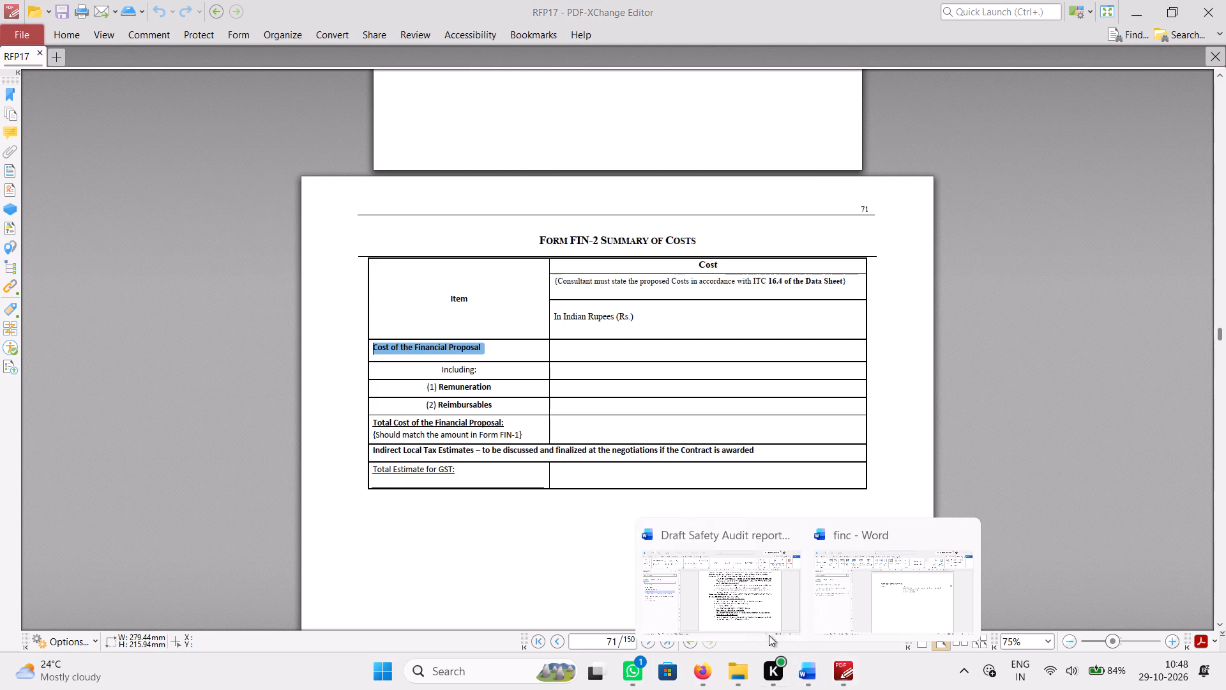
click(920, 604)
click(608, 336)
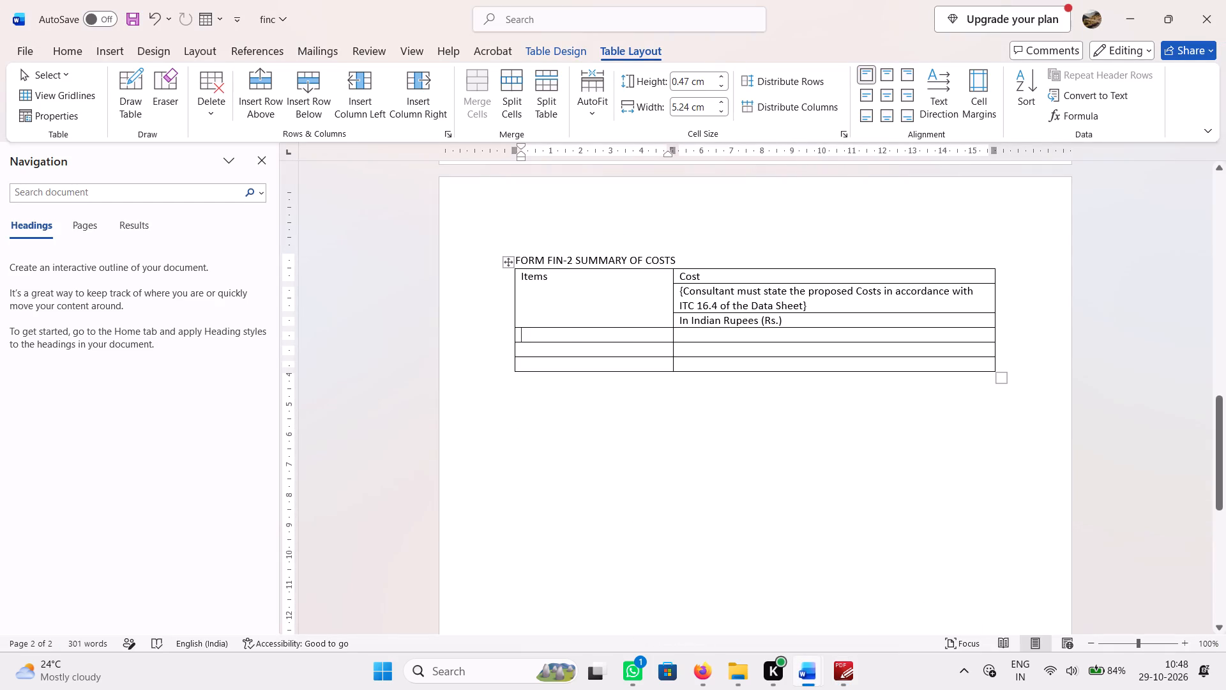
key(ctrl+v)
Copy "Including:" from the PDF into the first-column cell below "Cost of the Financial Proposal" in the Word table.
click(844, 680)
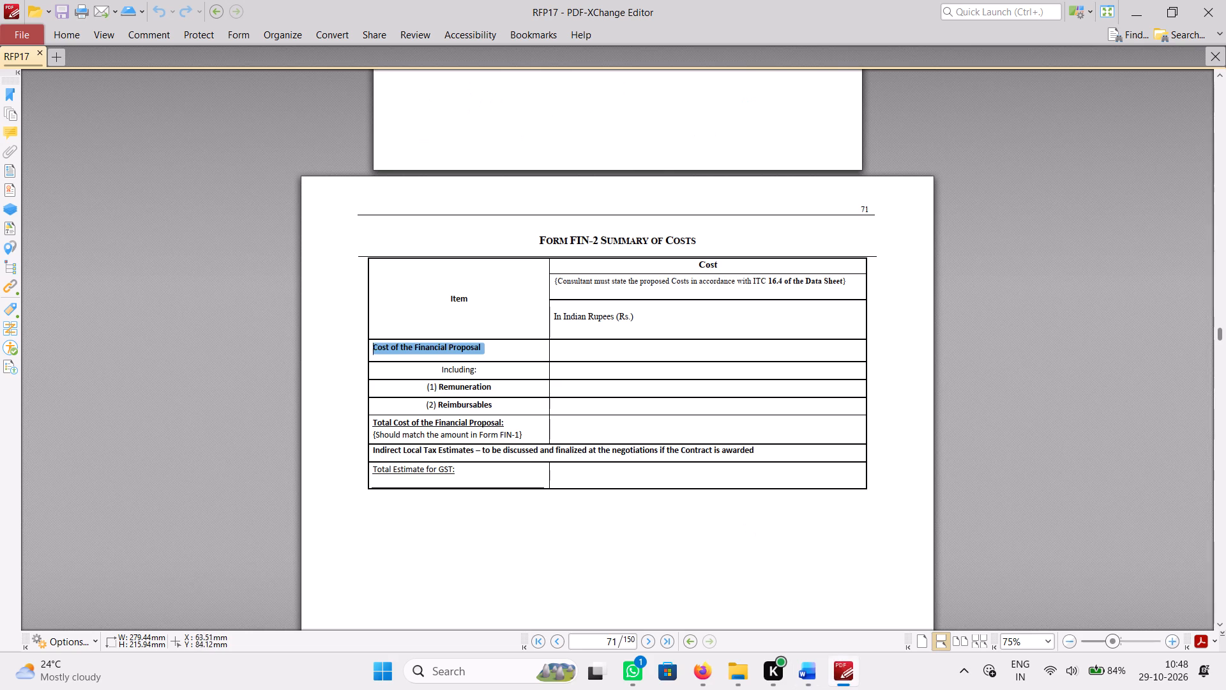
drag(439, 369, 485, 369)
key(ctrl+c)
click(850, 687)
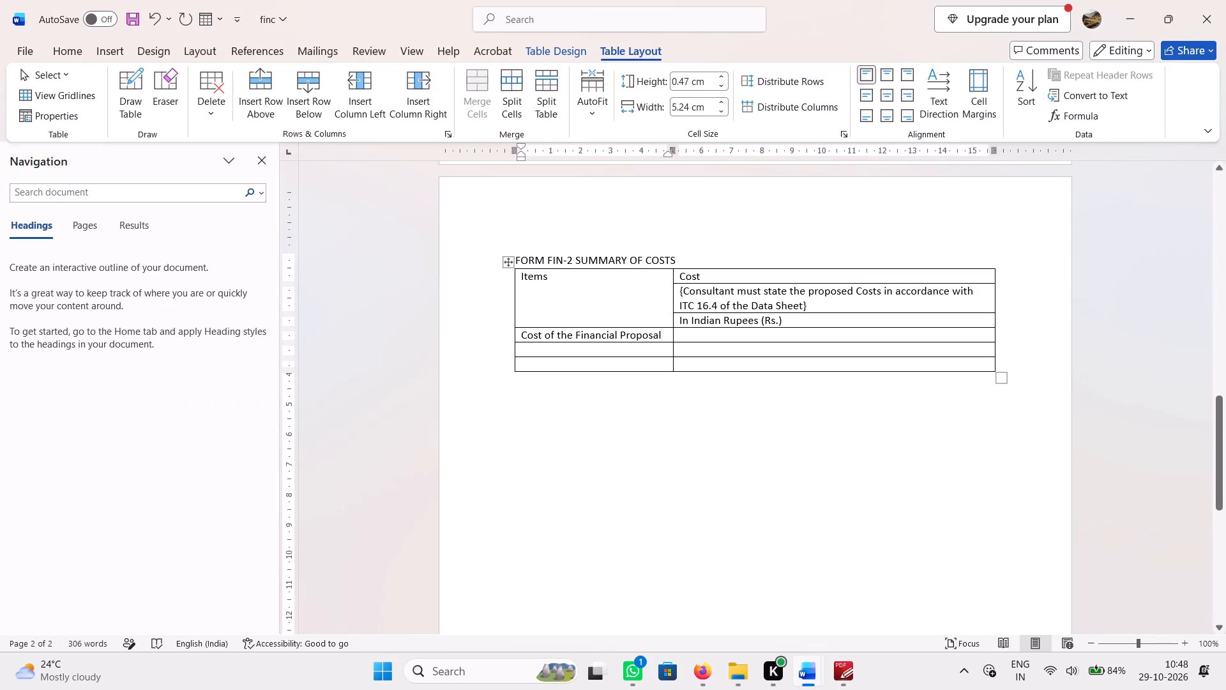
click(603, 352)
key(ctrl+v)
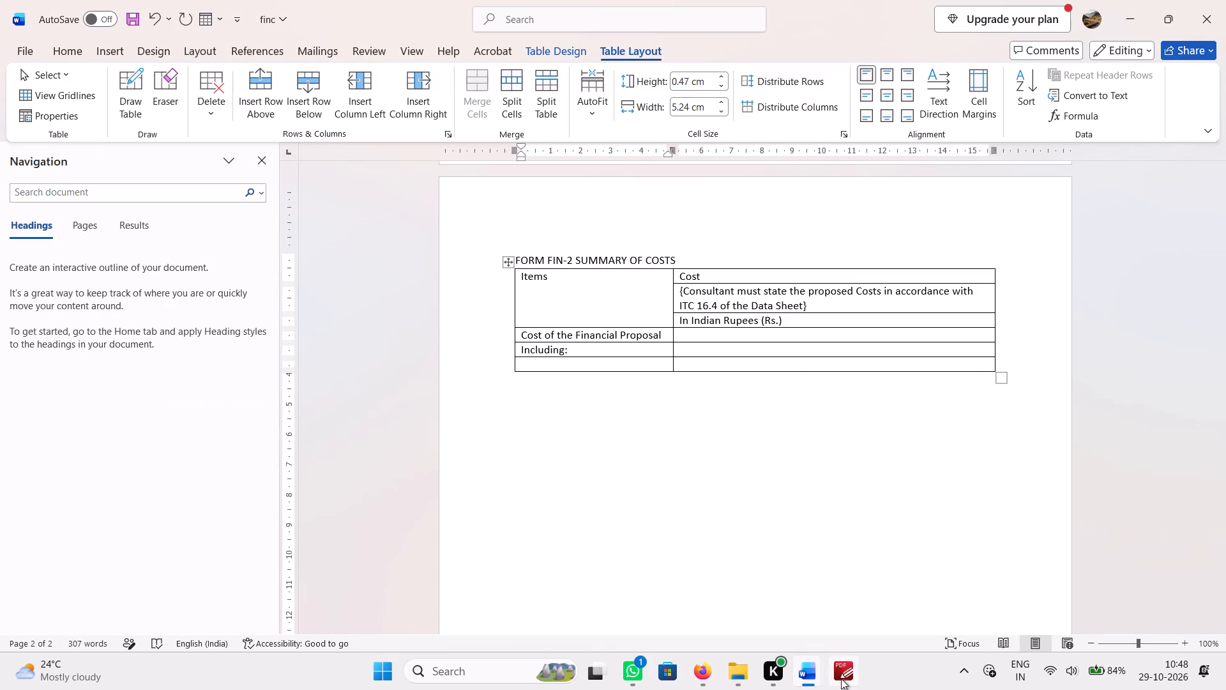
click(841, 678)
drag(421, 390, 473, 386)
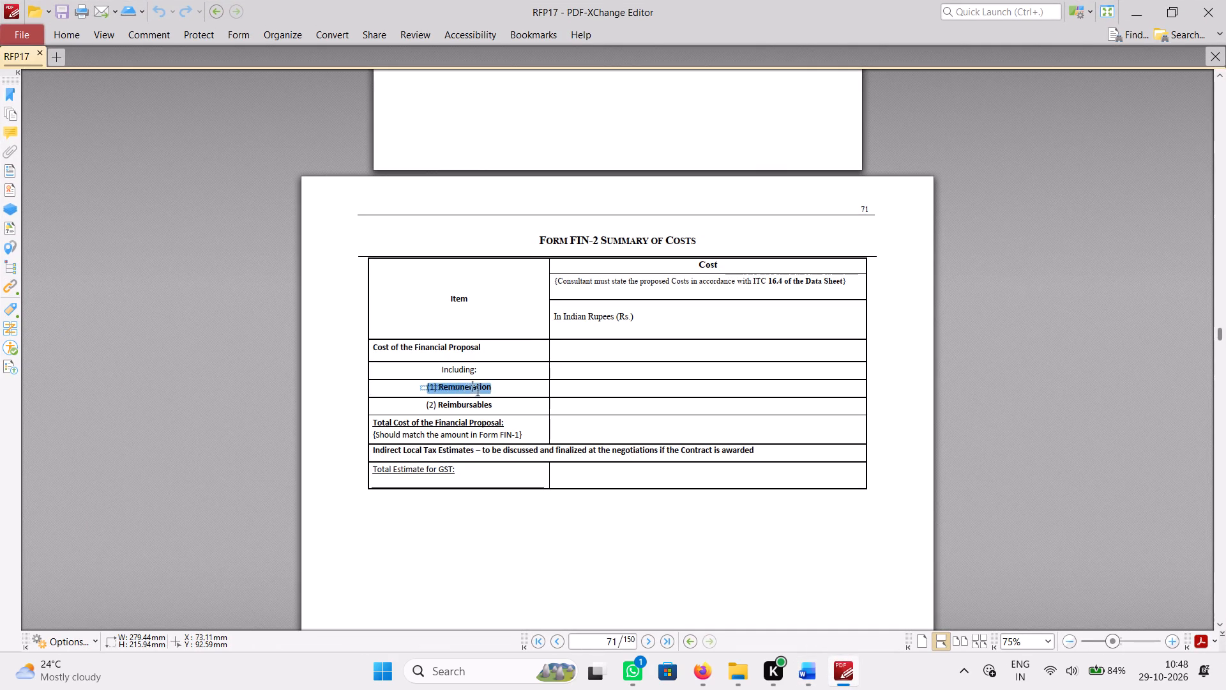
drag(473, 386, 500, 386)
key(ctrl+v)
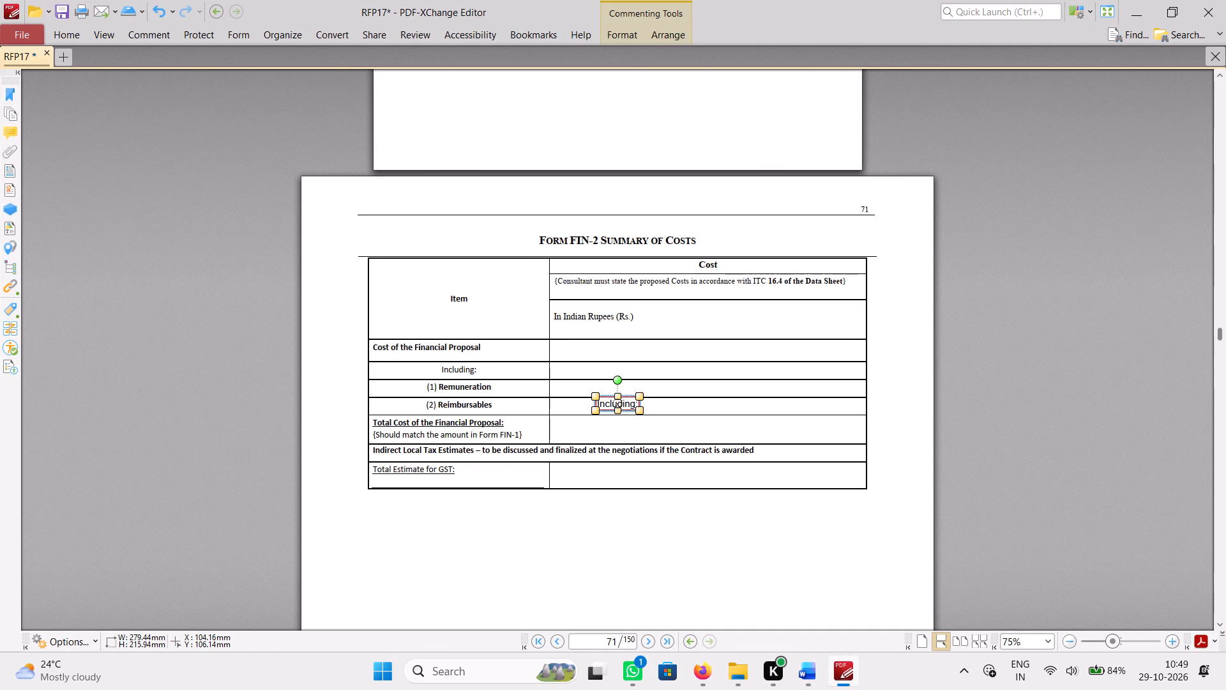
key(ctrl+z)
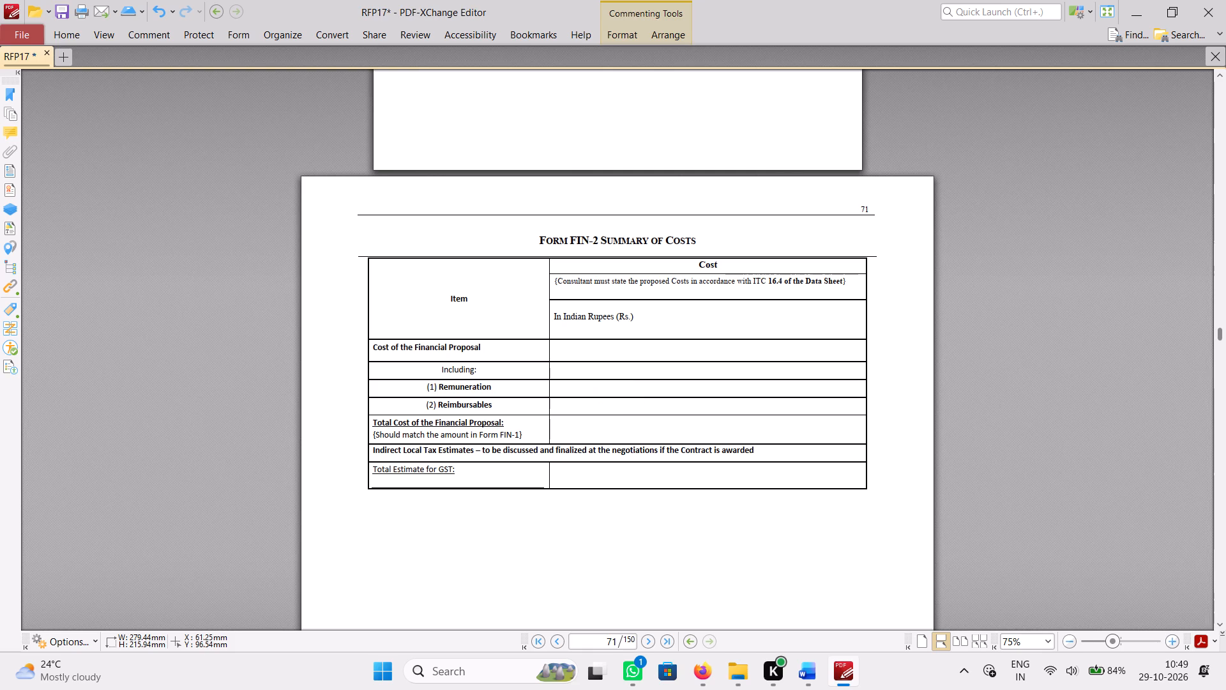
Copy "(1) Remuneration" from the PDF's FIN-2 table into the first-column cell below "Including:" in the Word table.
click(436, 396)
drag(425, 388, 504, 388)
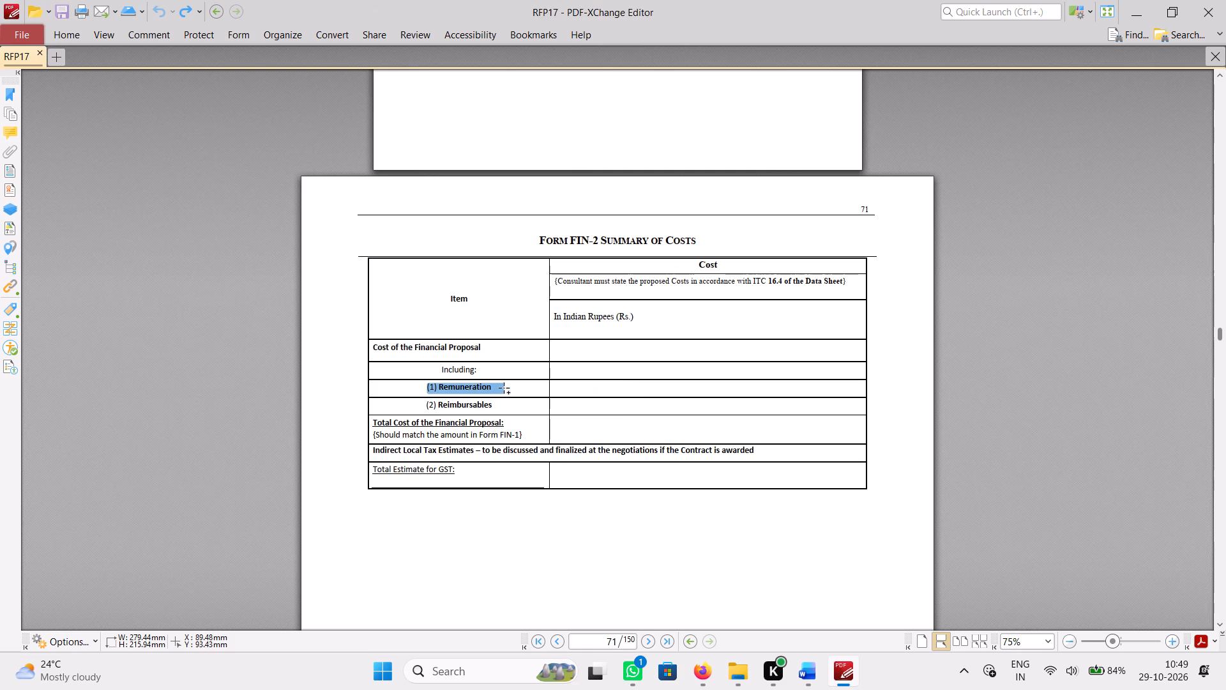
key(ctrl+c)
scroll(730, 528, up, 18)
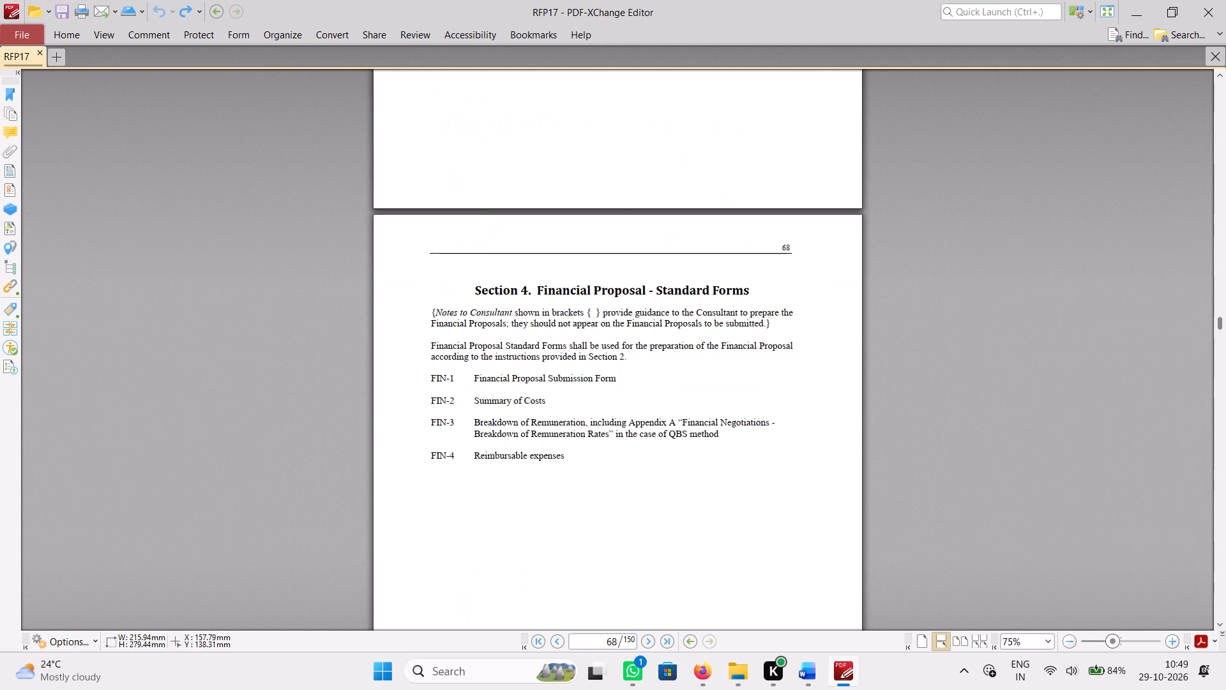
scroll(730, 528, down, 14)
scroll(730, 528, up, 3)
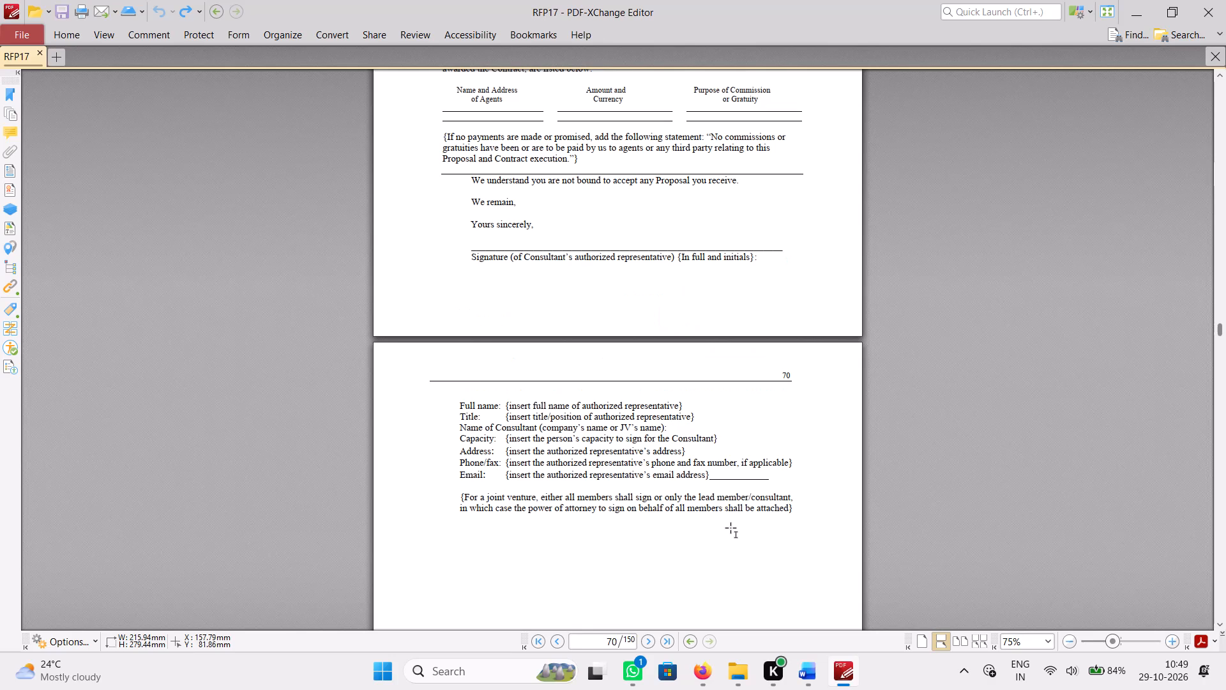
scroll(730, 528, down, 7)
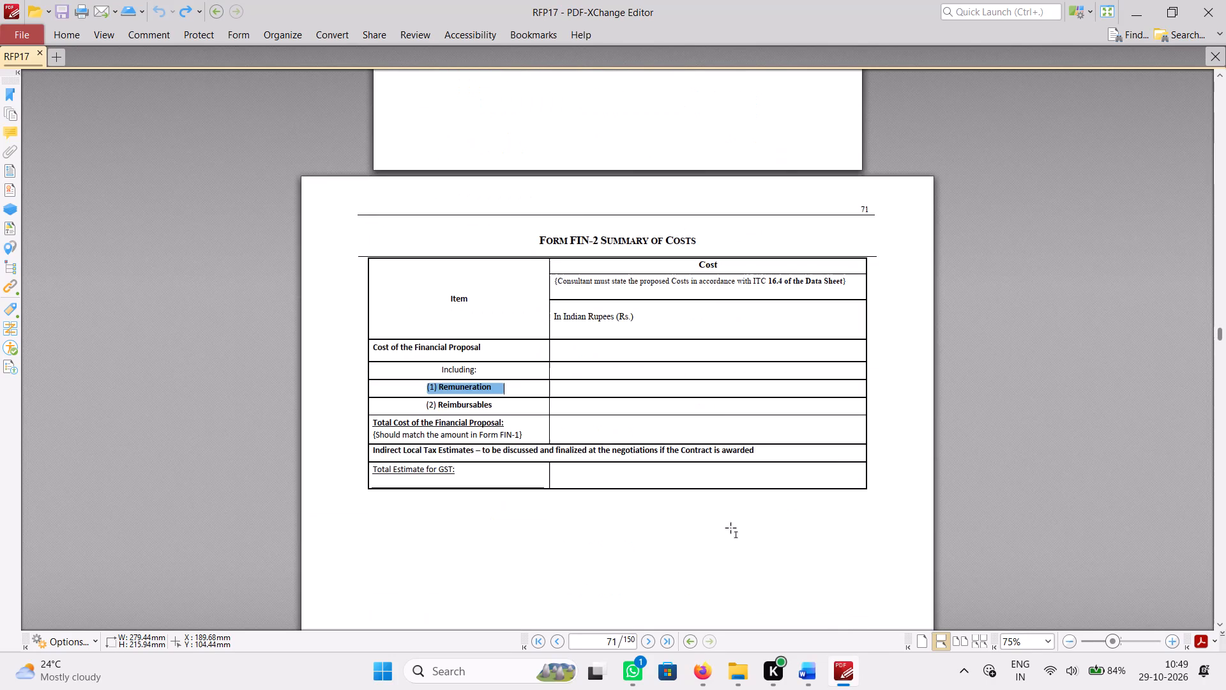
click(858, 676)
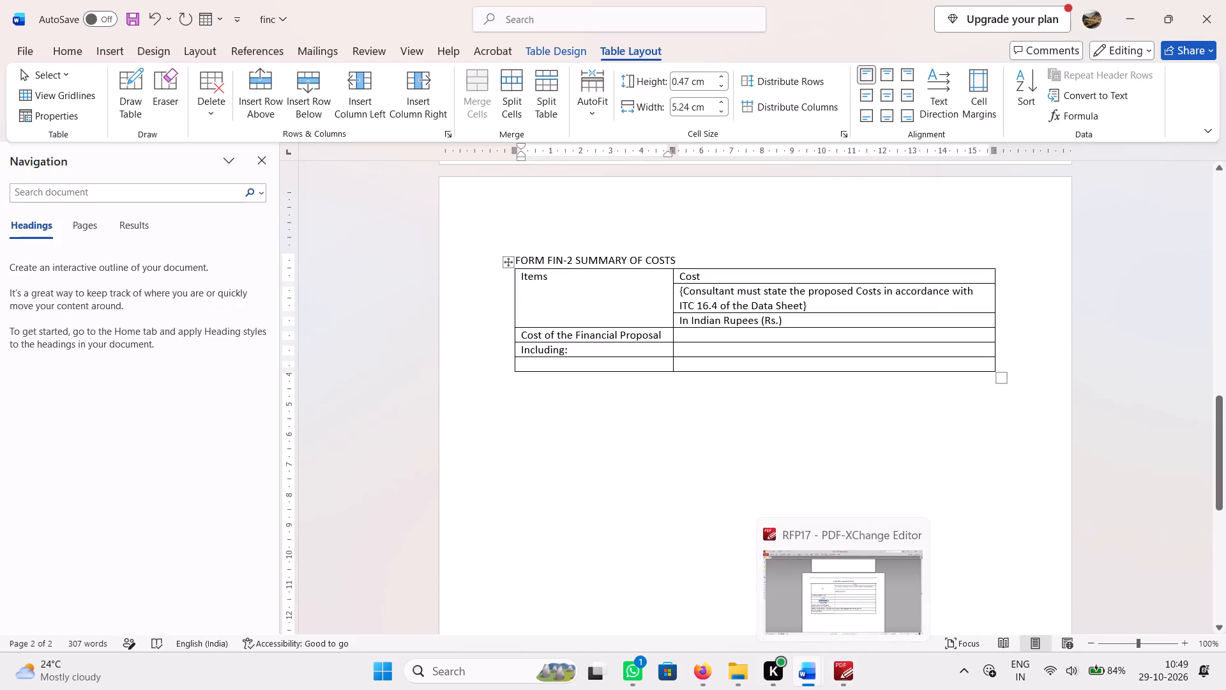
click(843, 675)
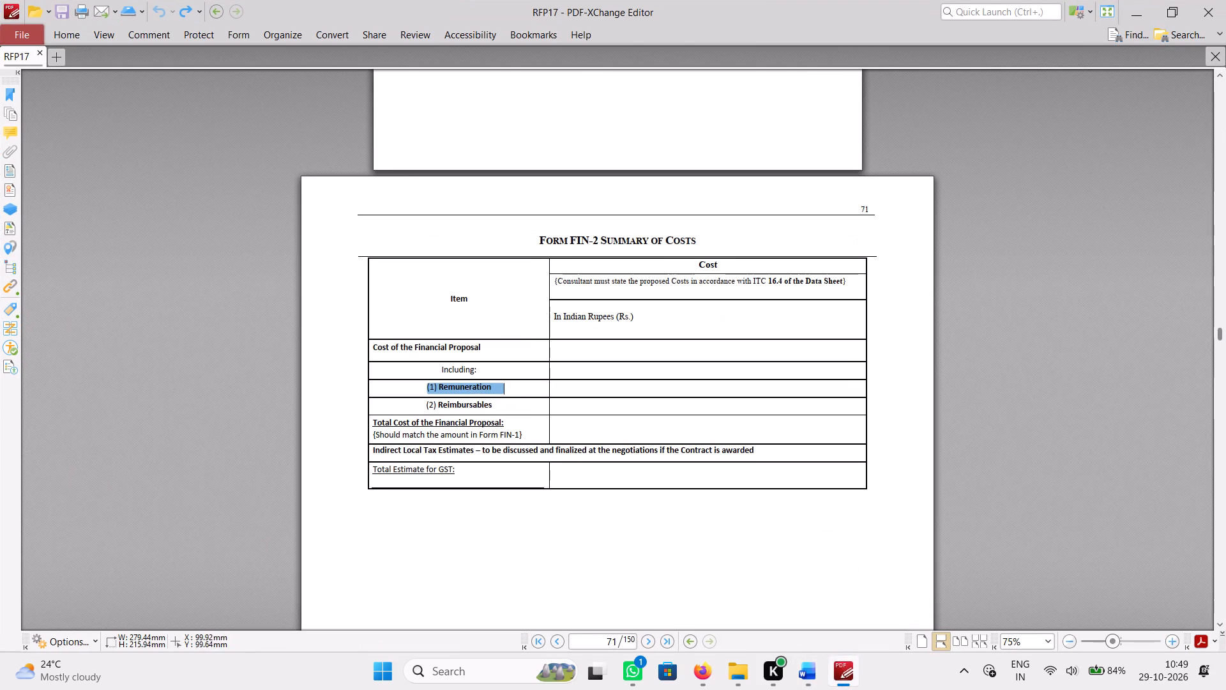
click(805, 682)
click(882, 608)
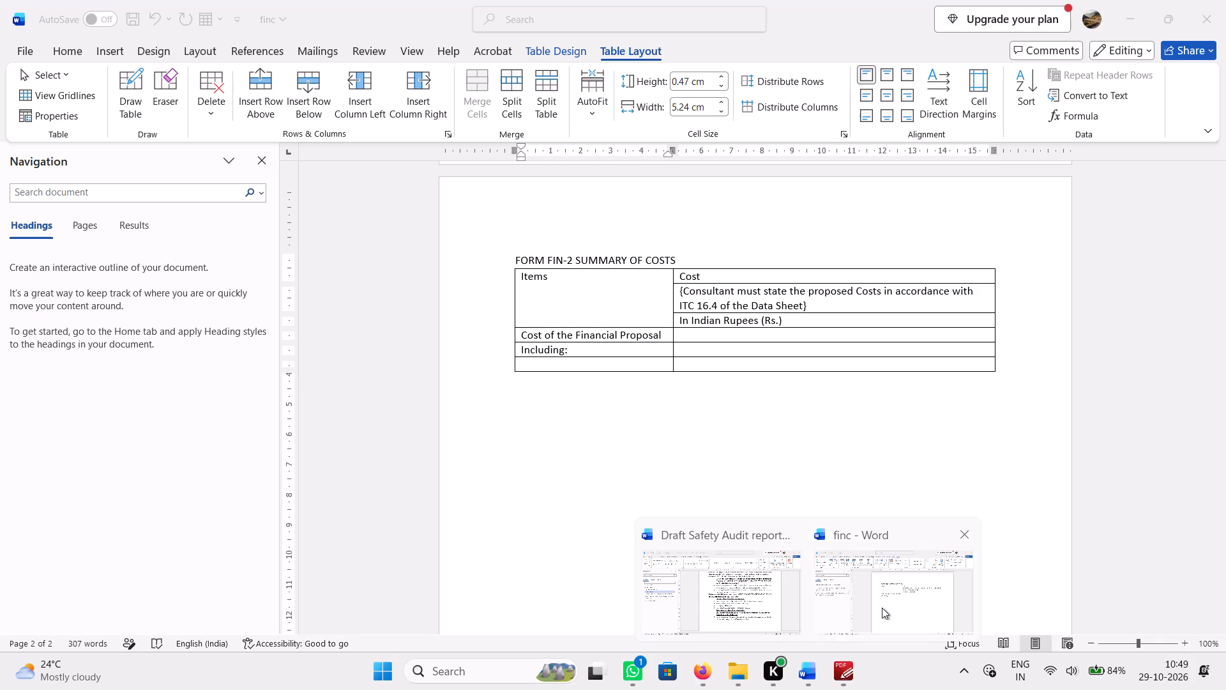
click(580, 363)
key(ctrl+v)
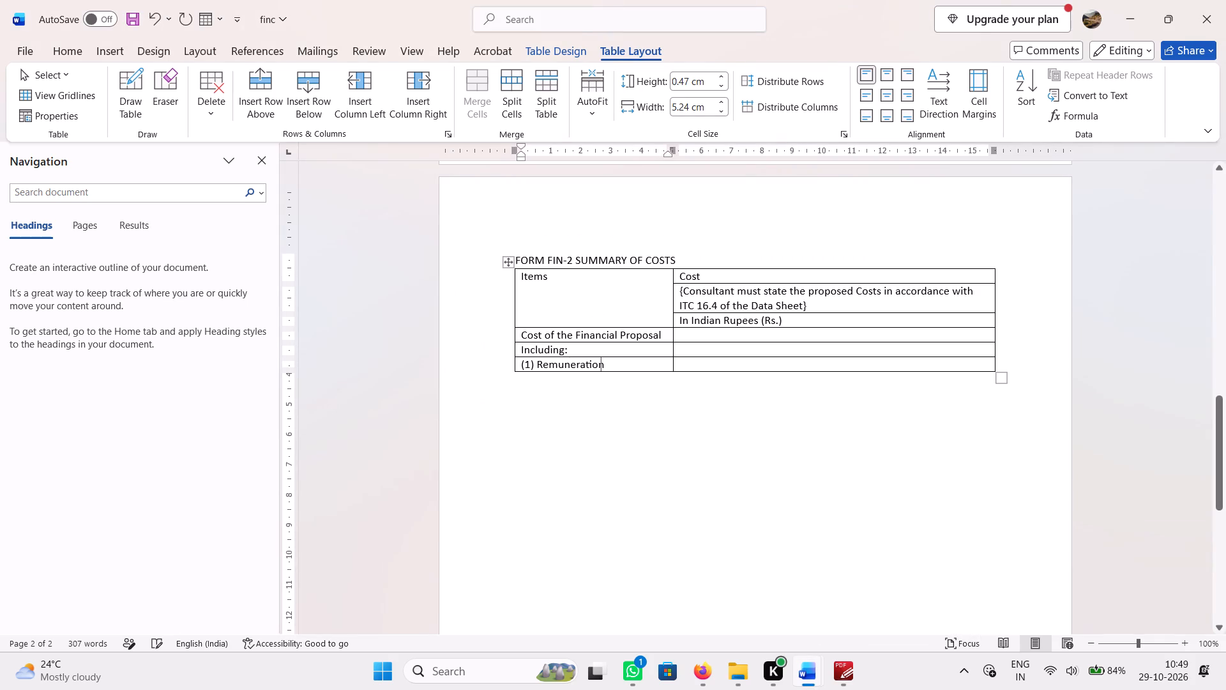
Add four rows below "(1) Remuneration" in the Word table and copy "(2) Reimbursables" from the PDF into the first new row's first column.
click(842, 686)
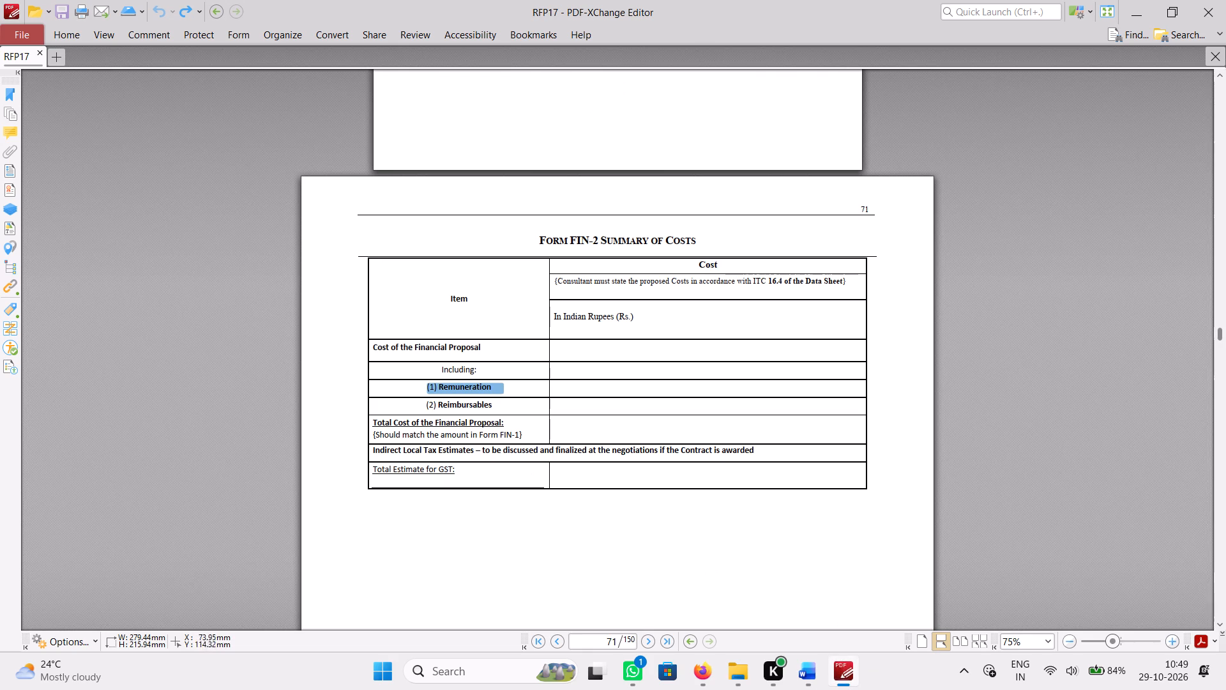
drag(426, 405, 457, 403)
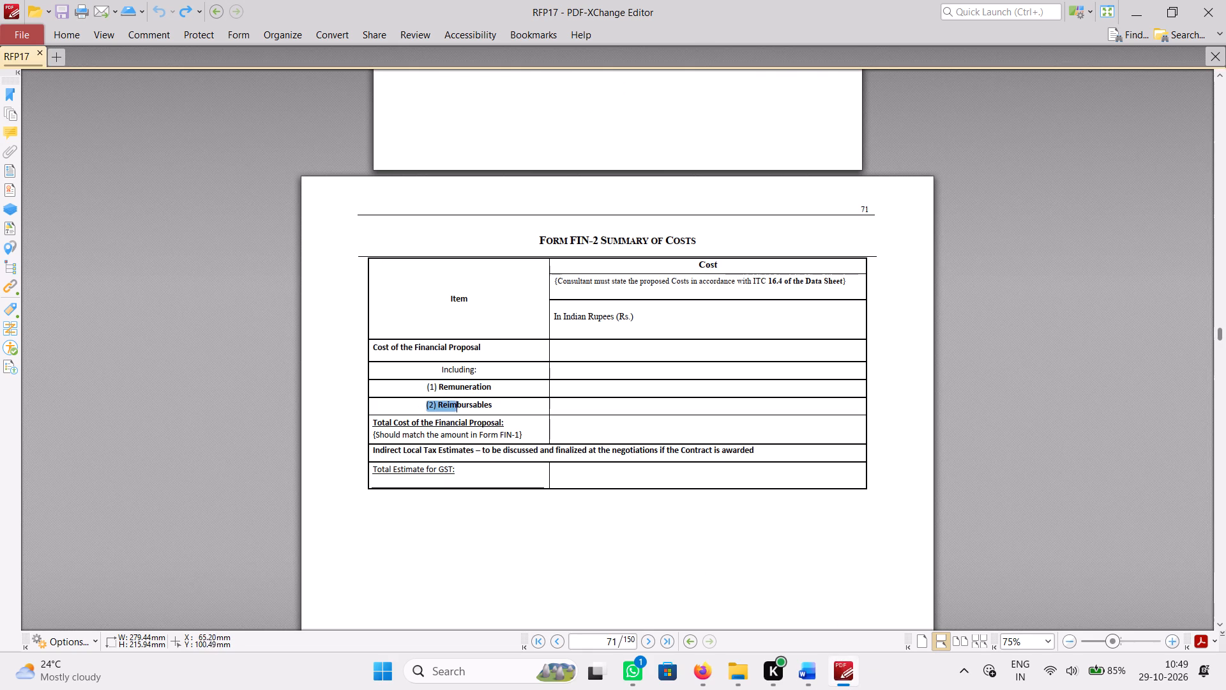
drag(457, 403, 508, 402)
key(ctrl+c)
click(847, 678)
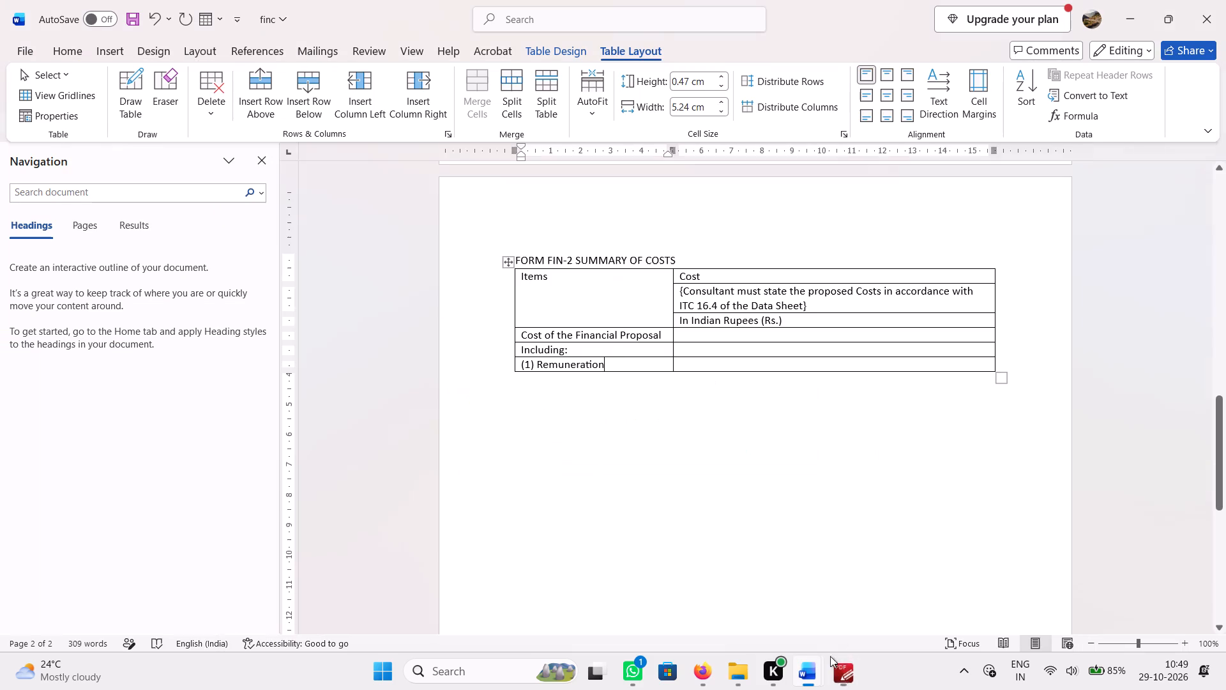
click(1001, 366)
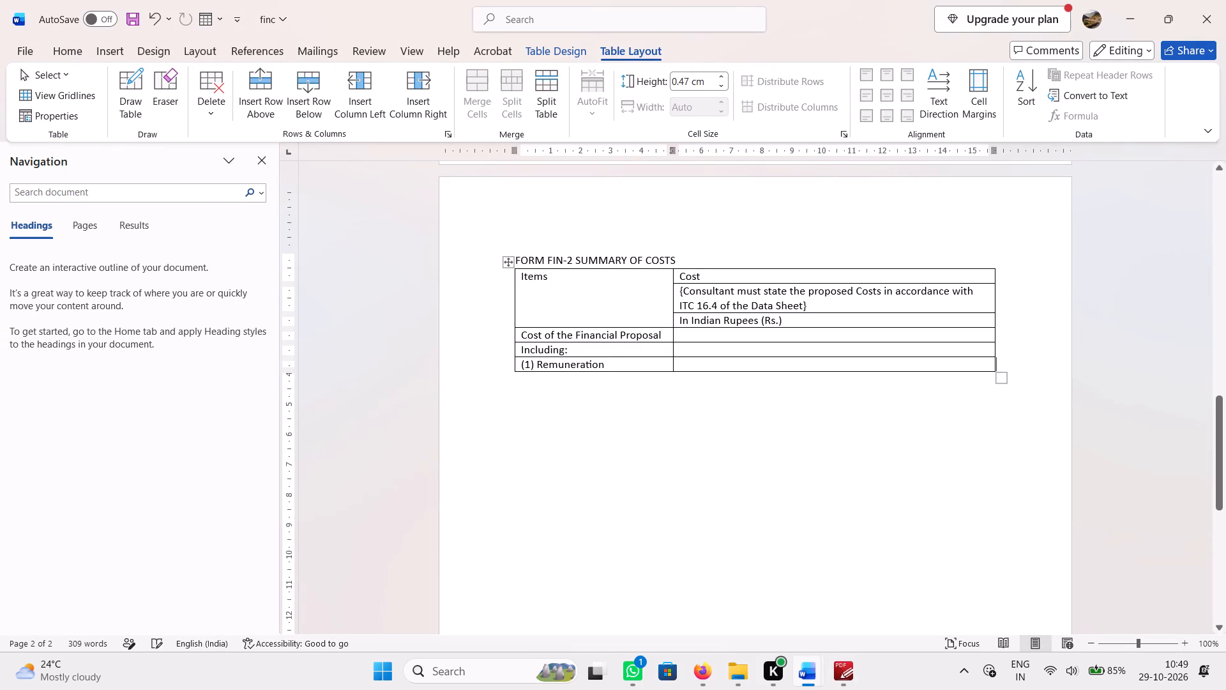
key(Return)
click(1000, 371)
key(Return)
click(1000, 371)
key(Return)
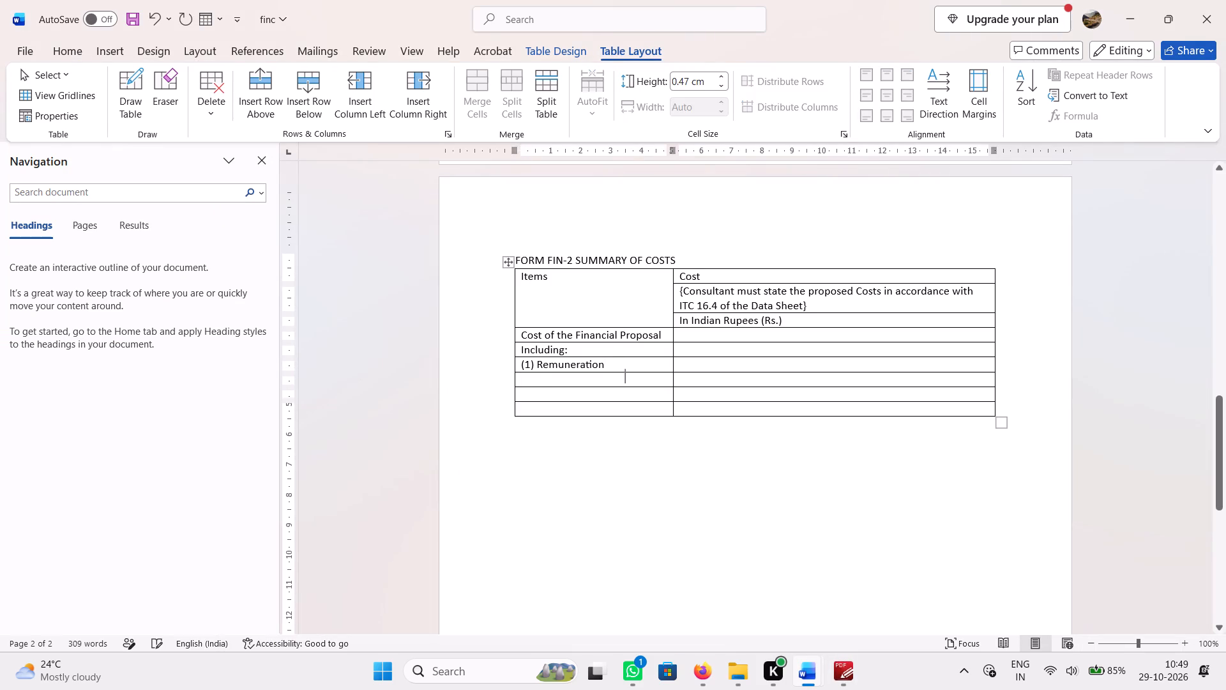
click(1000, 371)
key(Return)
click(616, 378)
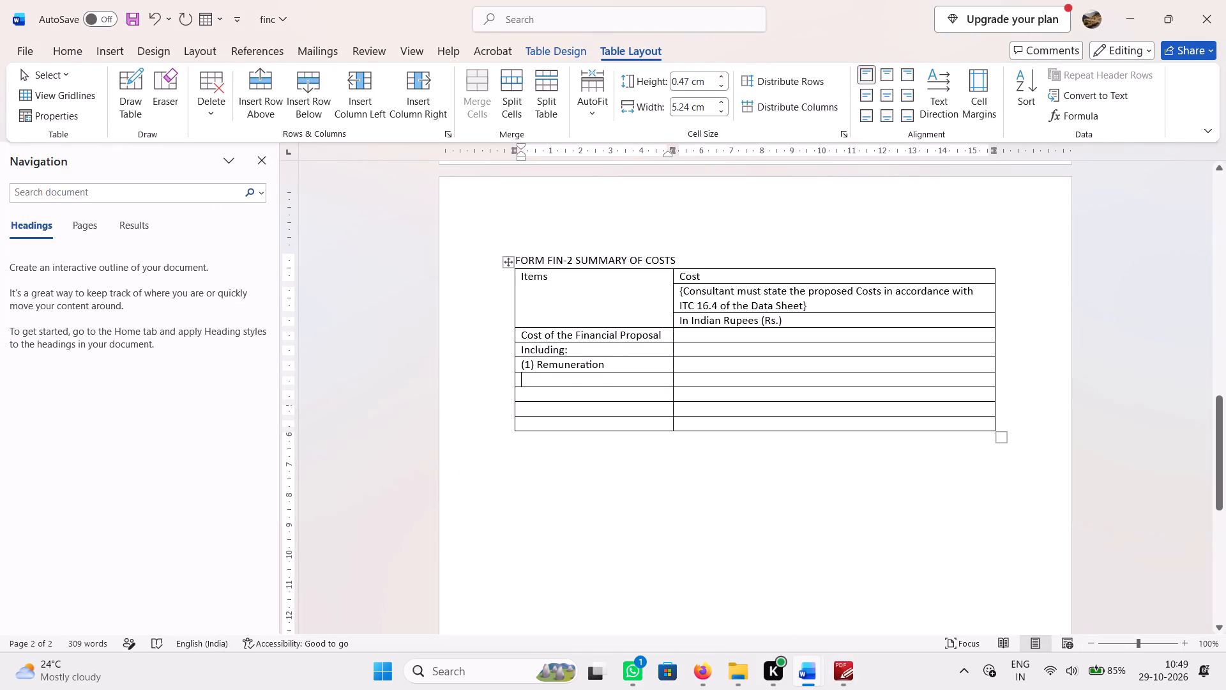
key(ctrl+v)
Copy "Total Cost of the Financial Proposal: {Should match the amount in Form FIN-1}" from the PDF into the first-column cell below "(2) Reimbursables" in Word.
click(847, 677)
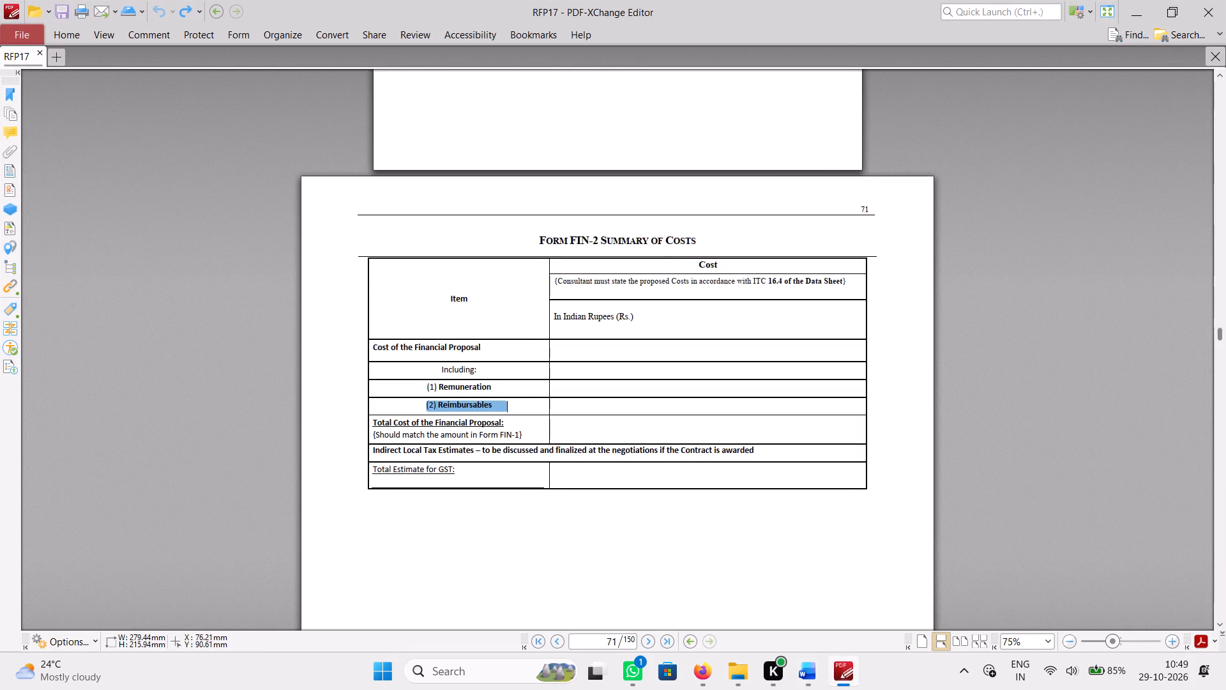
drag(525, 436, 370, 425)
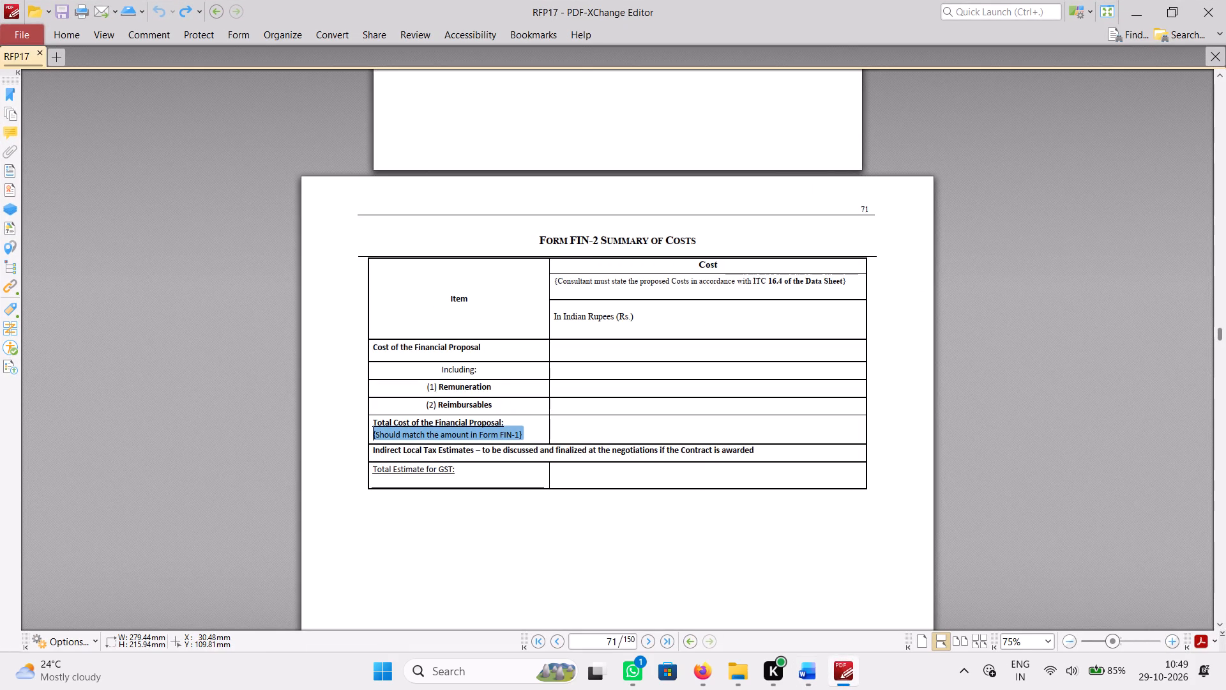
drag(370, 425, 374, 417)
key(ctrl+c)
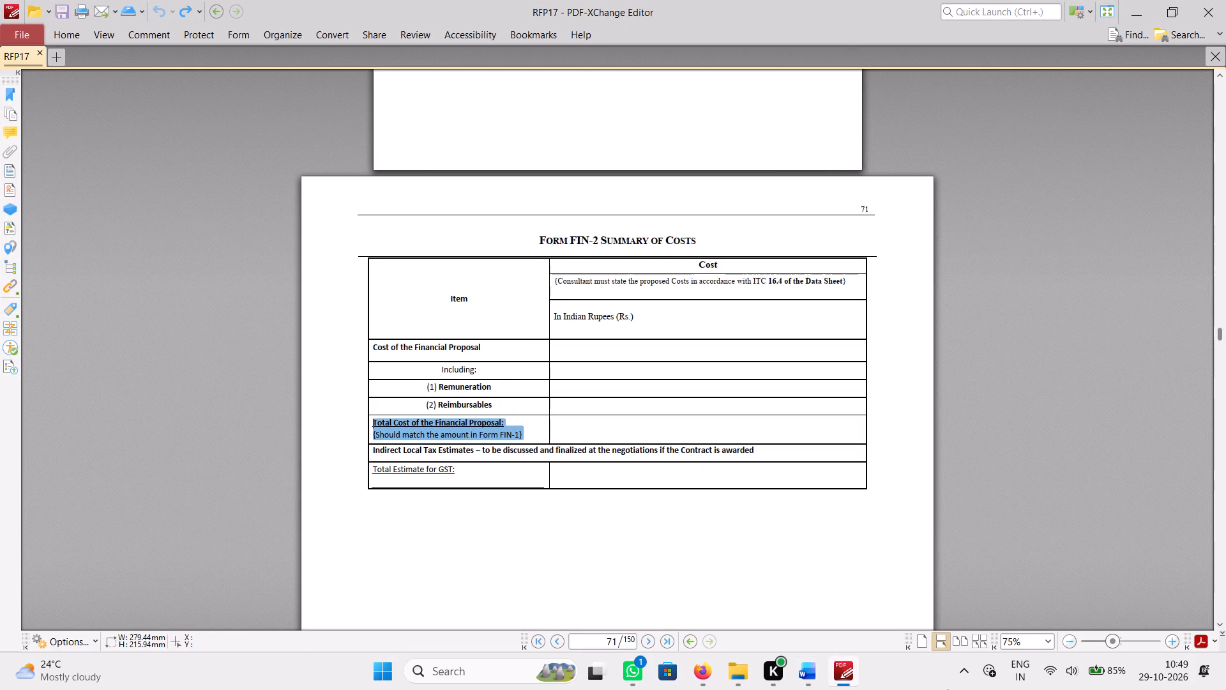
click(844, 667)
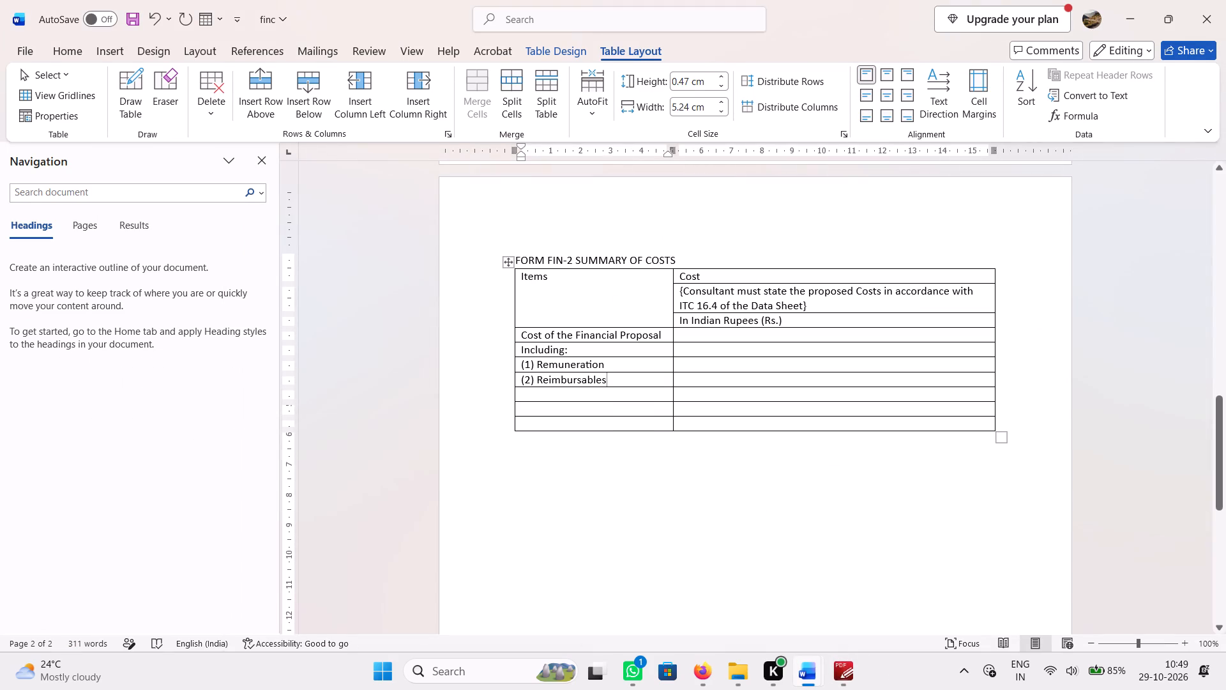
click(848, 673)
click(848, 673)
click(568, 392)
key(ctrl+v)
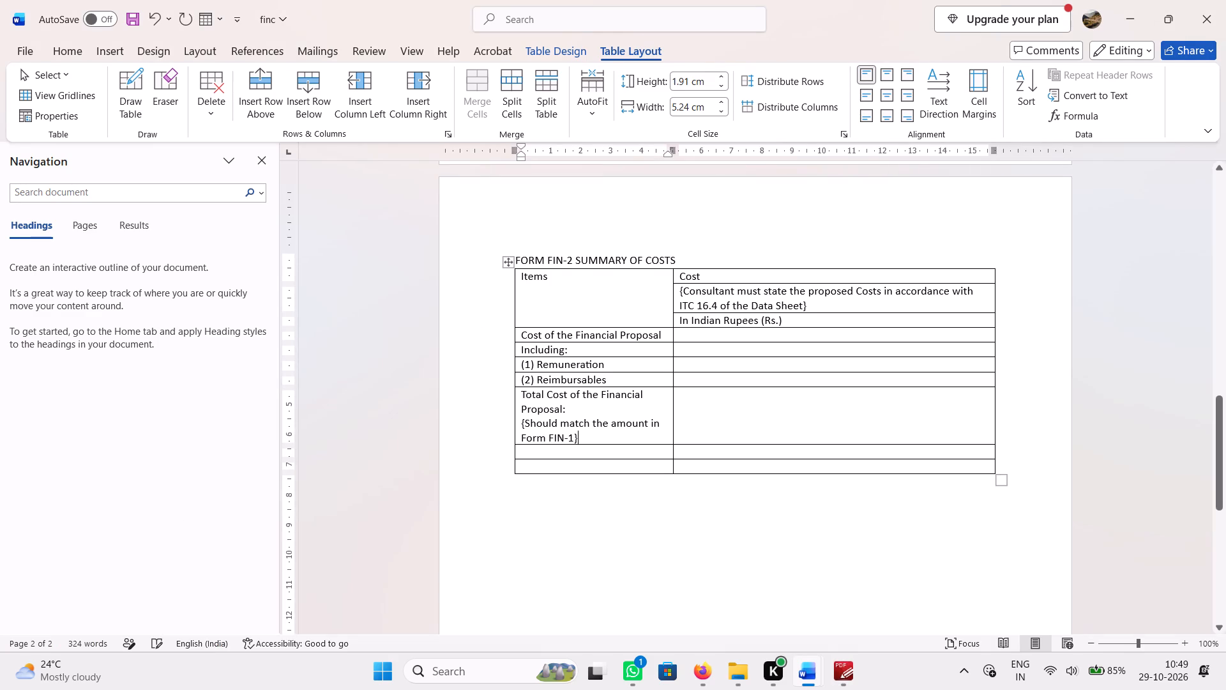
Copy the PDF's "Indirect Local Tax Estimates" line into the Word row below "Total Cost of the Financial Proposal", merging that row's two cells to hold it.
click(854, 684)
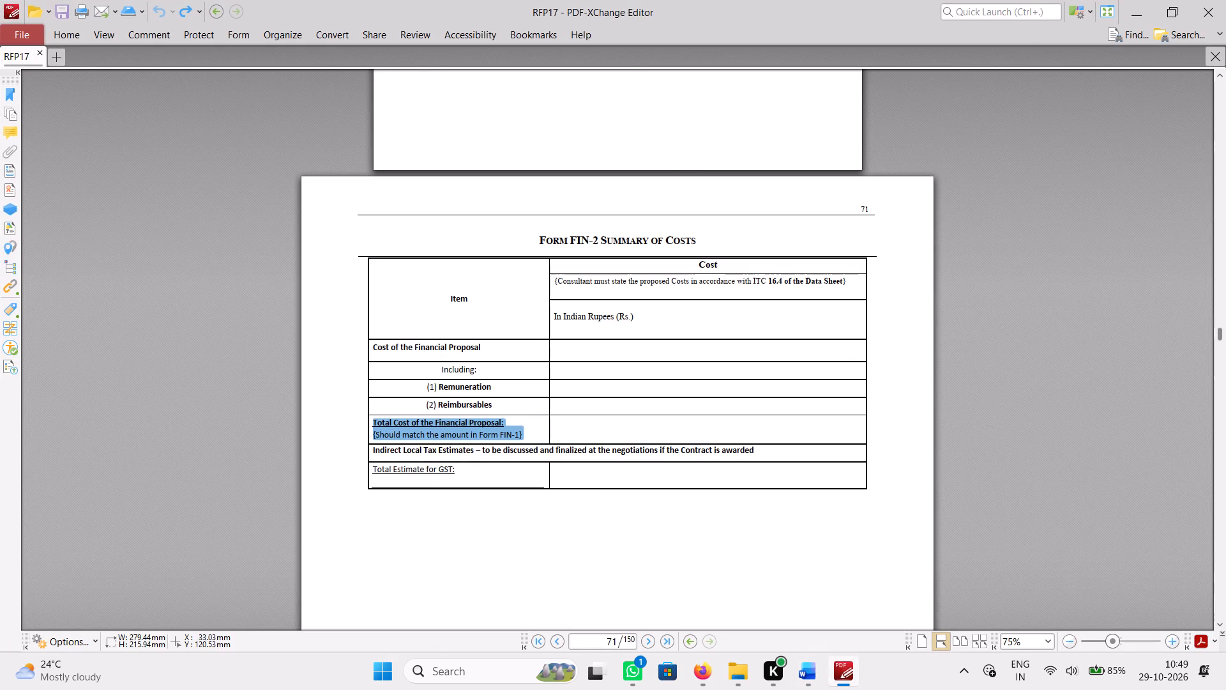
drag(373, 449, 624, 456)
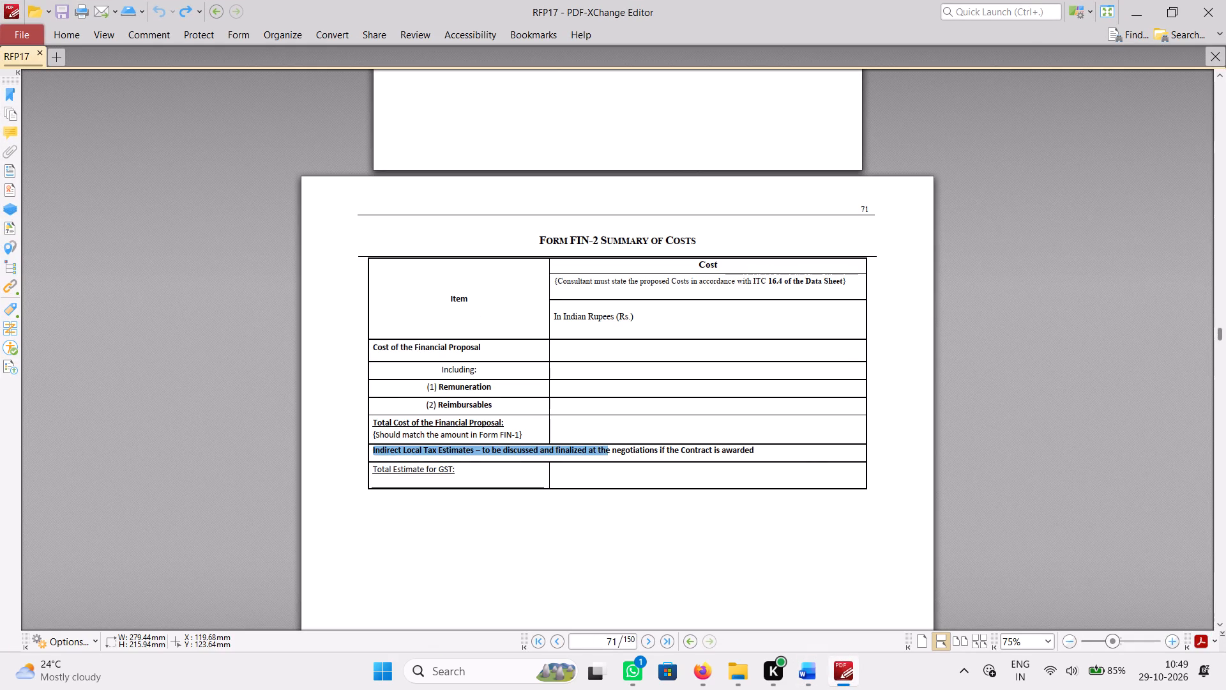
drag(624, 456, 811, 459)
key(ctrl+c)
click(842, 681)
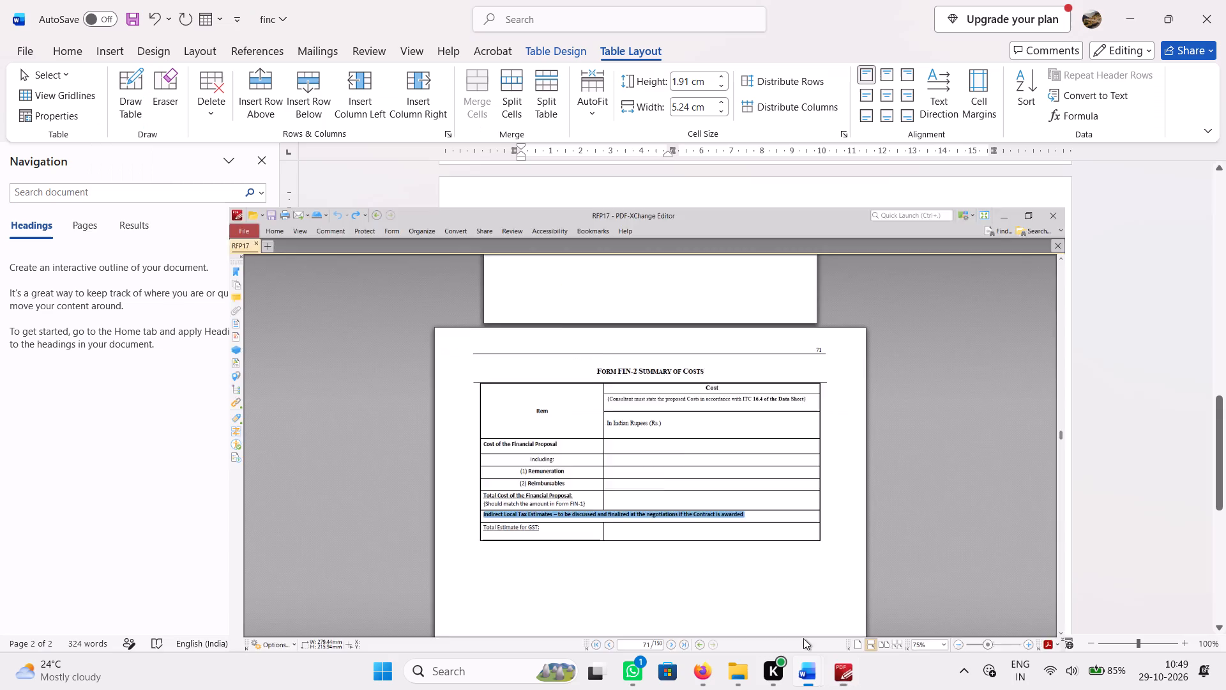
drag(590, 451, 683, 451)
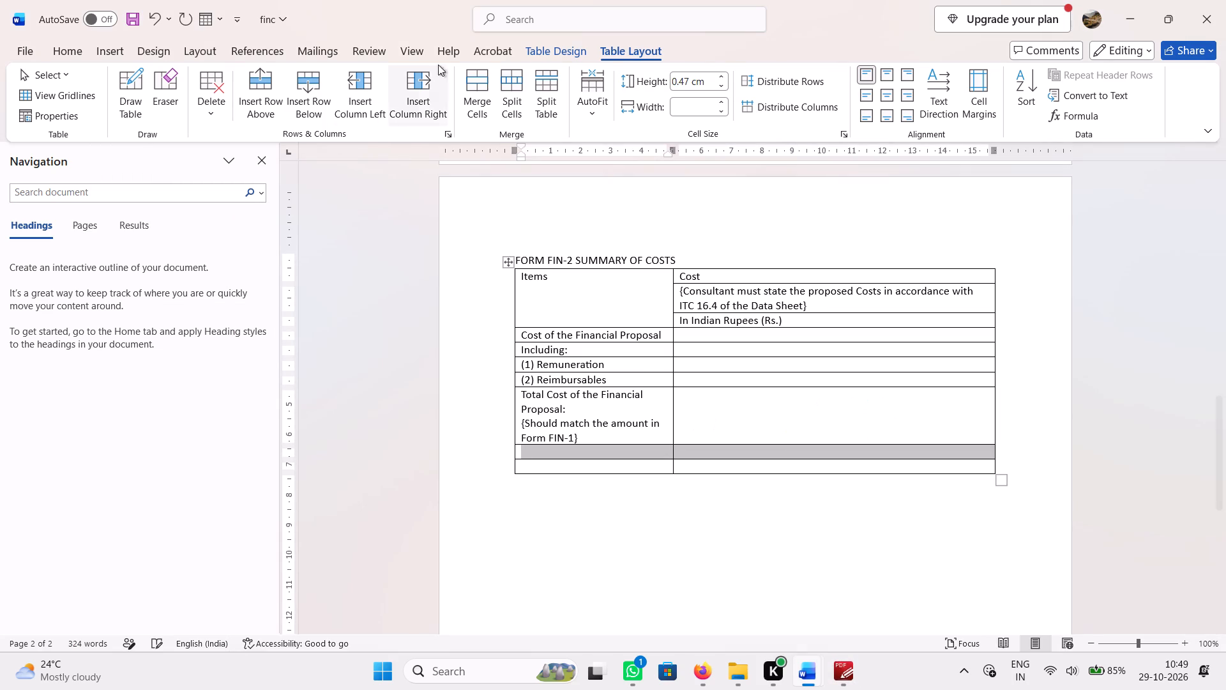
click(475, 84)
click(577, 456)
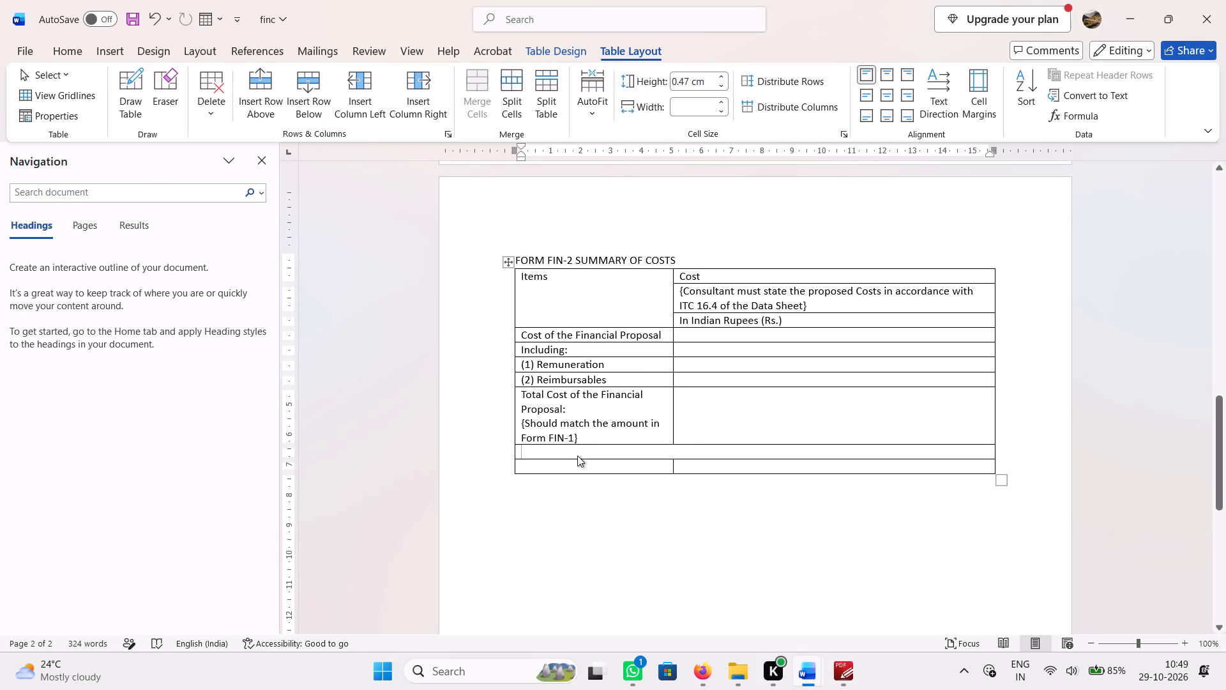
key(ctrl+v)
Copy "Total Estimate for GST:" from the PDF into the first column of the Word table's last row.
click(840, 676)
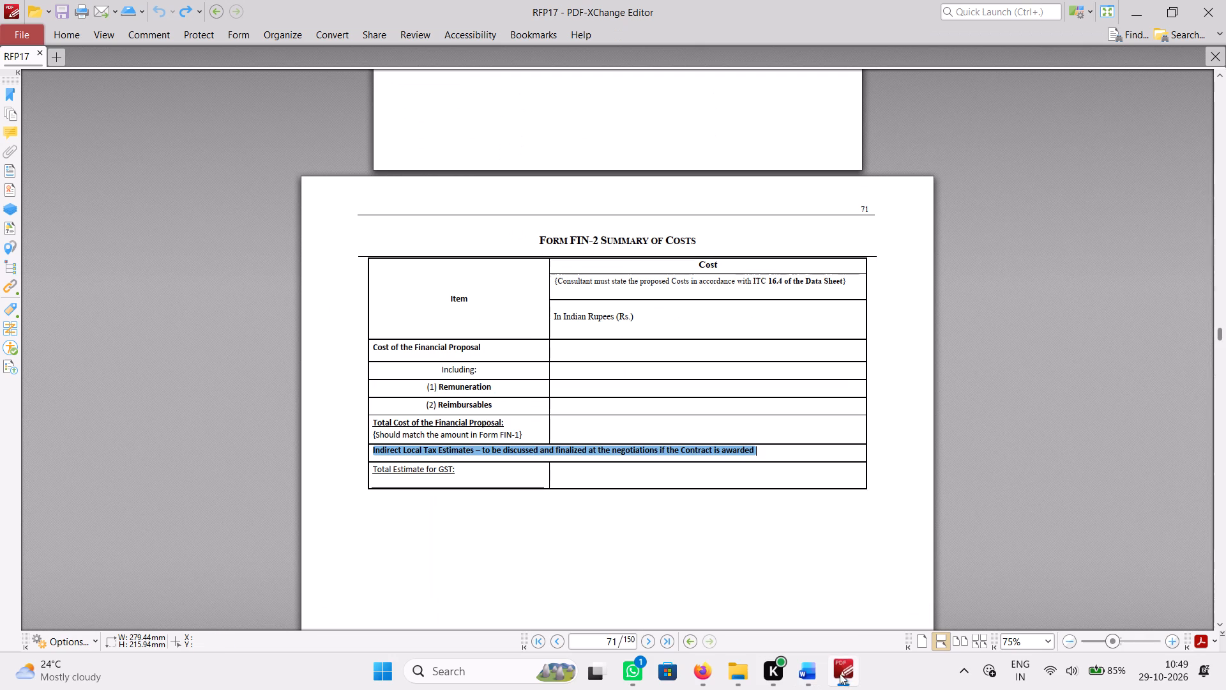
drag(462, 469, 455, 470)
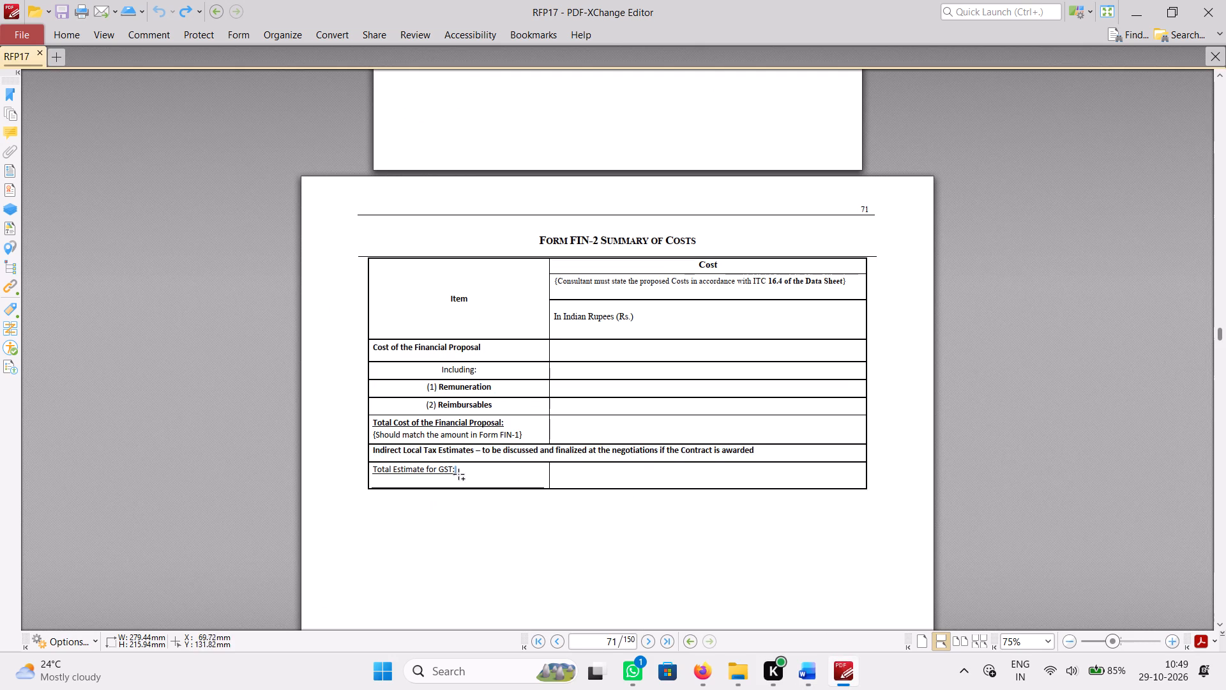
key(Escape)
drag(457, 469, 381, 466)
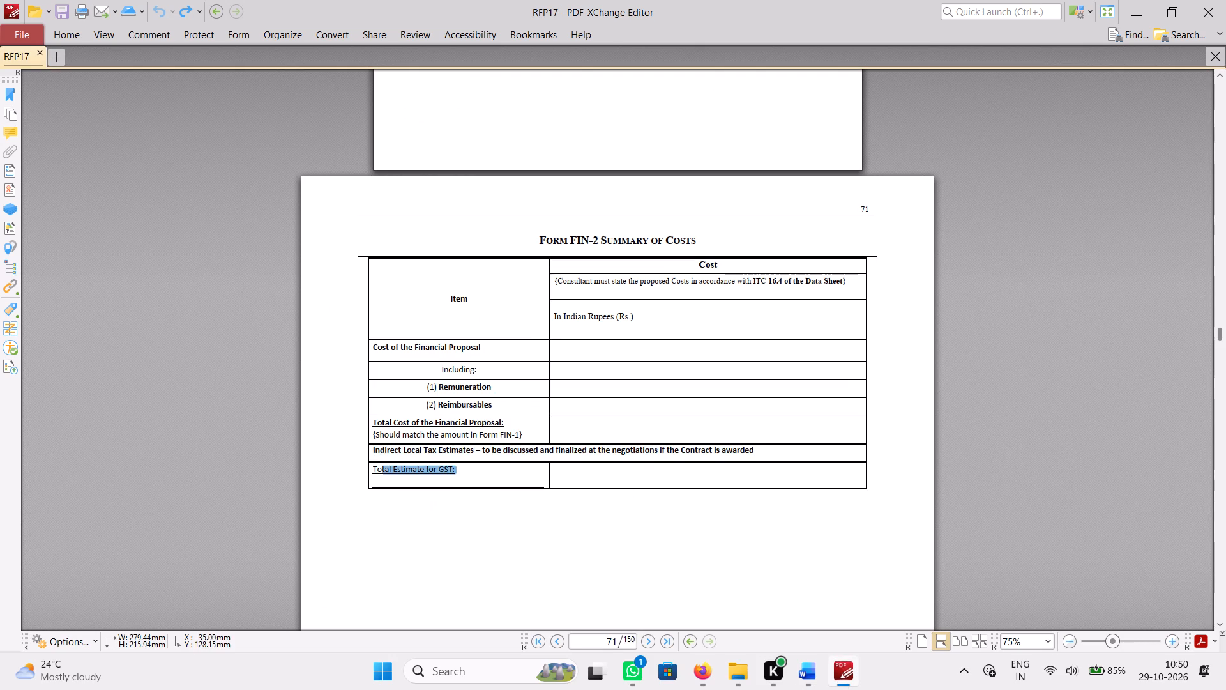
drag(381, 466, 374, 466)
key(ctrl+c)
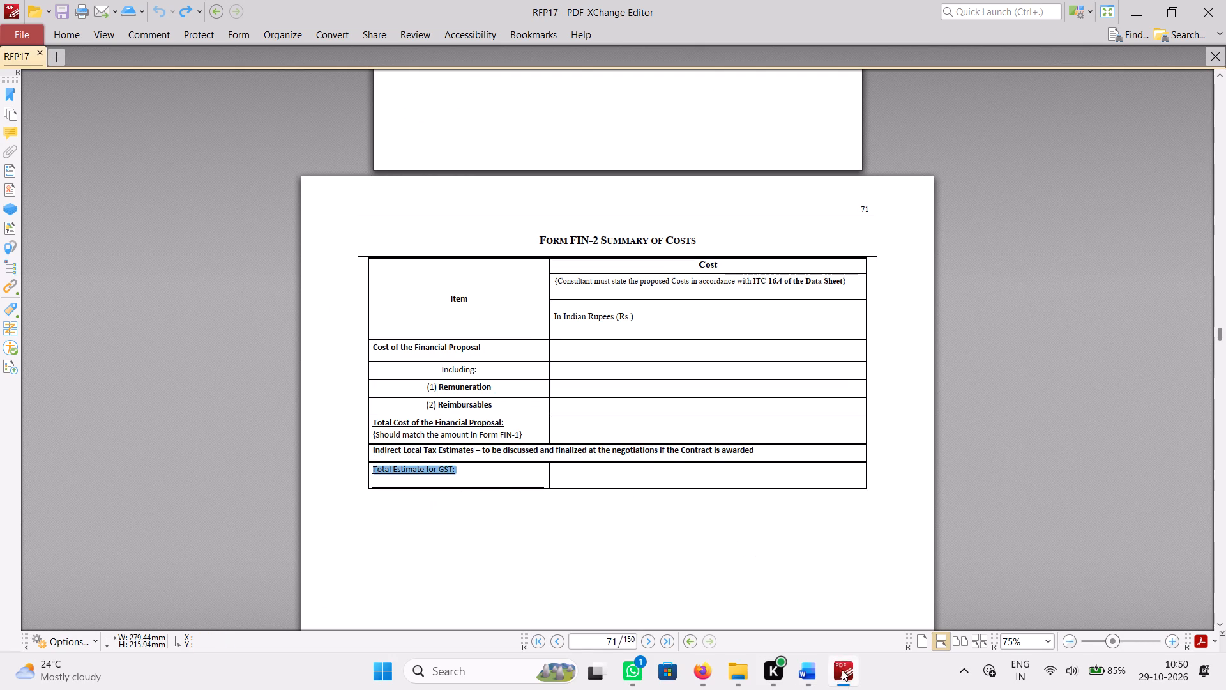
click(842, 677)
click(568, 480)
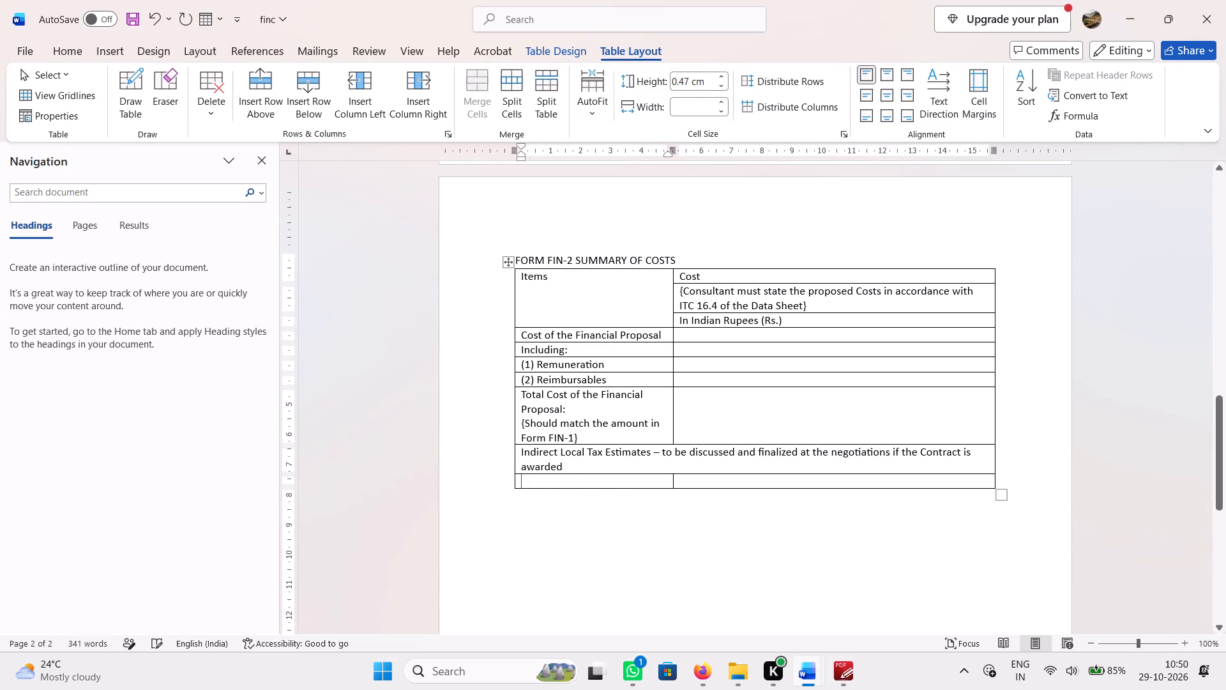
key(ctrl+v)
click(710, 482)
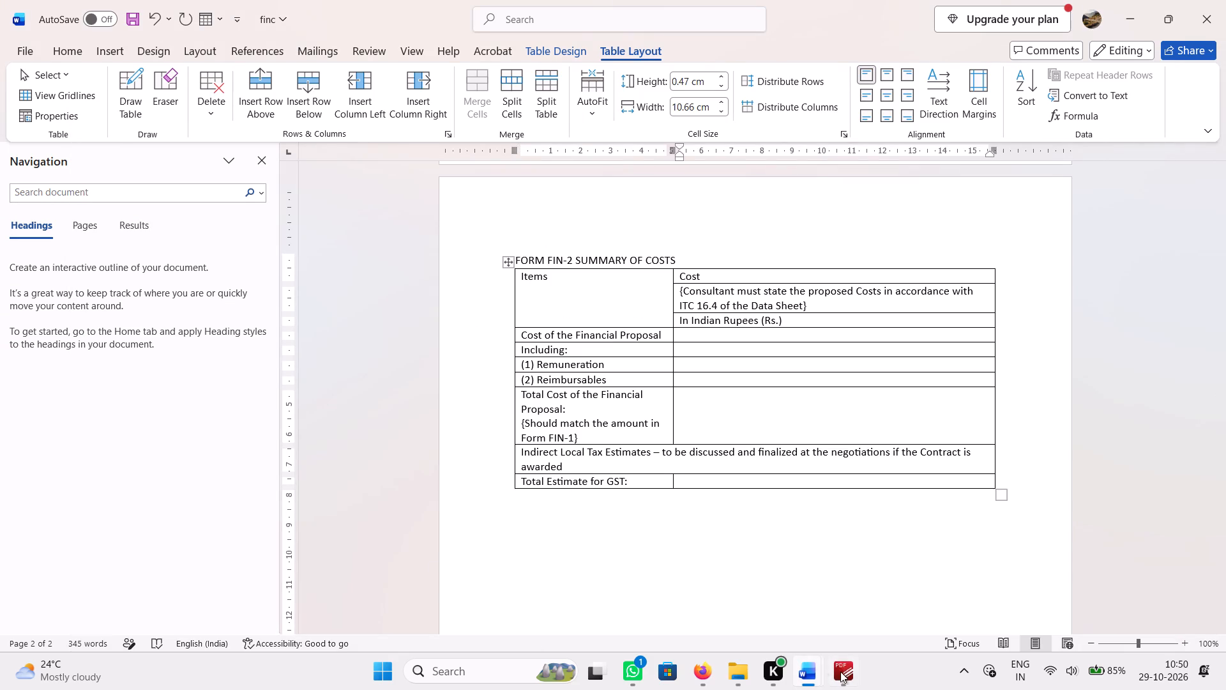
click(848, 674)
click(847, 674)
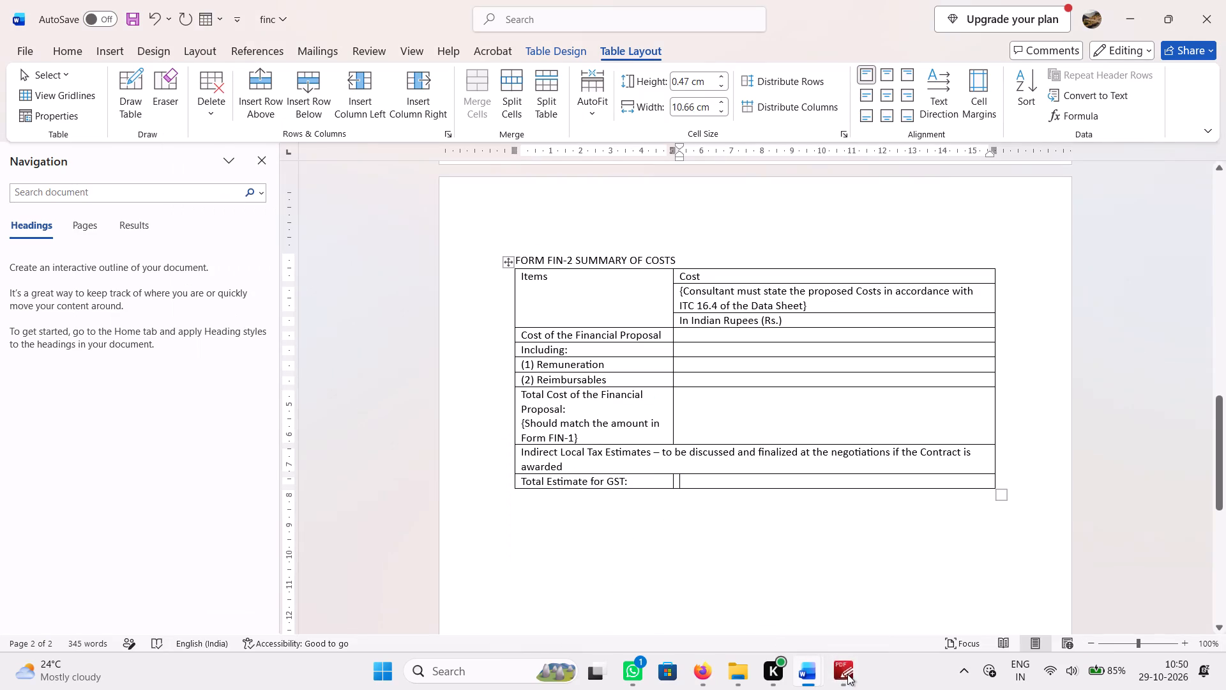
Centre the "FORM FIN-2 SUMMARY OF COSTS" heading, add a blank line below it, and make it bold at 14 pt.
click(581, 261)
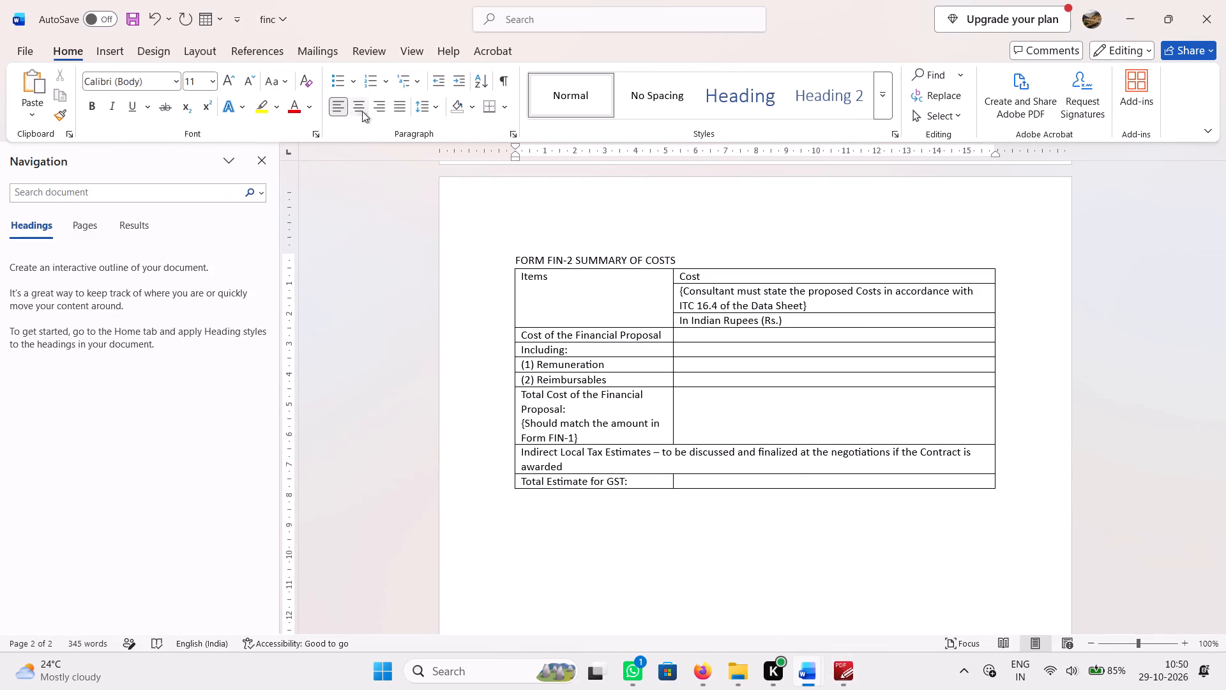
click(362, 111)
click(849, 263)
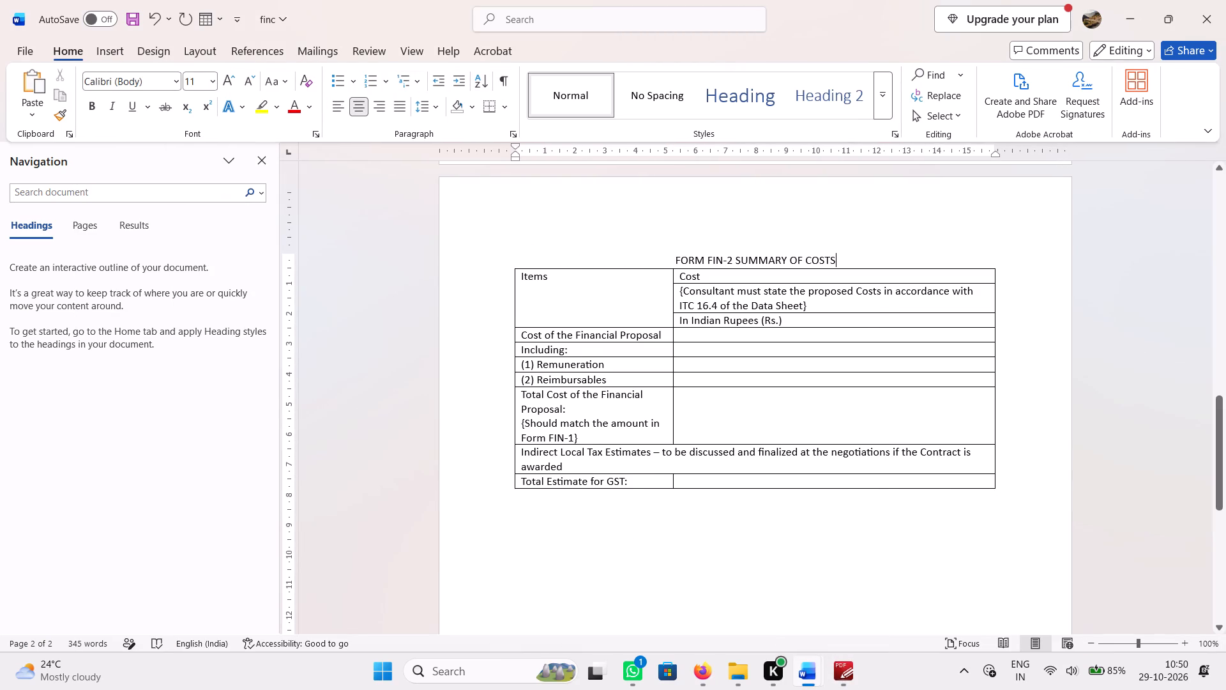
key(Return)
drag(669, 262, 864, 263)
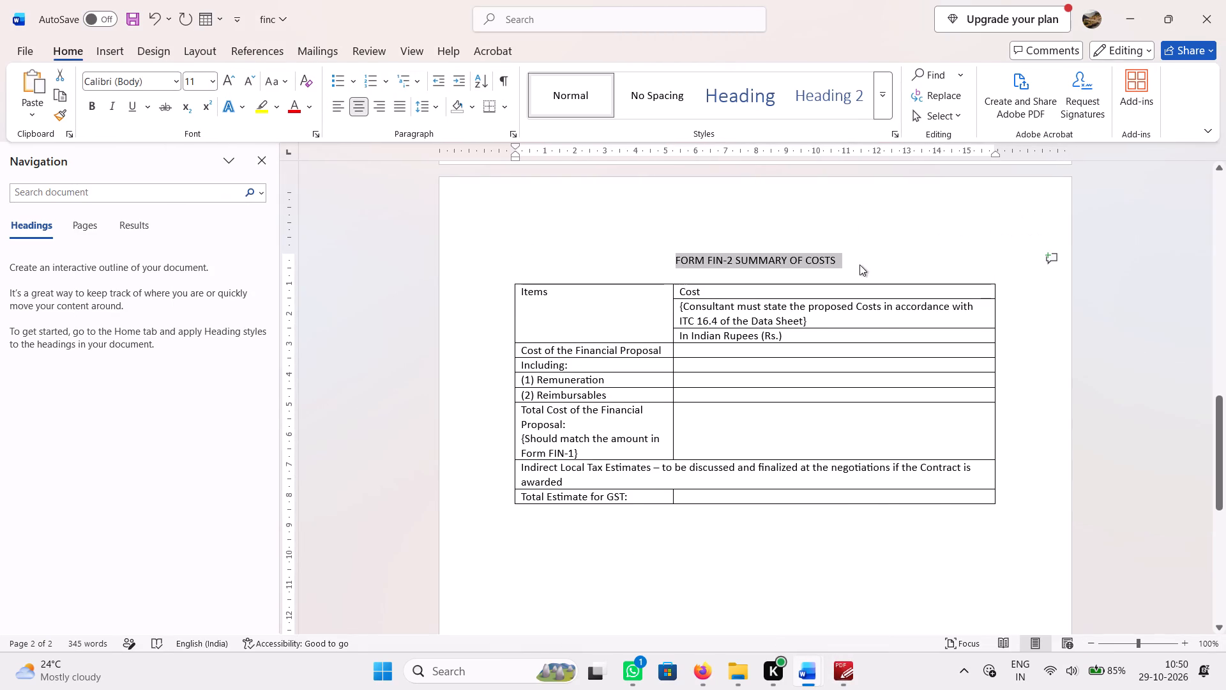
key(ctrl+b)
double_click(234, 80)
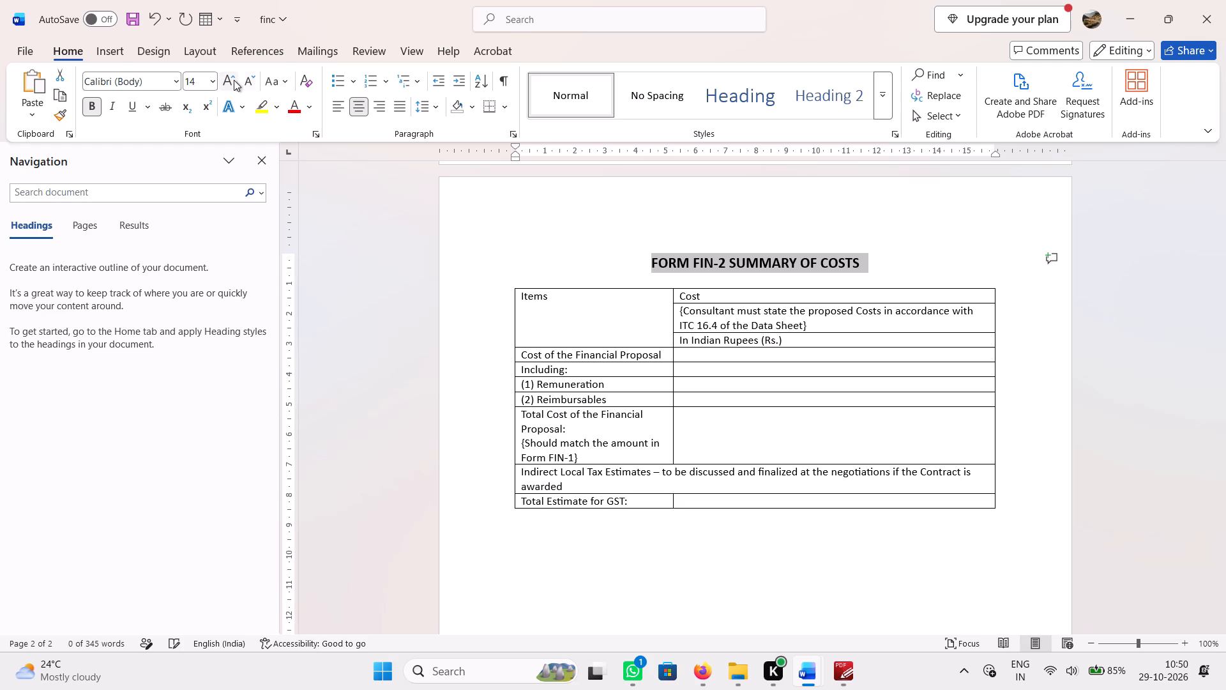
click(632, 317)
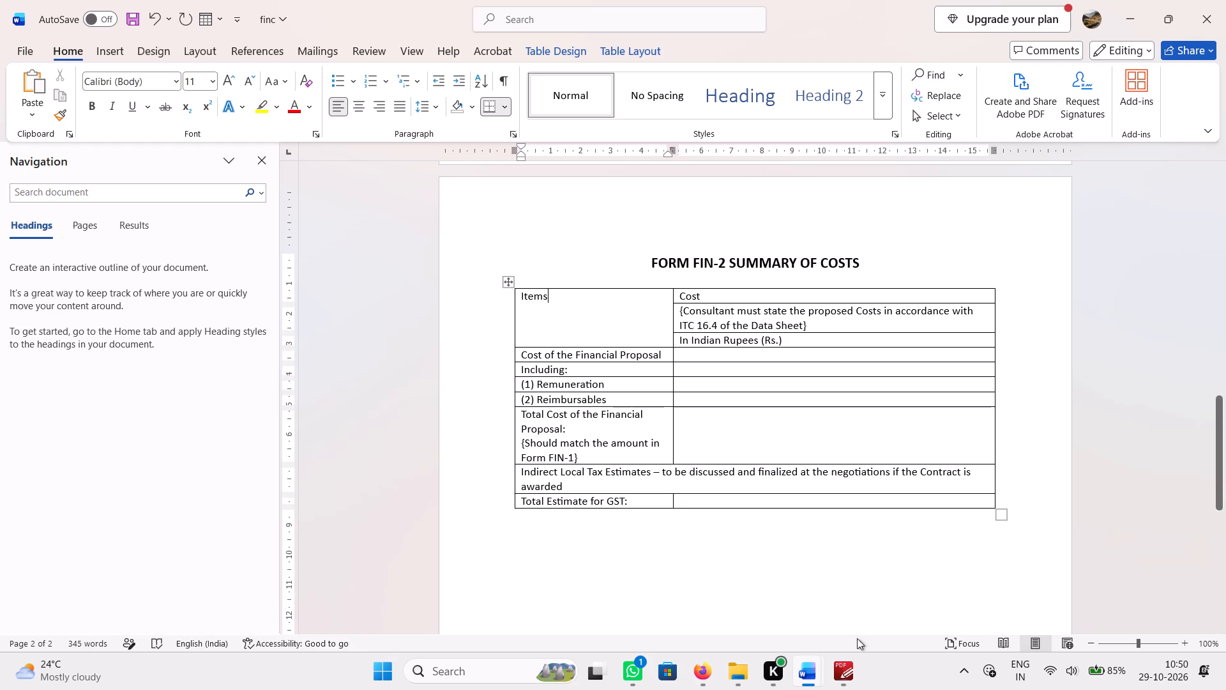
Examine the Form FIN-3 Breakdown of Remuneration text and table layout on page 72 of the PDF.
click(849, 671)
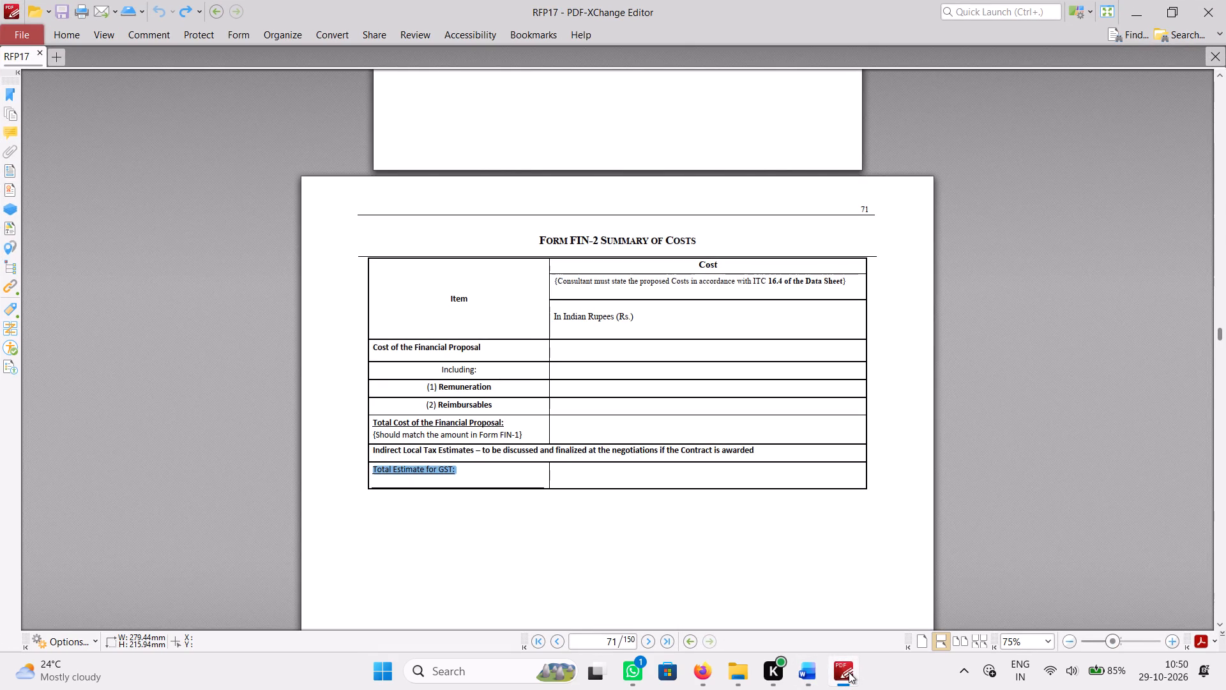
click(849, 672)
scroll(819, 517, down, 6)
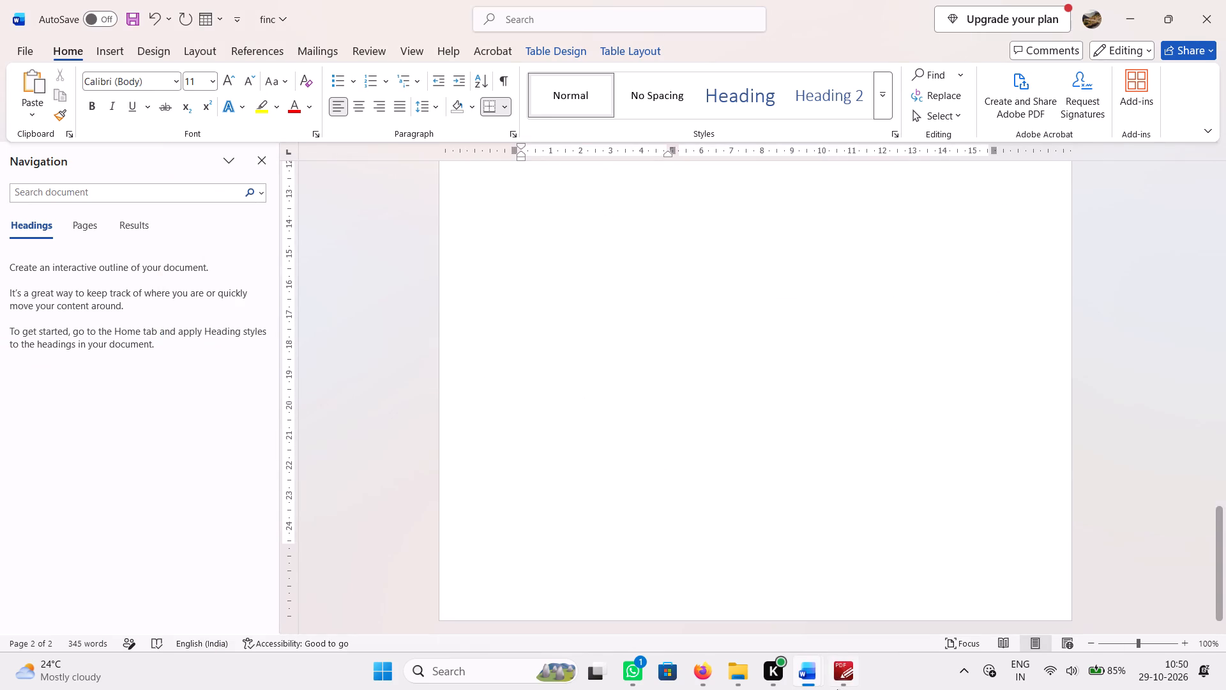
click(836, 675)
scroll(672, 493, down, 5)
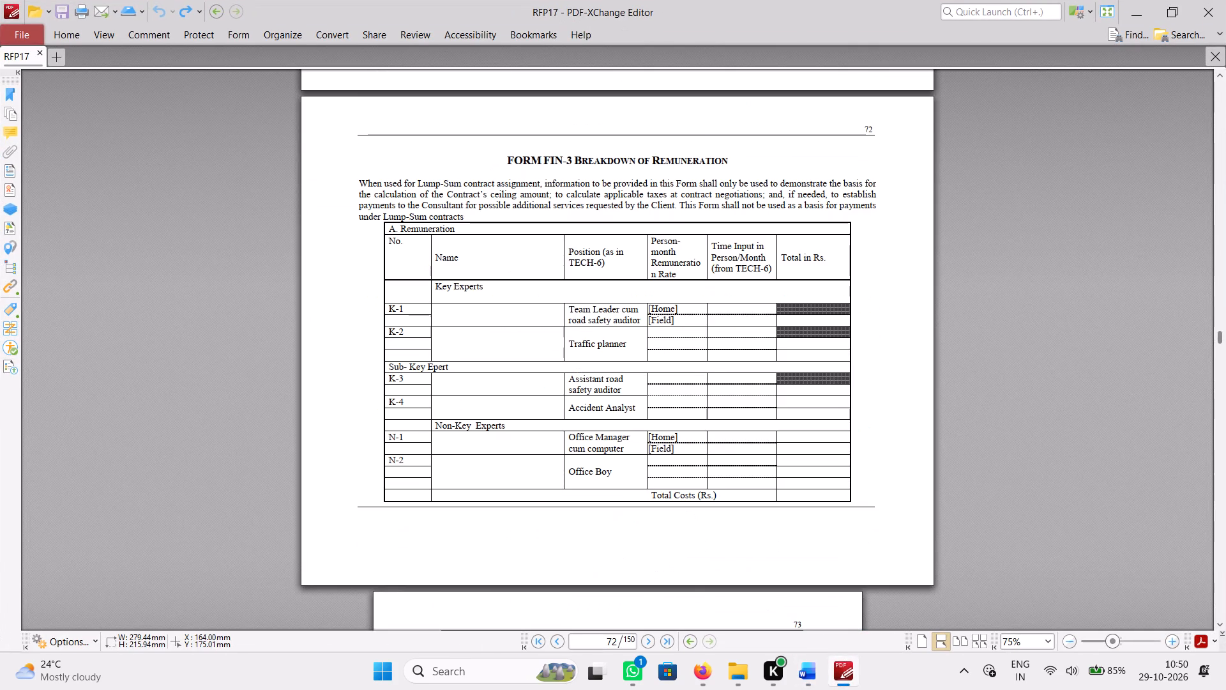
click(565, 181)
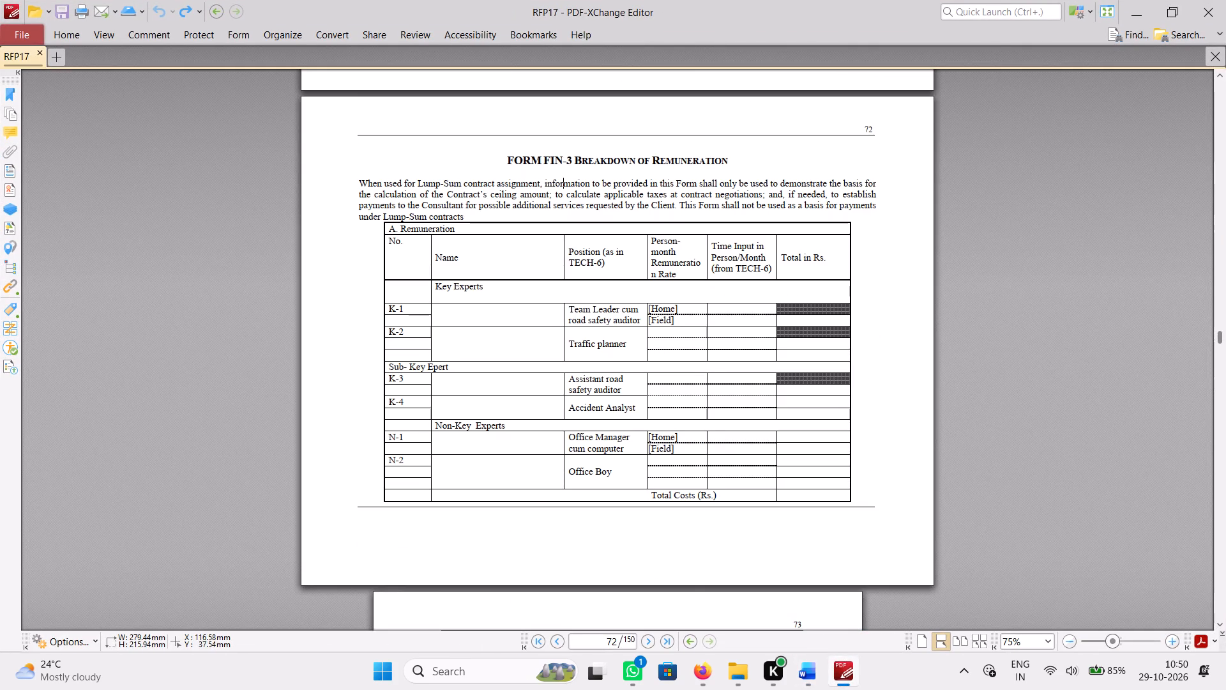
click(593, 247)
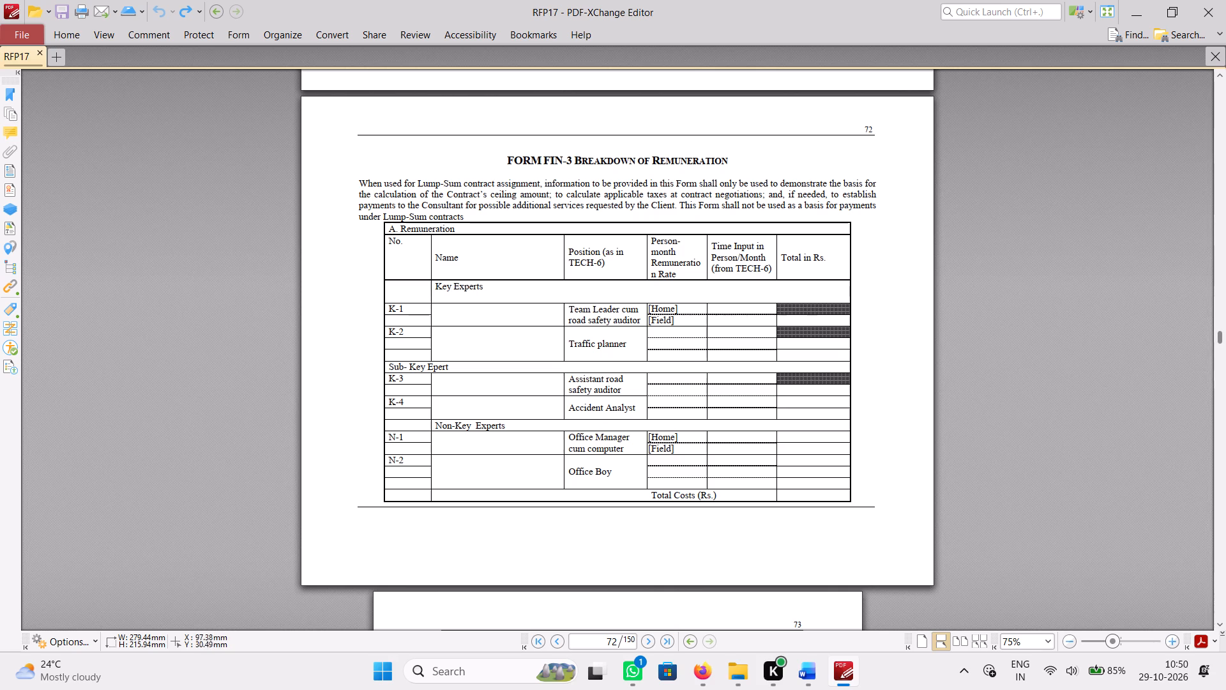
Copy the Form FIN-3 heading and introductory paragraph from page 72 of the PDF into Word, below the FIN-2 table.
drag(513, 159, 492, 211)
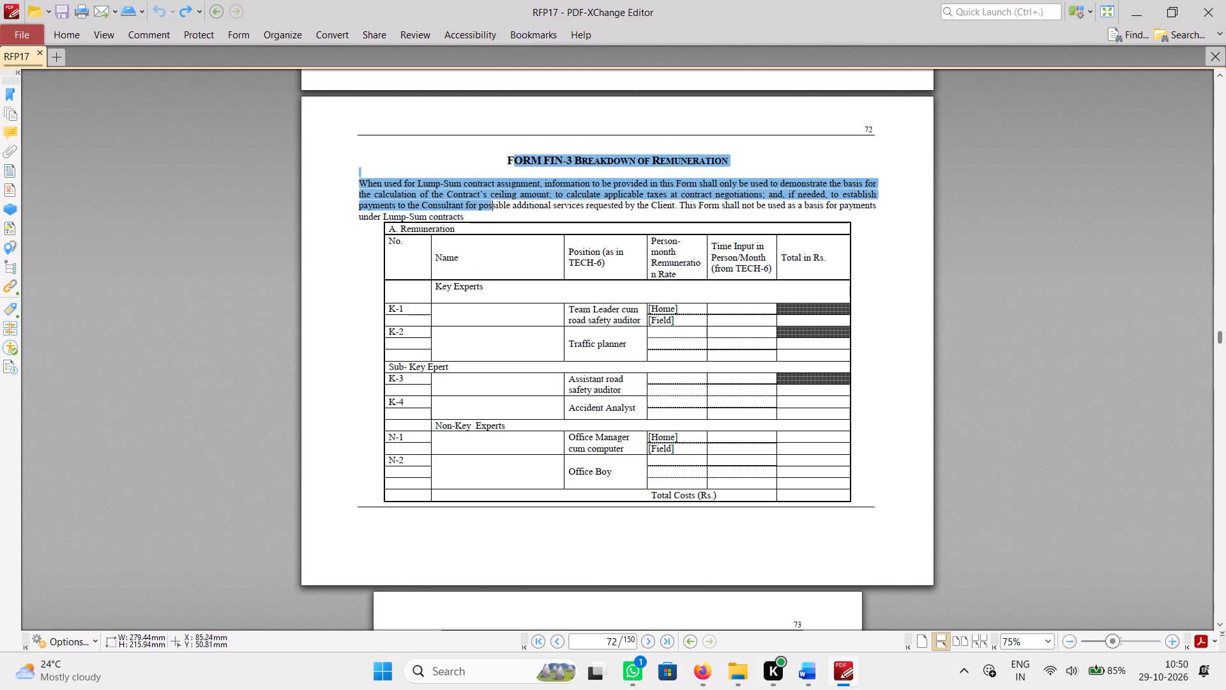
drag(492, 211, 472, 217)
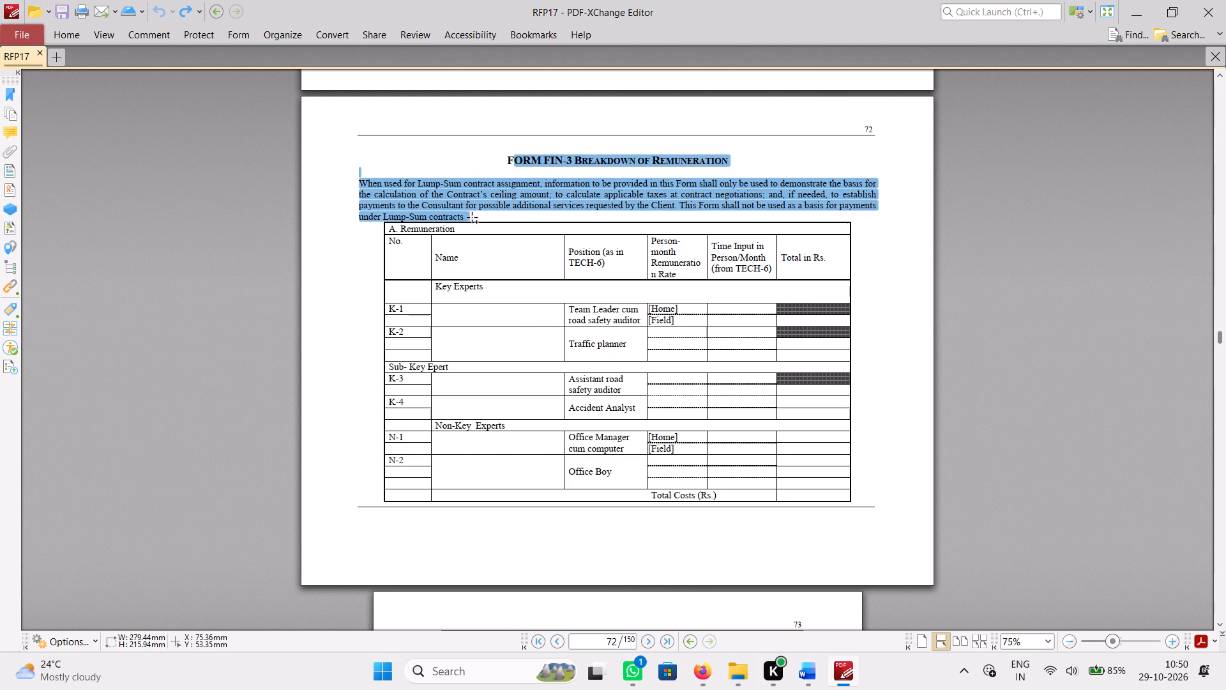
key(ctrl+c)
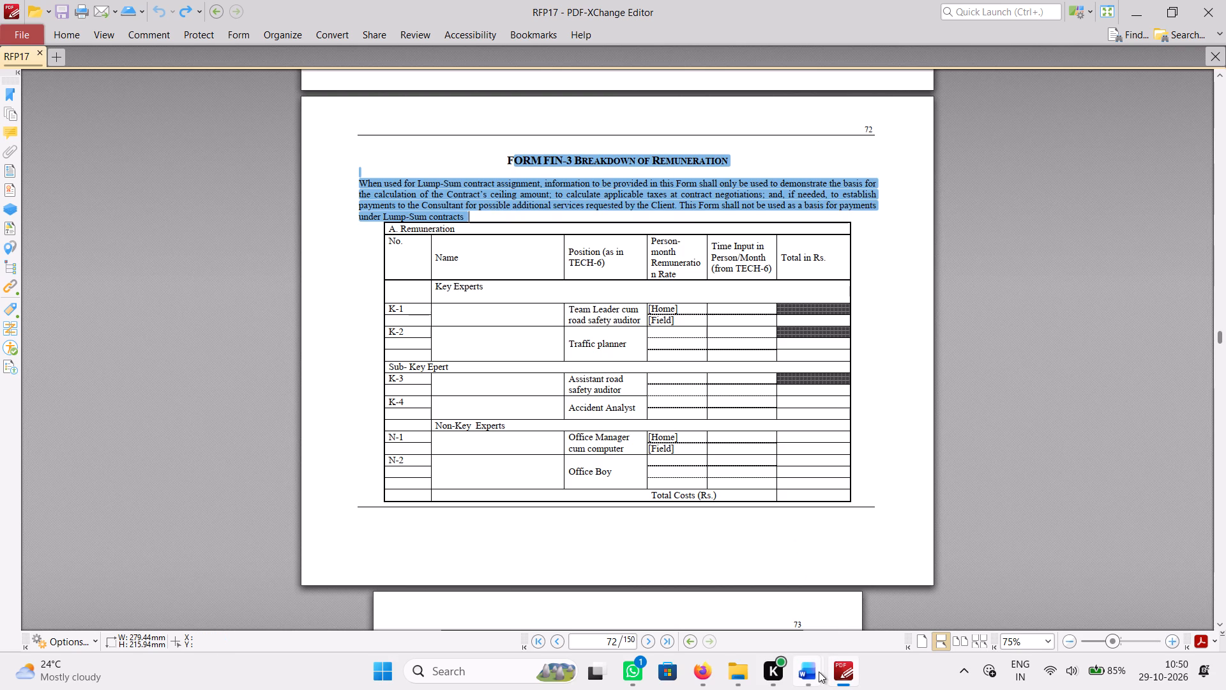
click(814, 674)
click(884, 595)
scroll(702, 470, up, 4)
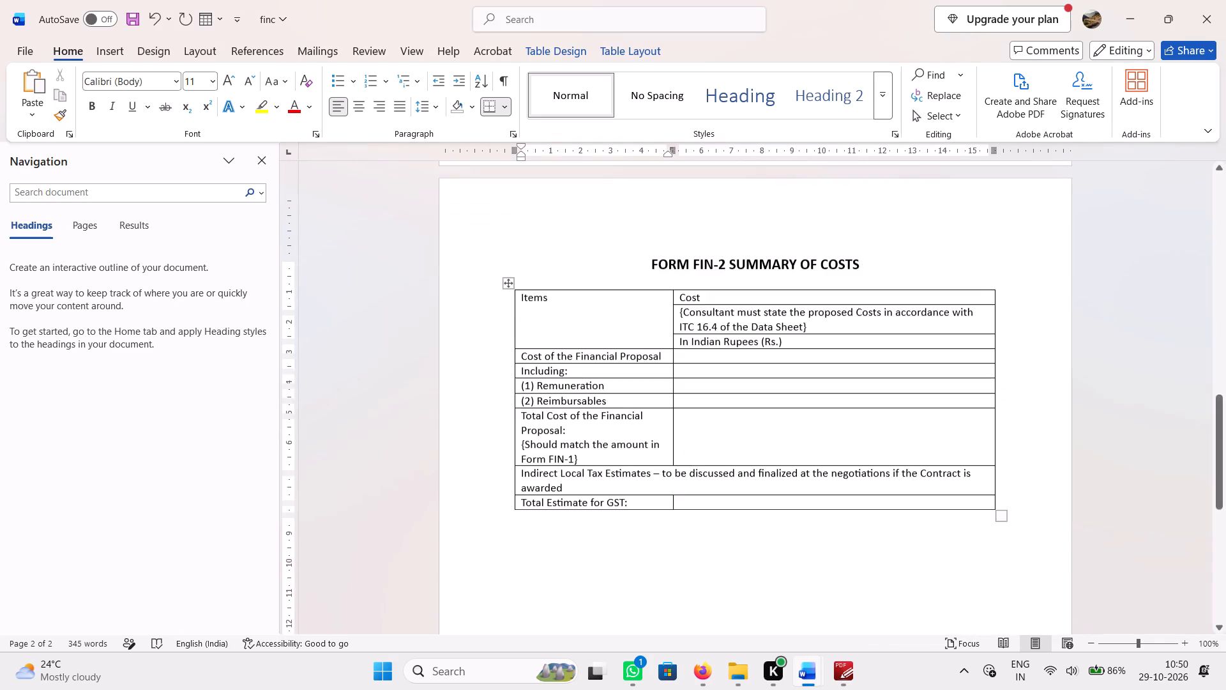
scroll(679, 479, down, 2)
click(605, 351)
key(Return)
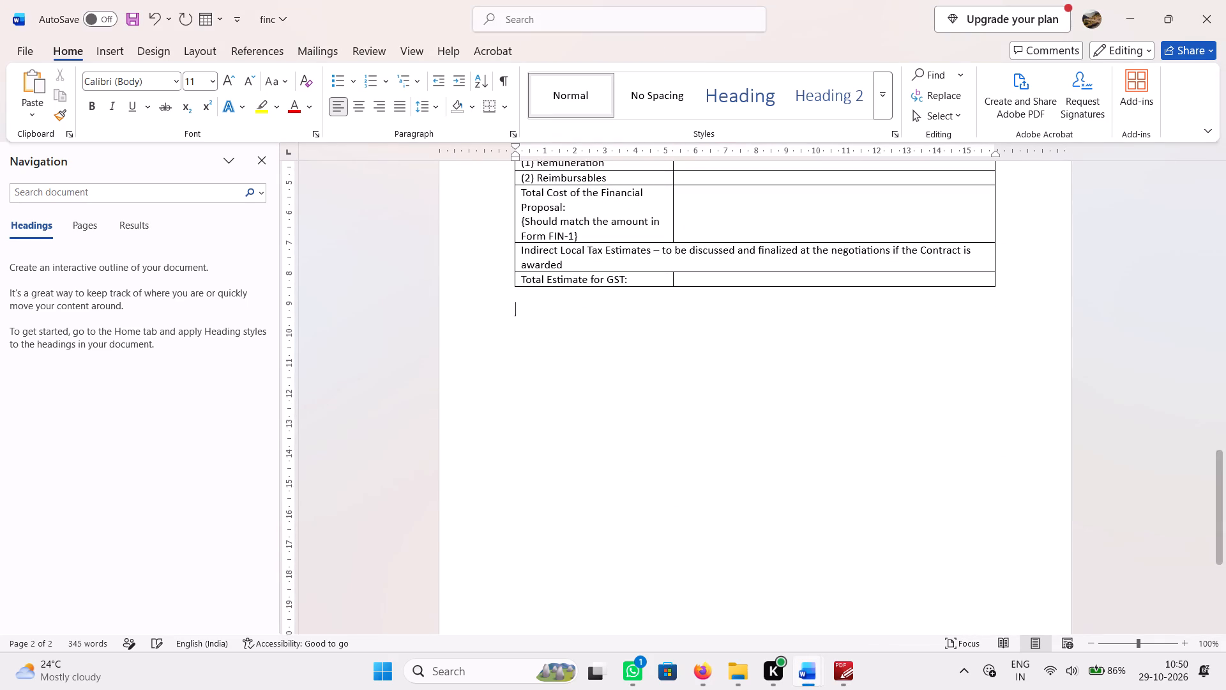
key(Return)
key(ctrl+v)
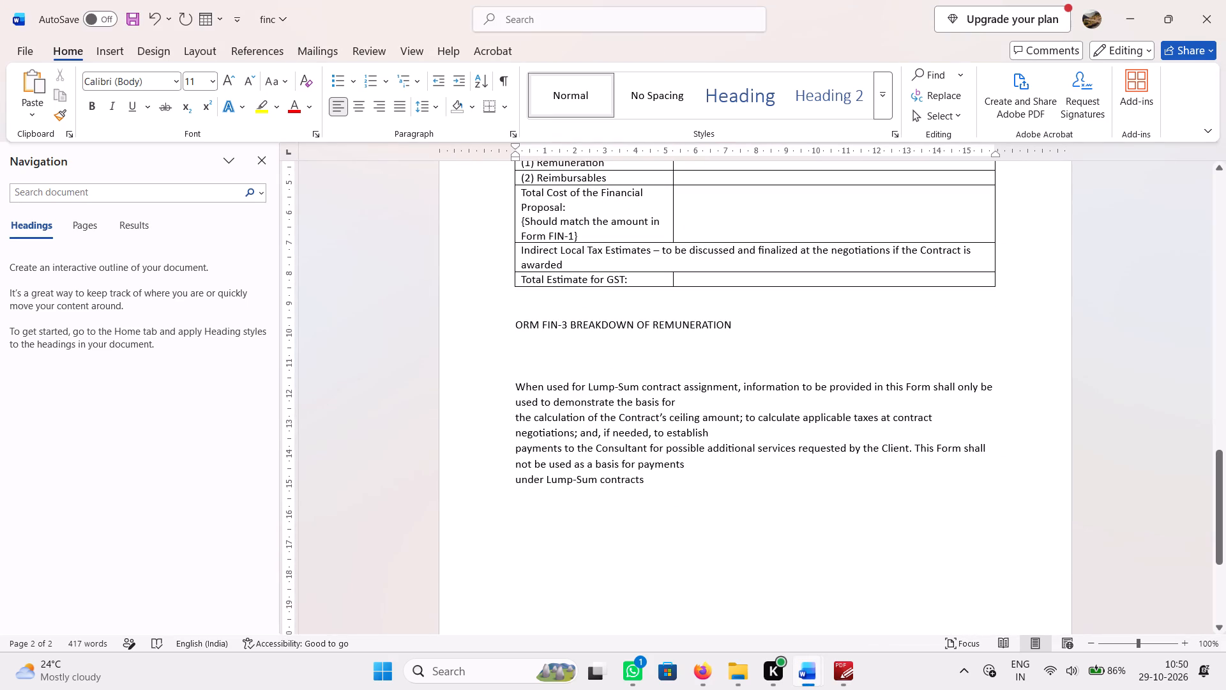
Remove an extra blank line below the pasted FIN-3 heading and restore the missing "F" at the start of "FORM".
click(520, 342)
key(Delete)
key(Delete)
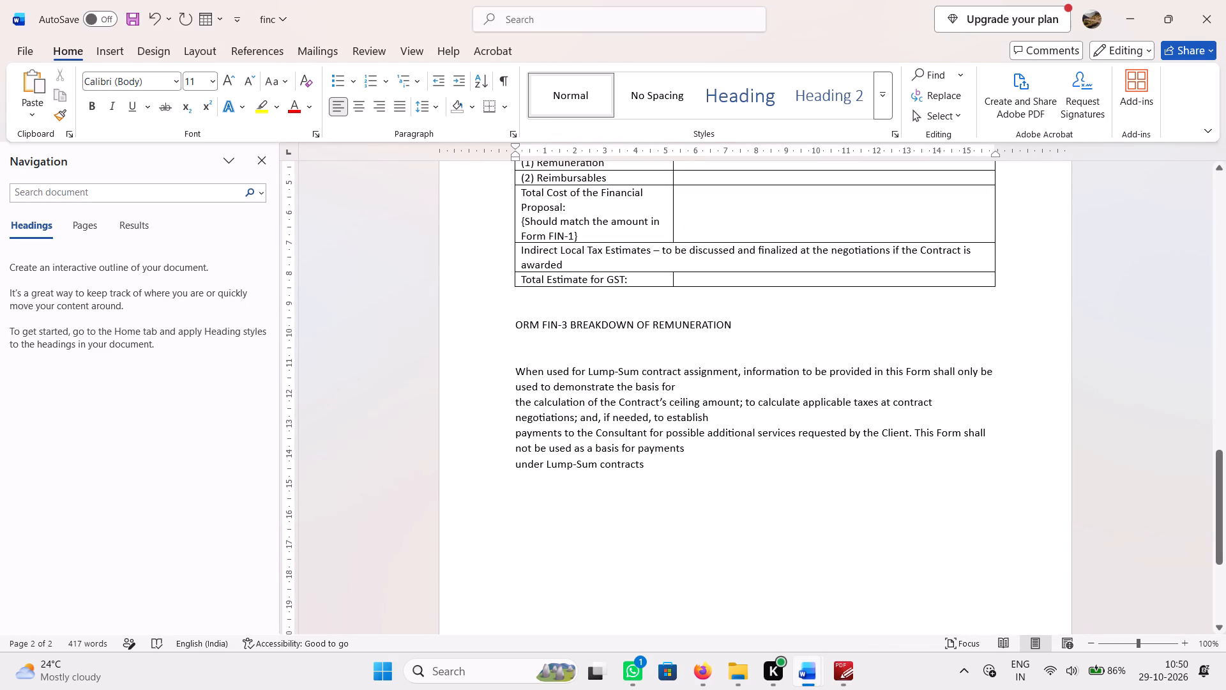
click(515, 326)
key(shift+f)
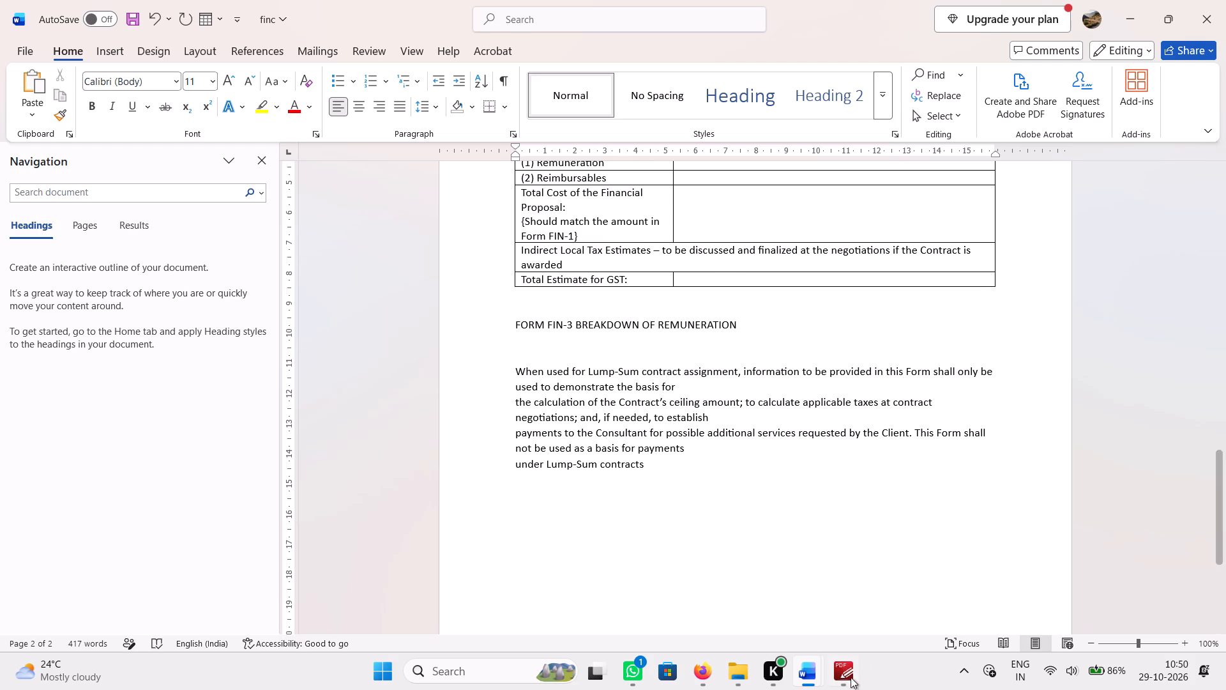
Make the "FORM FIN-3 BREAKDOWN OF REMUNERATION" heading bold at 14 pt.
click(848, 680)
click(848, 680)
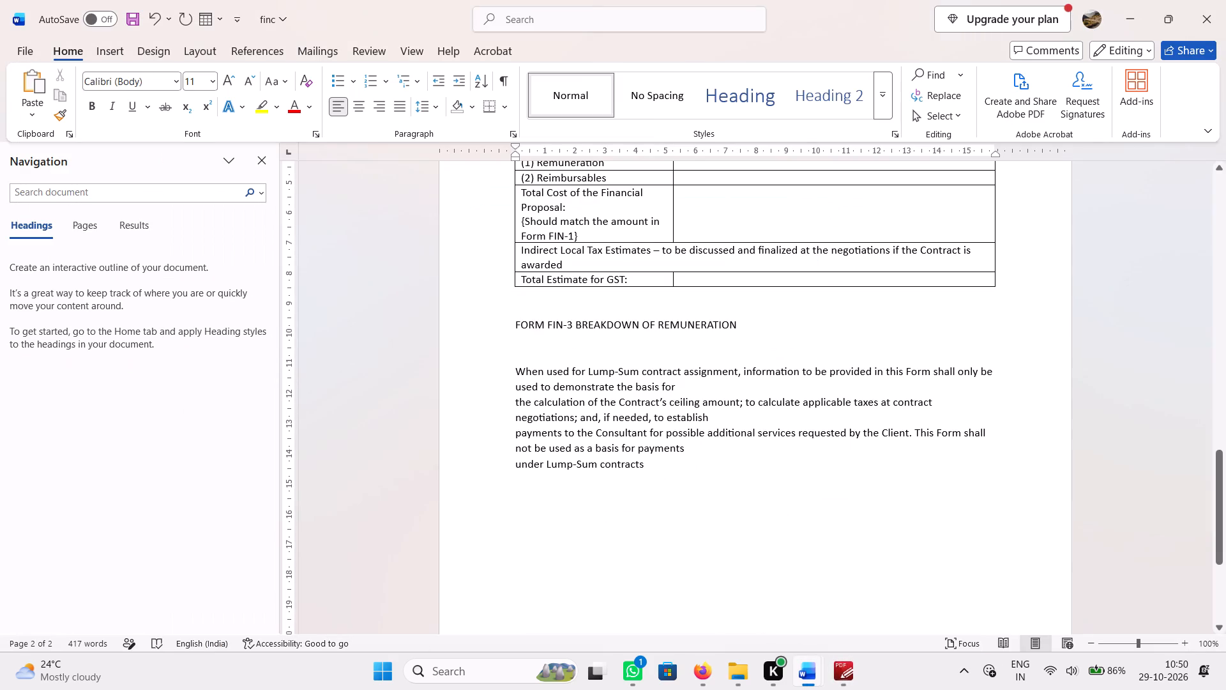
drag(510, 328, 760, 331)
click(95, 109)
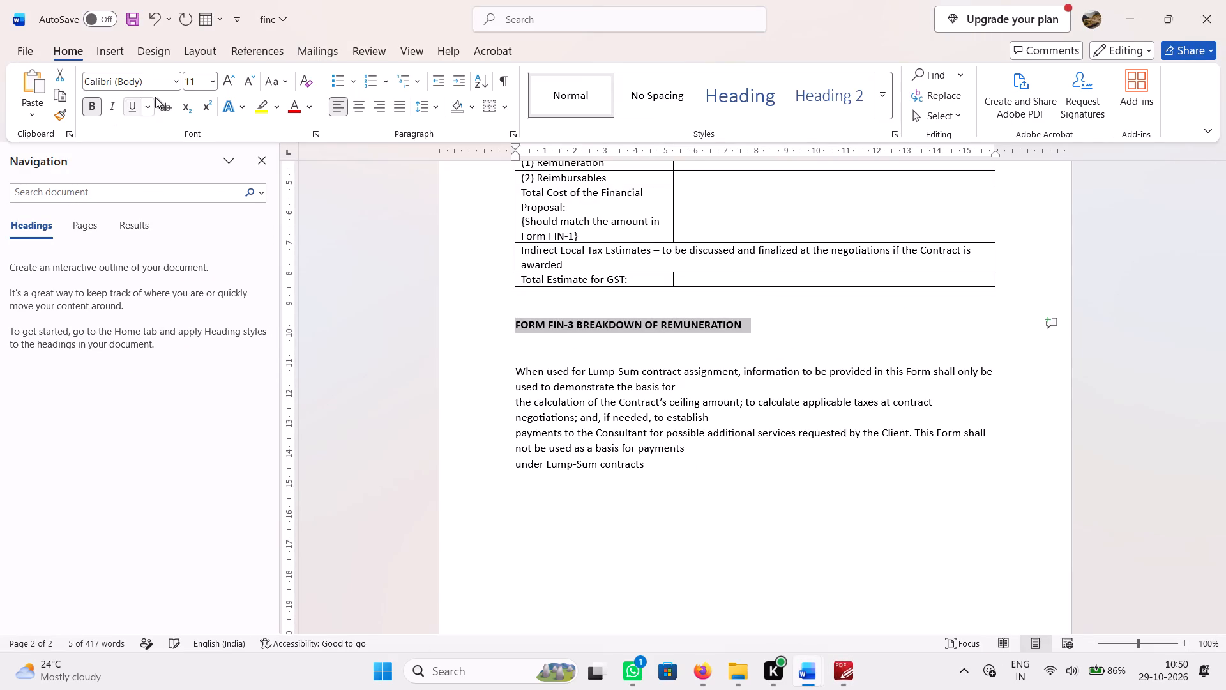
double_click(228, 79)
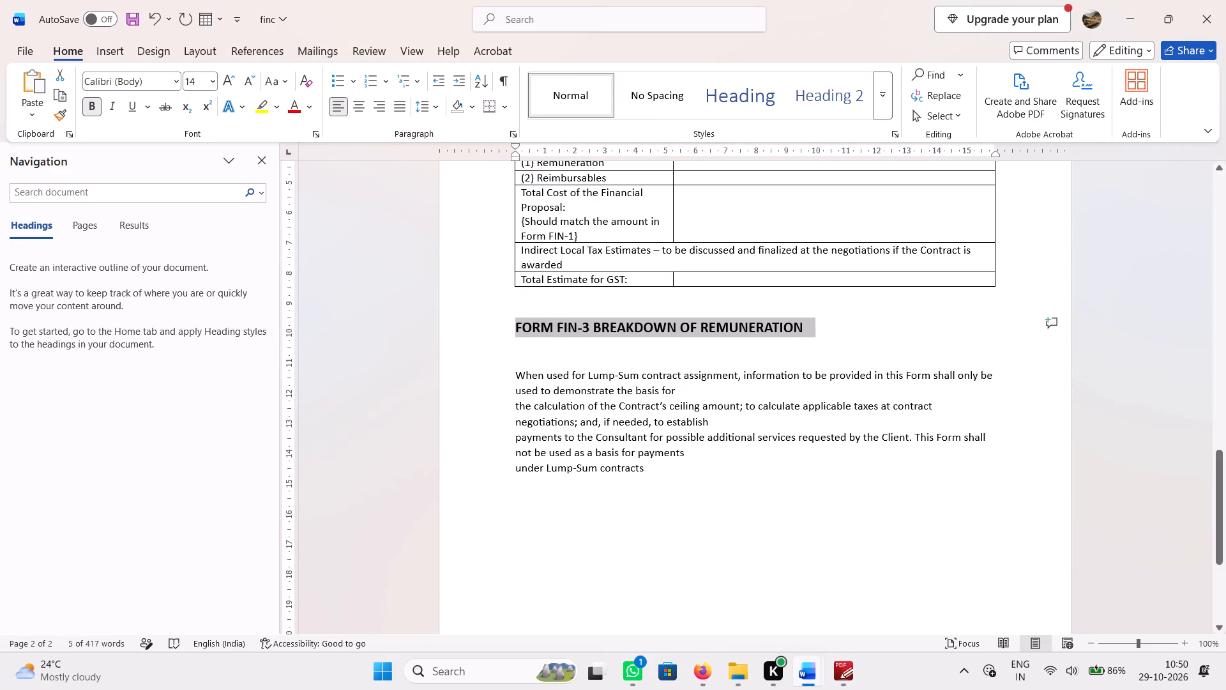
Join the broken lines of the FIN-3 introductory text into one continuous paragraph.
click(708, 387)
key(Delete)
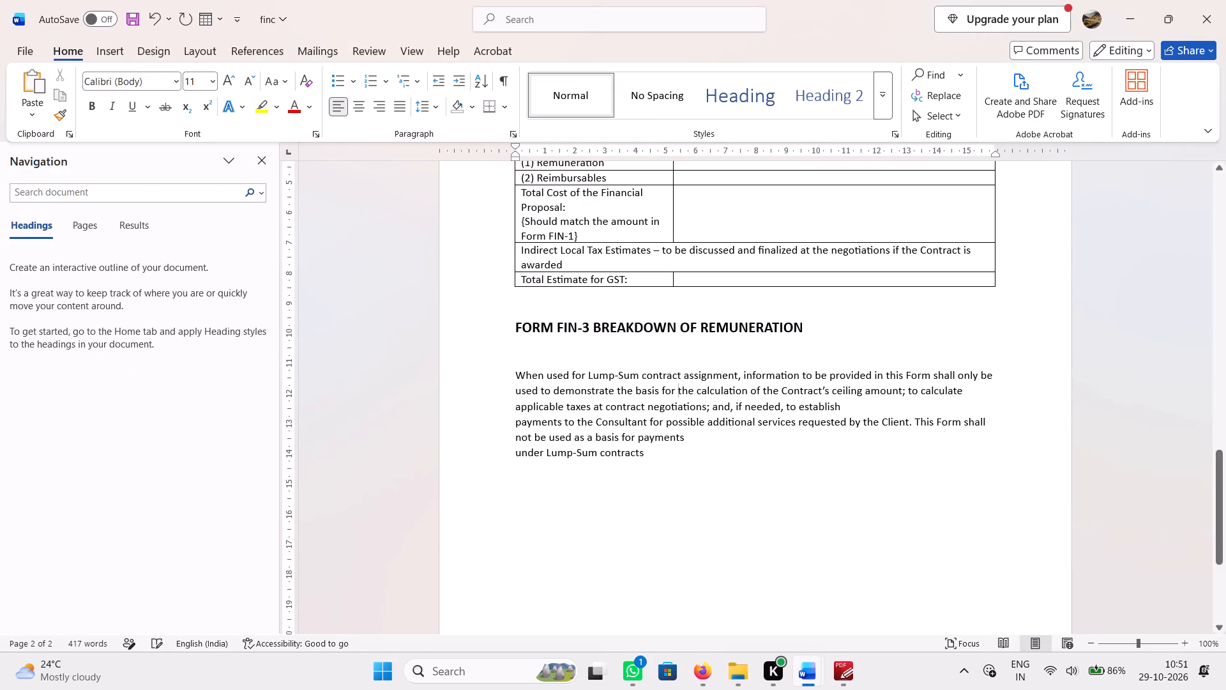
click(862, 410)
key(Delete)
click(671, 433)
key(Delete)
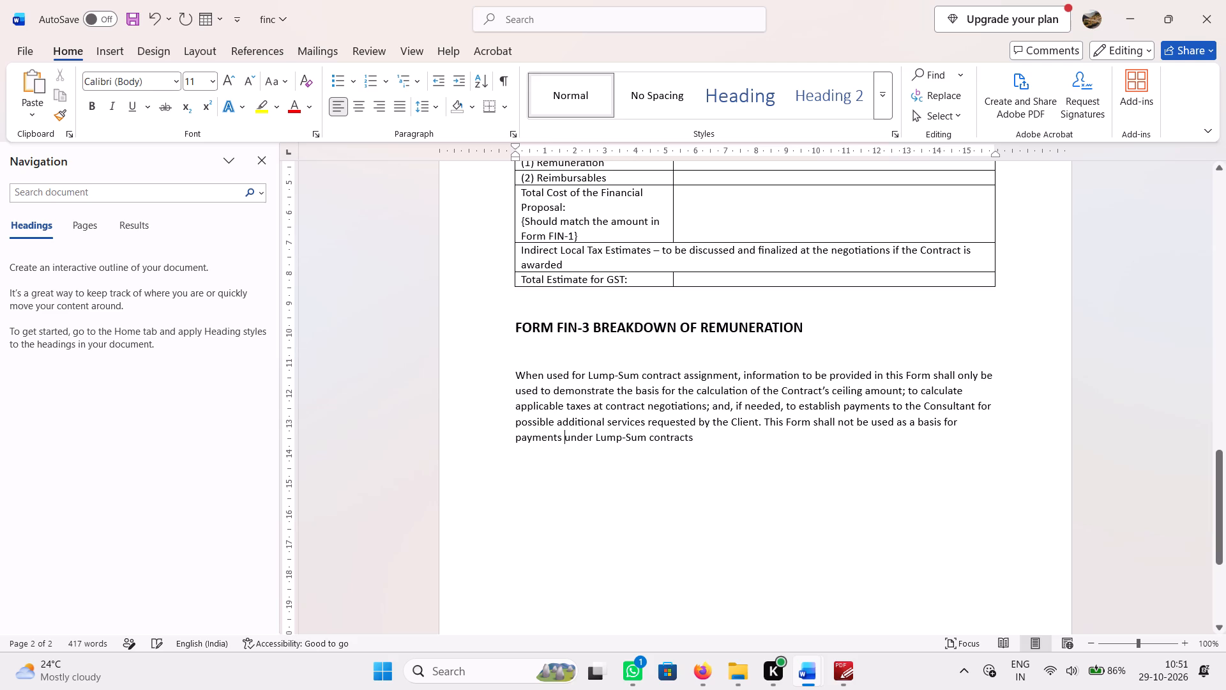
click(723, 444)
click(988, 393)
Justify the FIN-3 introductory paragraph.
drag(708, 443, 531, 355)
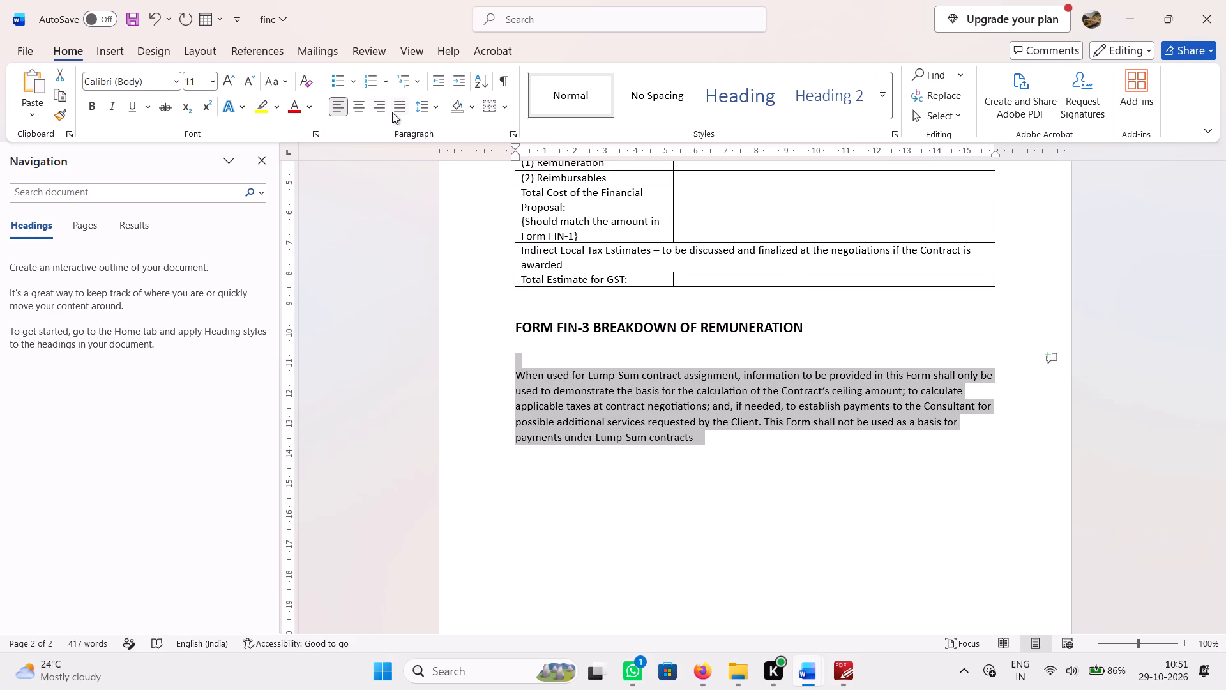
click(400, 108)
click(647, 404)
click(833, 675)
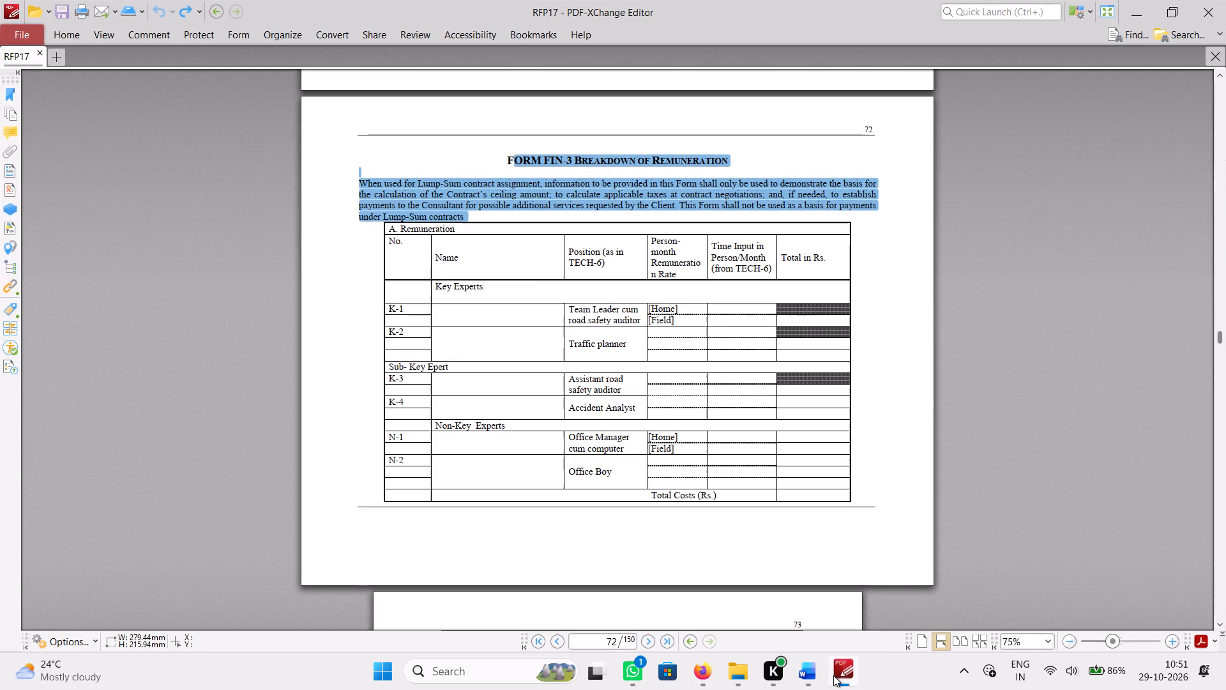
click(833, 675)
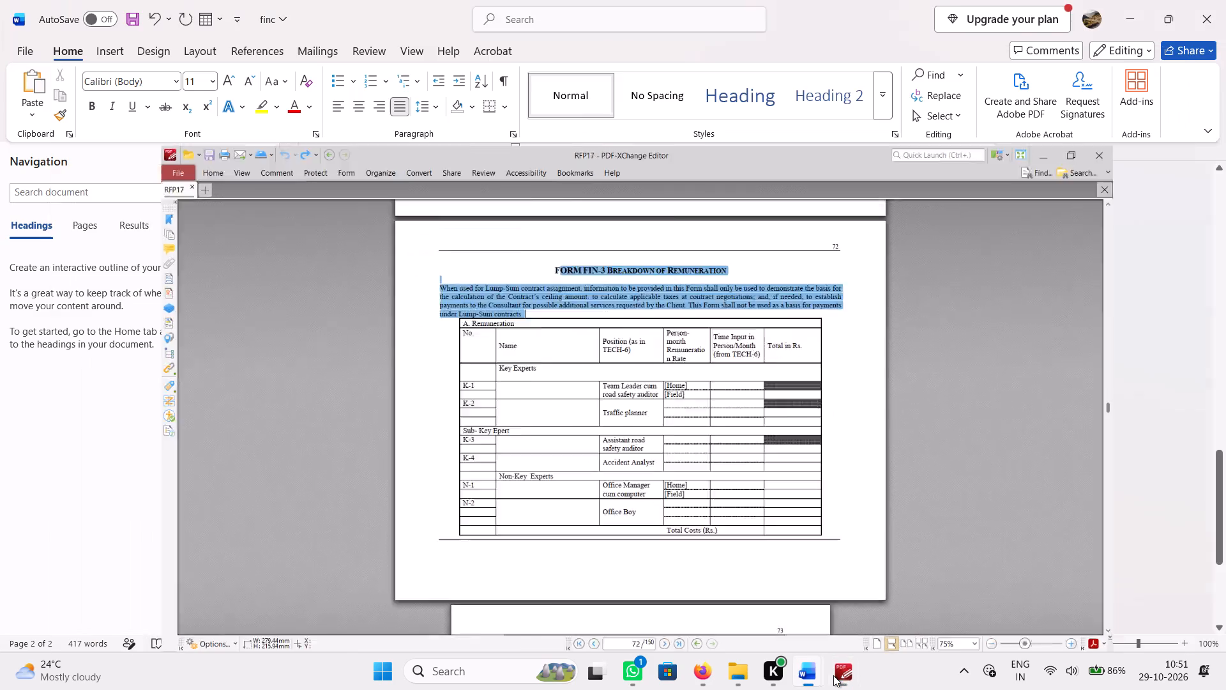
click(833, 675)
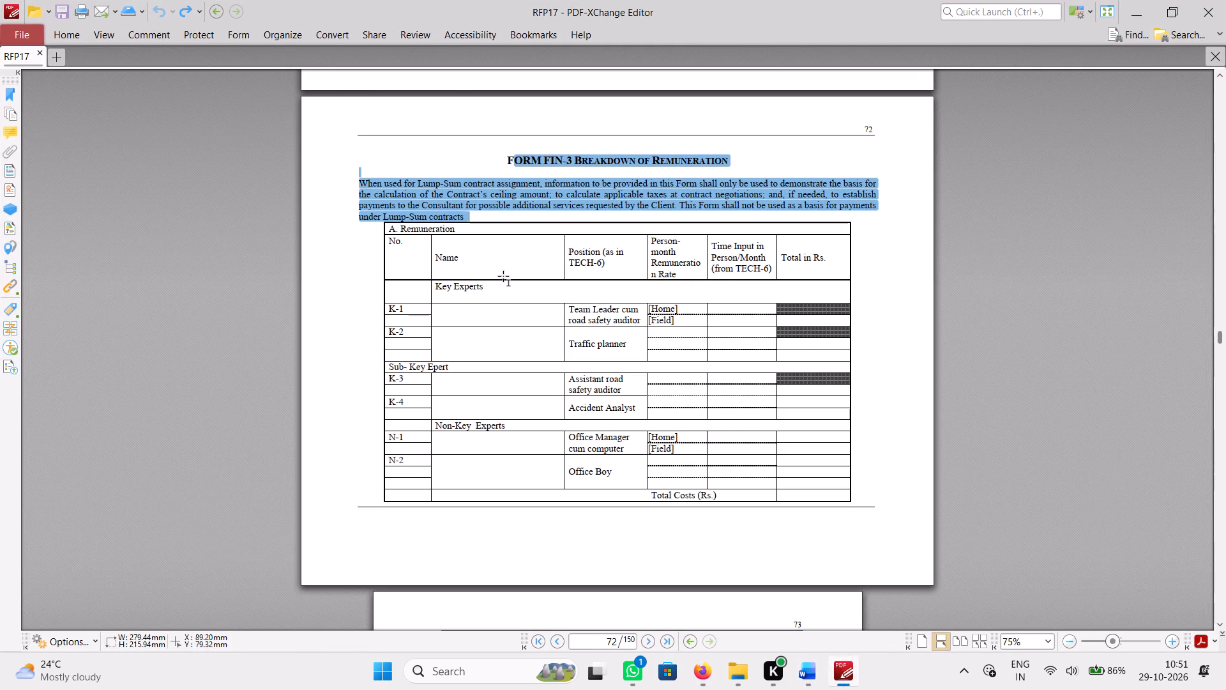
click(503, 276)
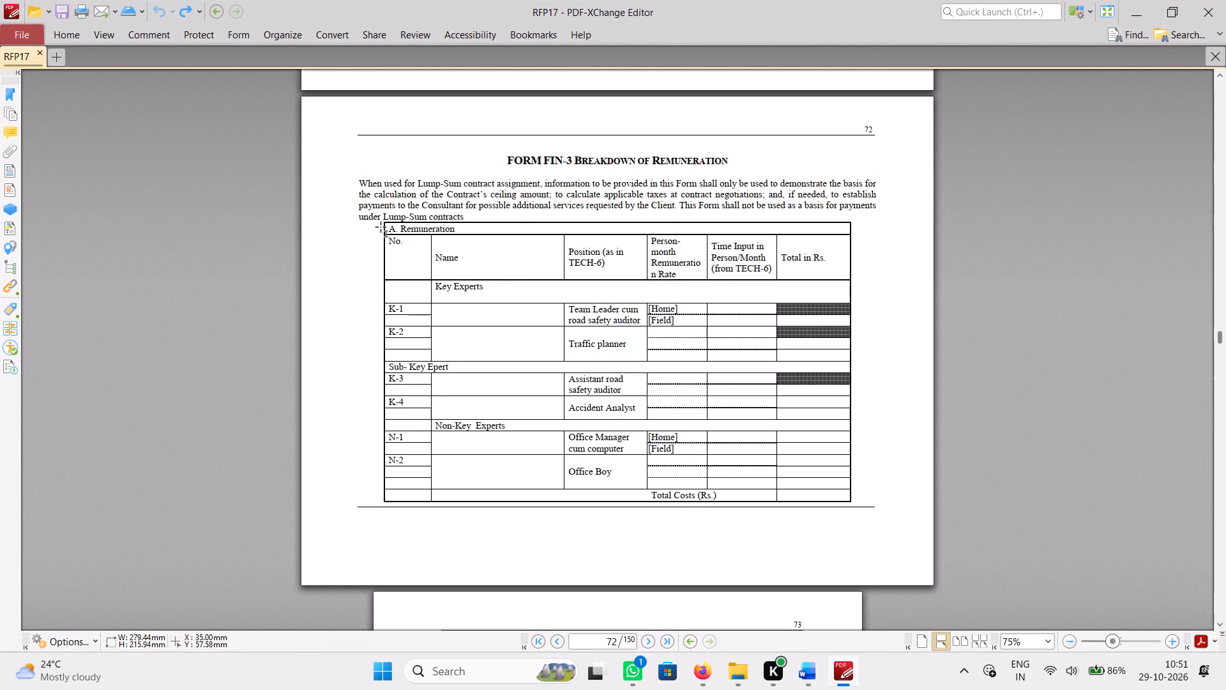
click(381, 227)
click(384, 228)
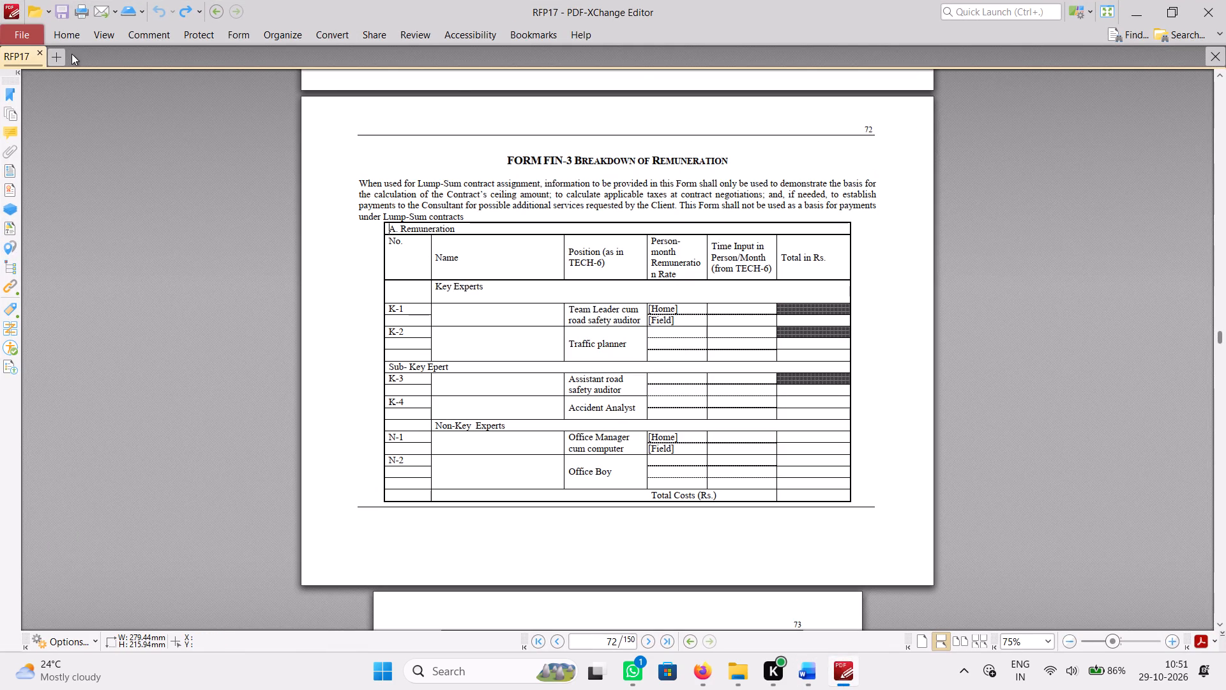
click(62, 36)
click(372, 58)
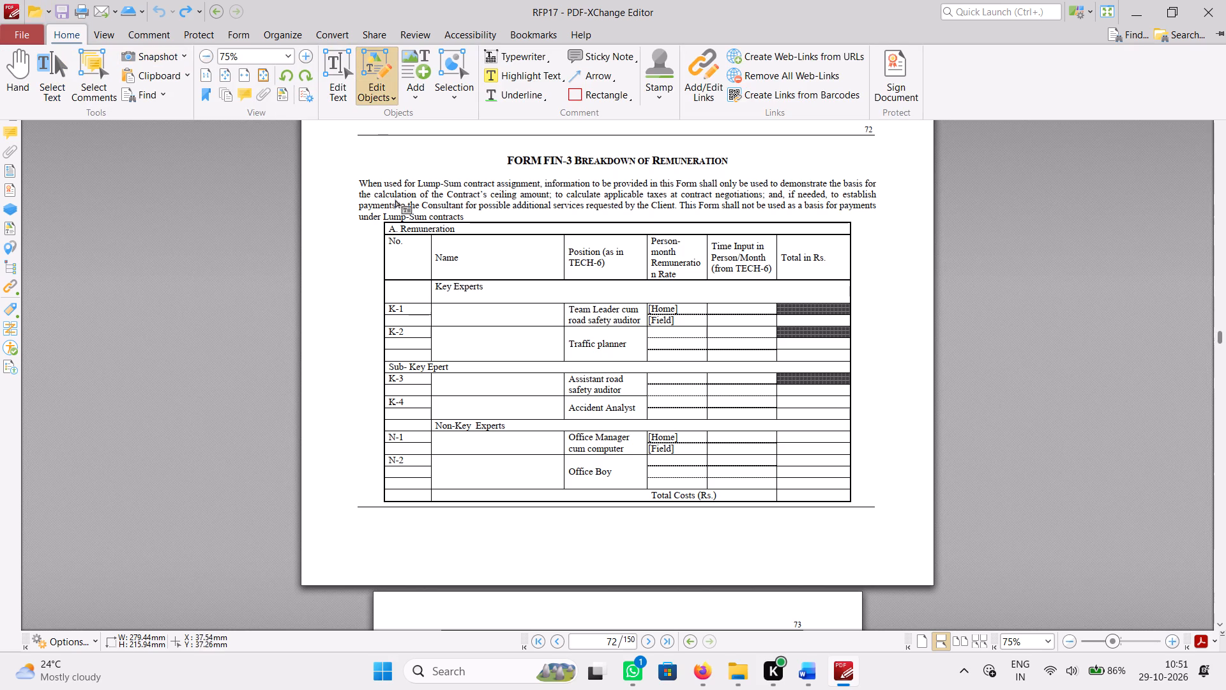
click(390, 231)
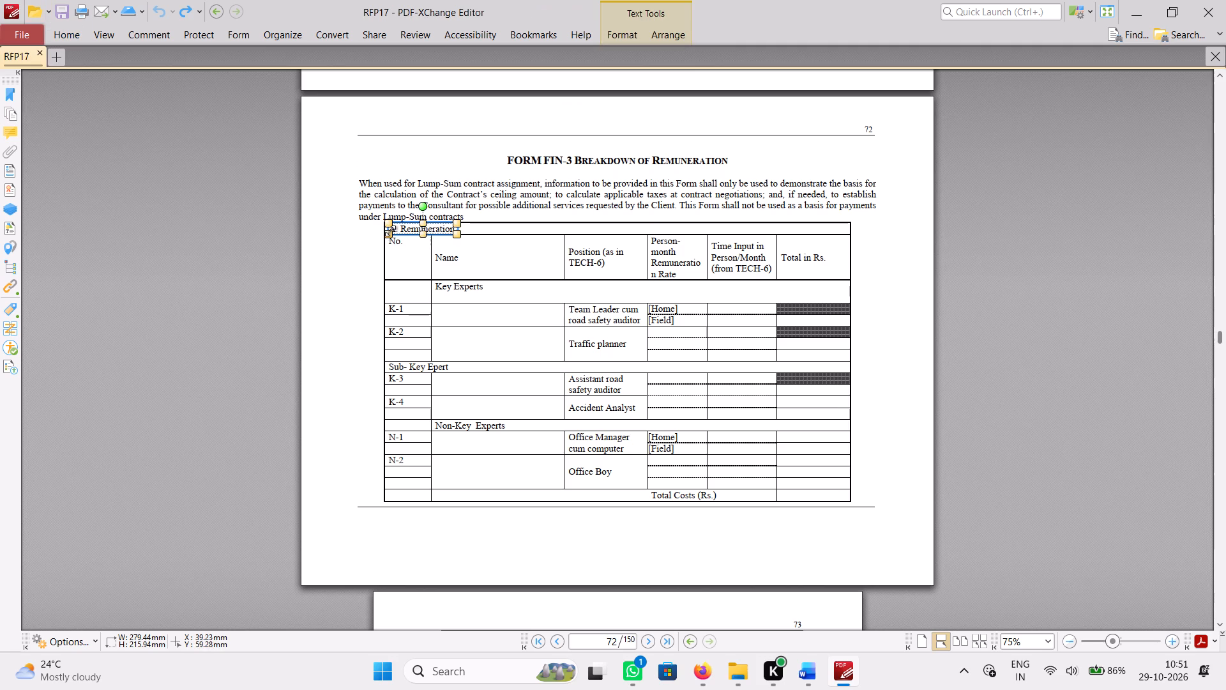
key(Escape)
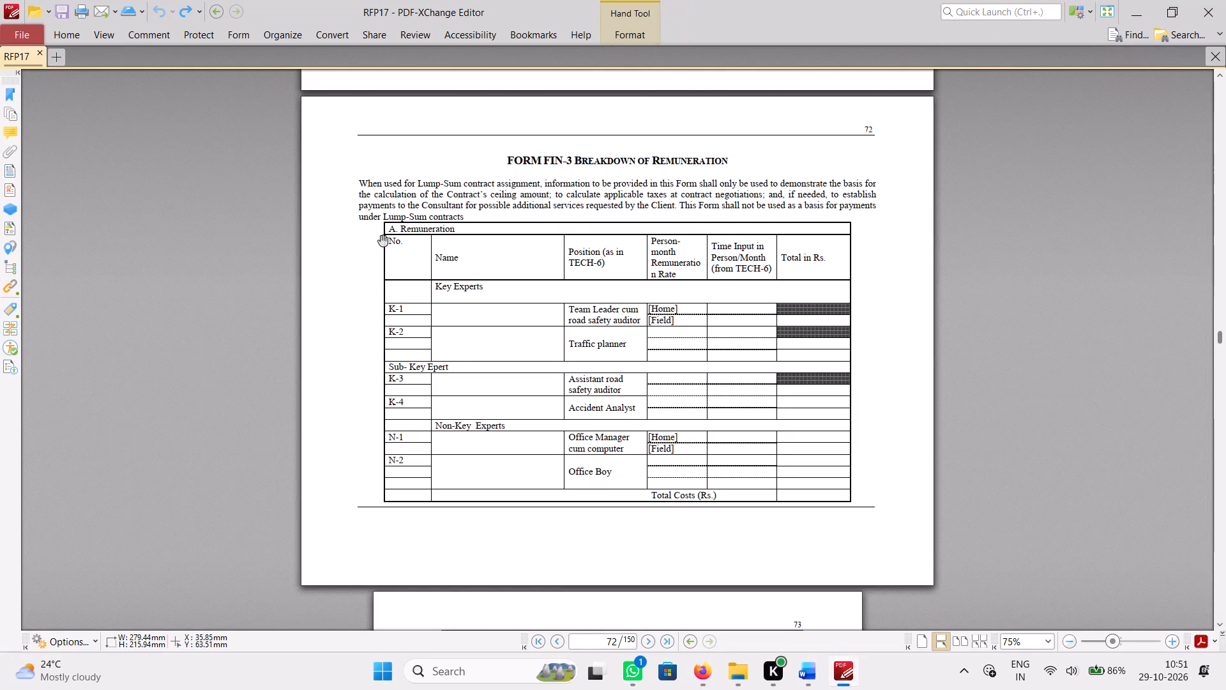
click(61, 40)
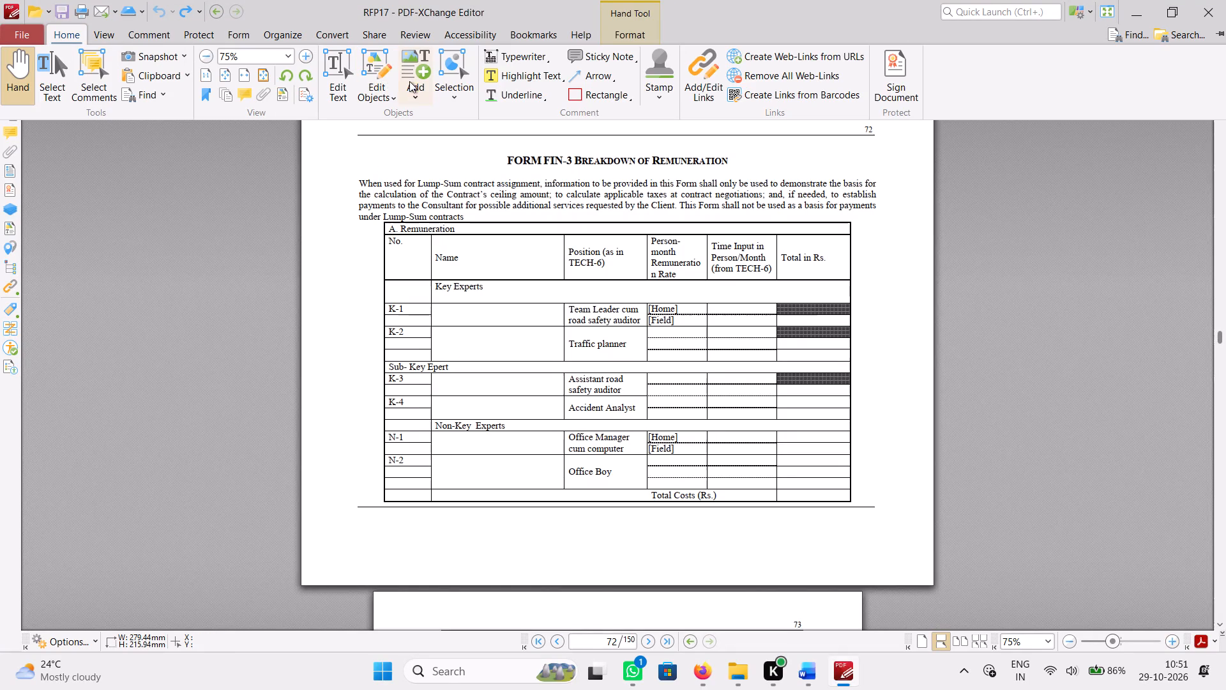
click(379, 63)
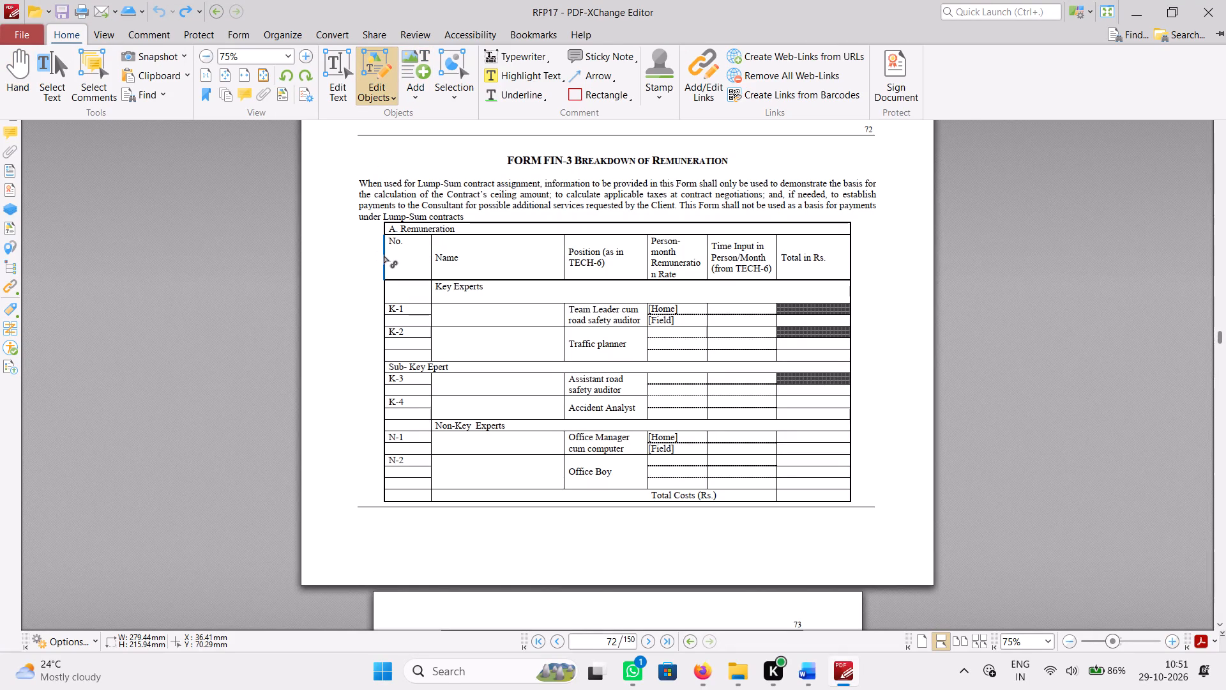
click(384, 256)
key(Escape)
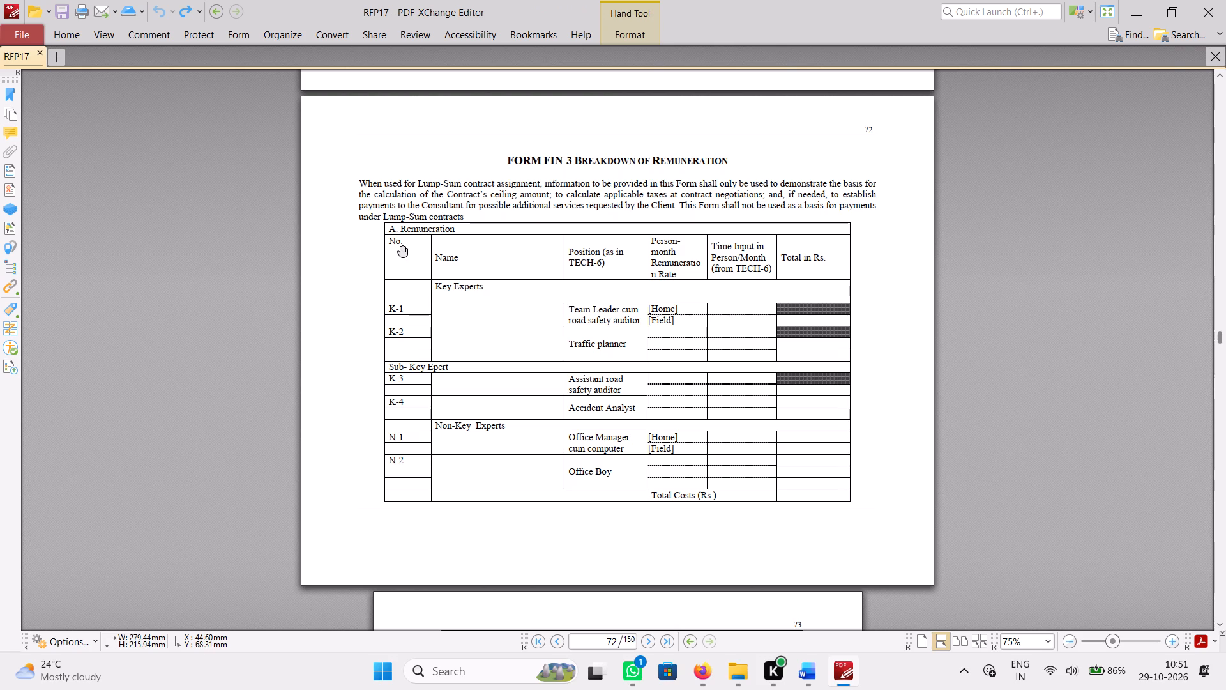
Examine the rows and columns of the PDF's "A. Remuneration" table on page 72 and the space for it in the Word document.
scroll(479, 251, down, 4)
scroll(480, 254, up, 4)
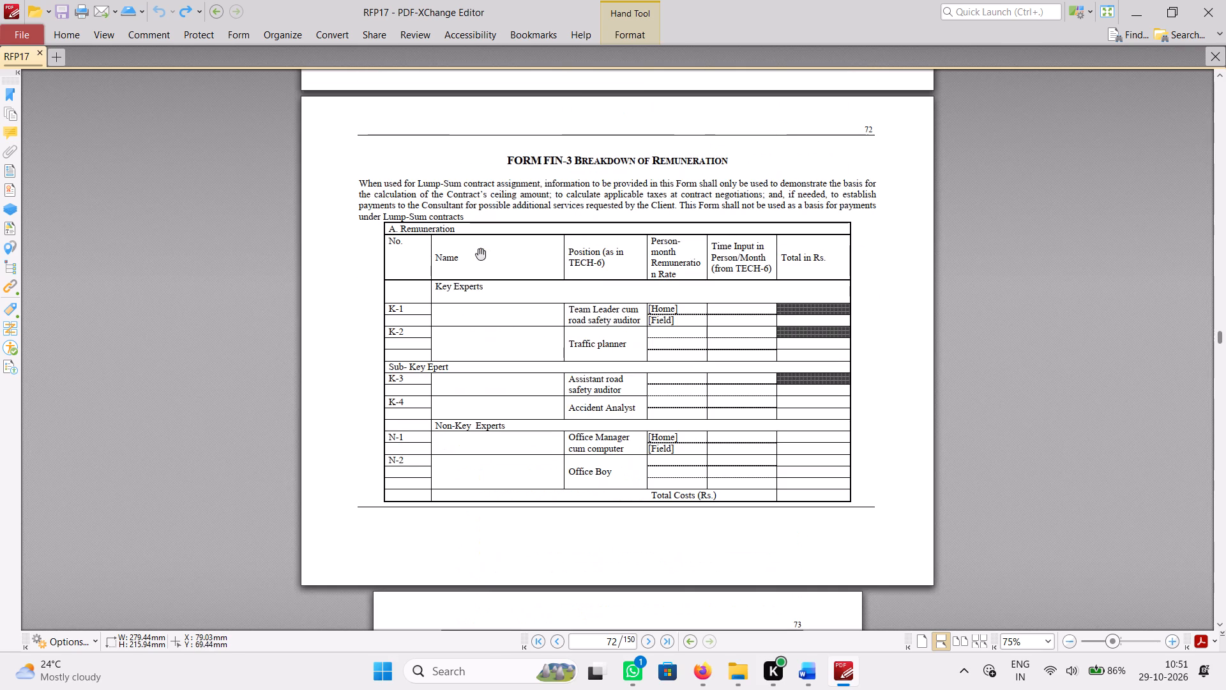
scroll(480, 254, up, 1)
scroll(480, 254, down, 1)
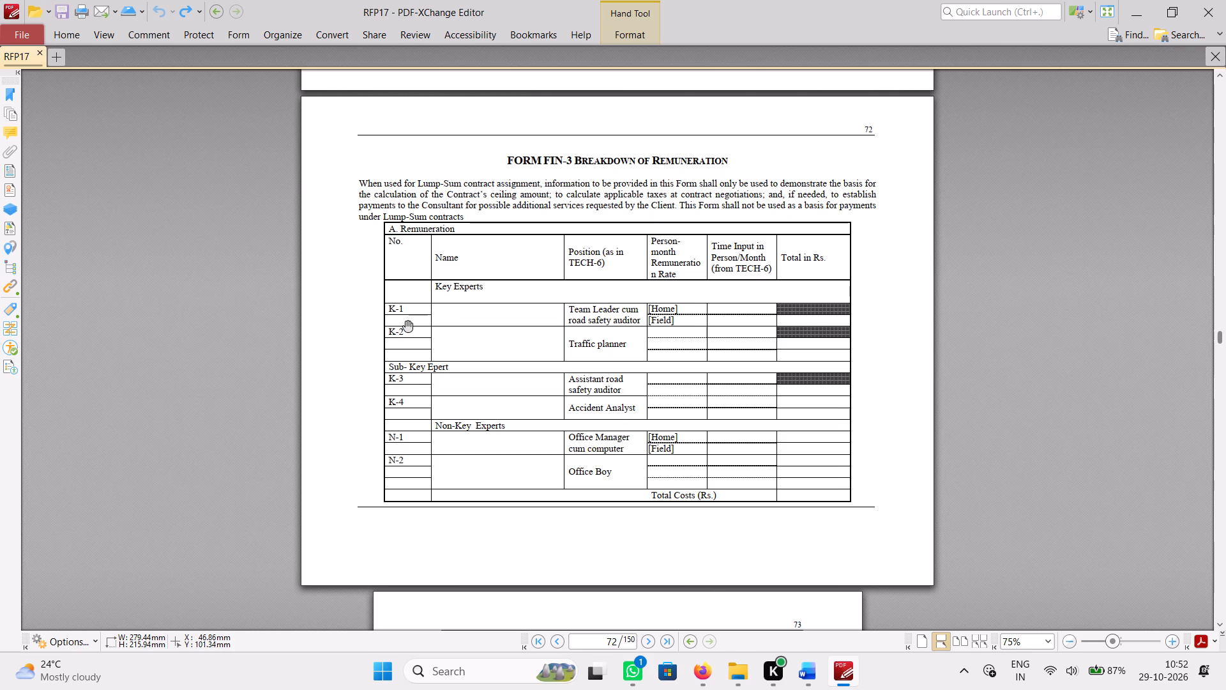
scroll(662, 305, down, 2)
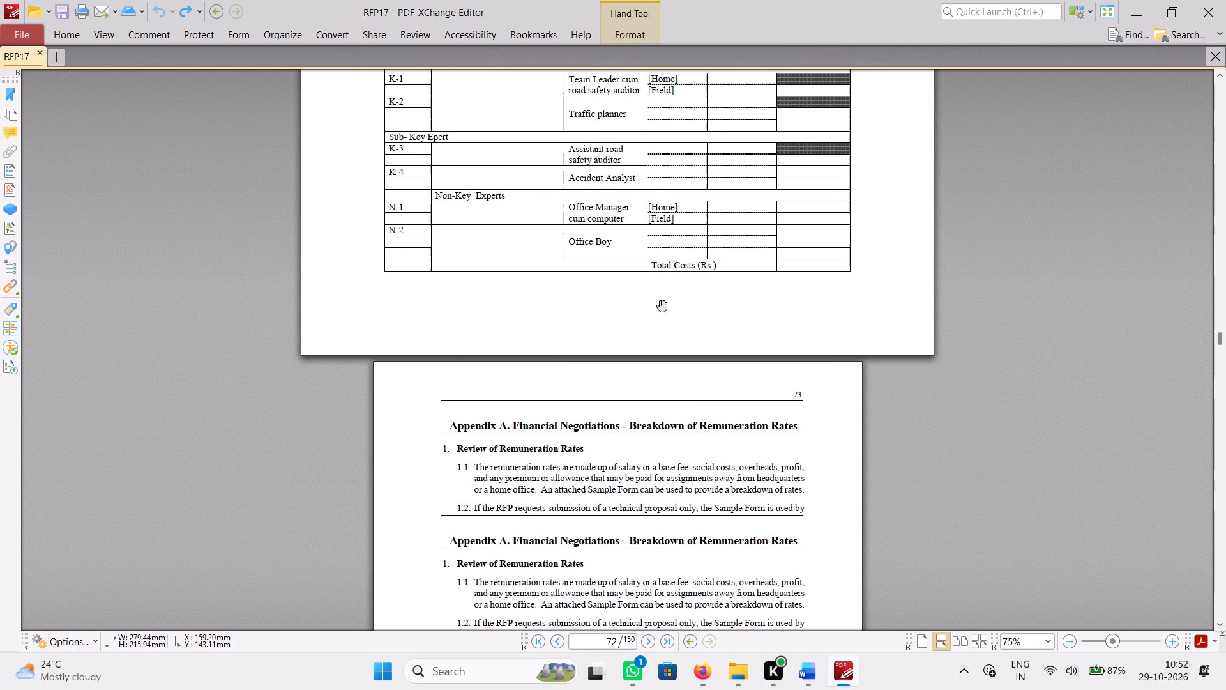
scroll(662, 305, up, 2)
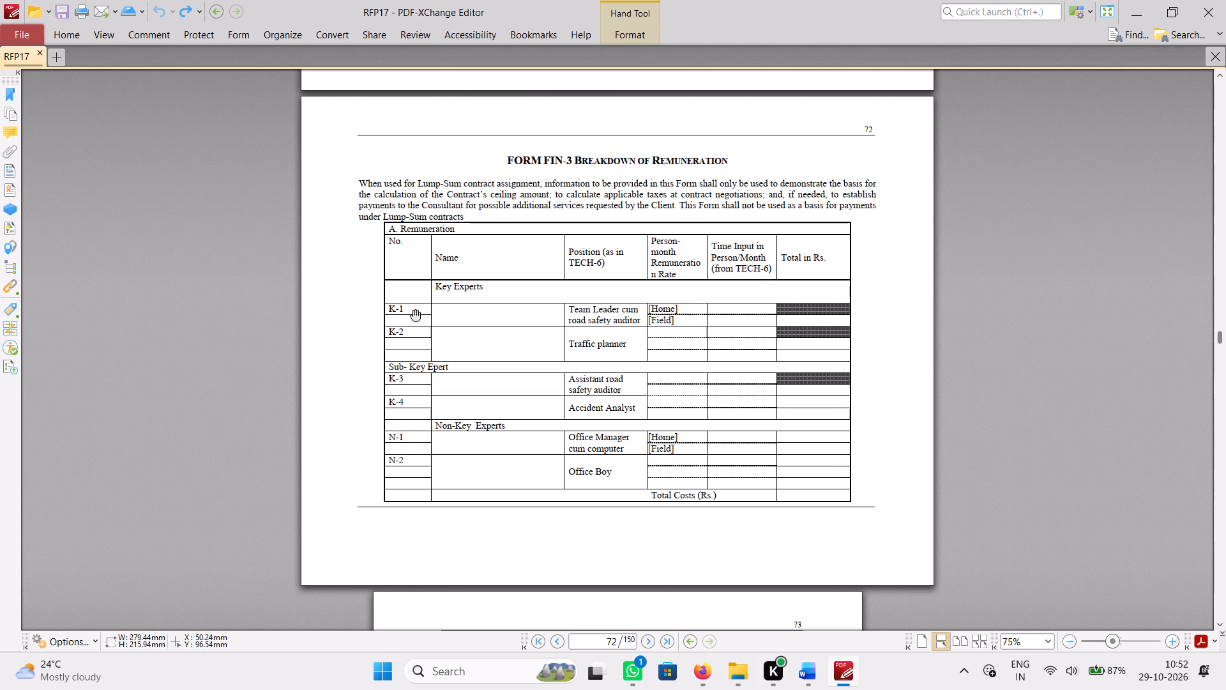
click(460, 315)
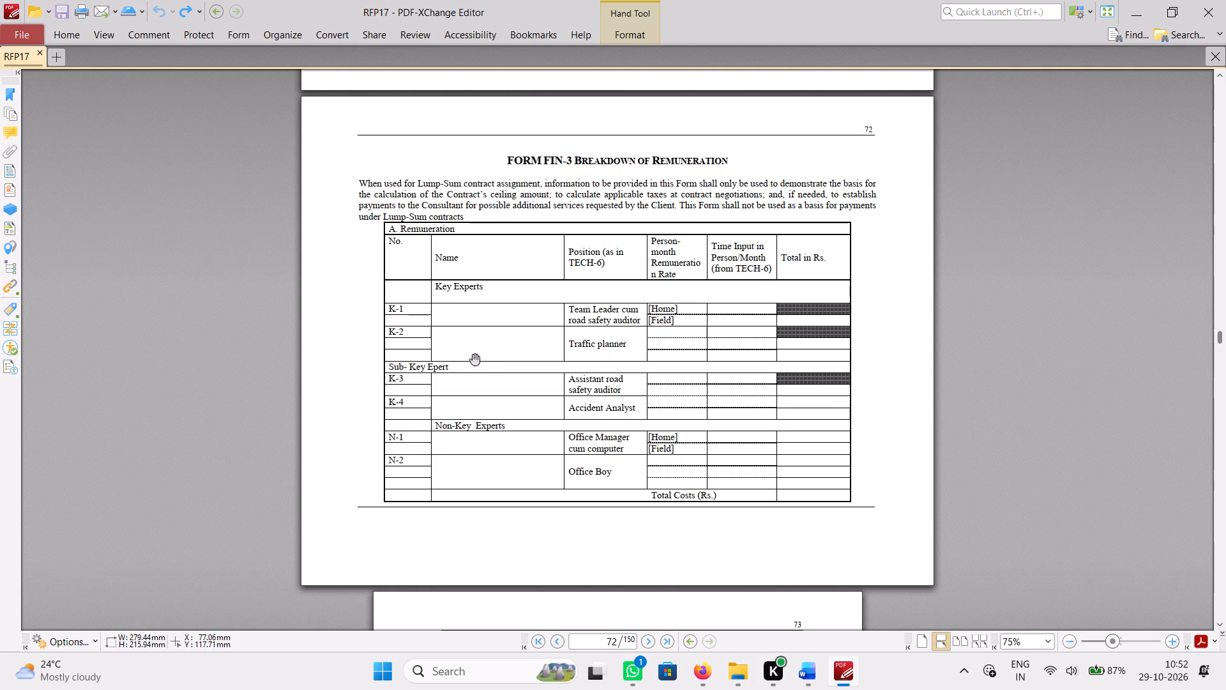
click(474, 358)
click(809, 678)
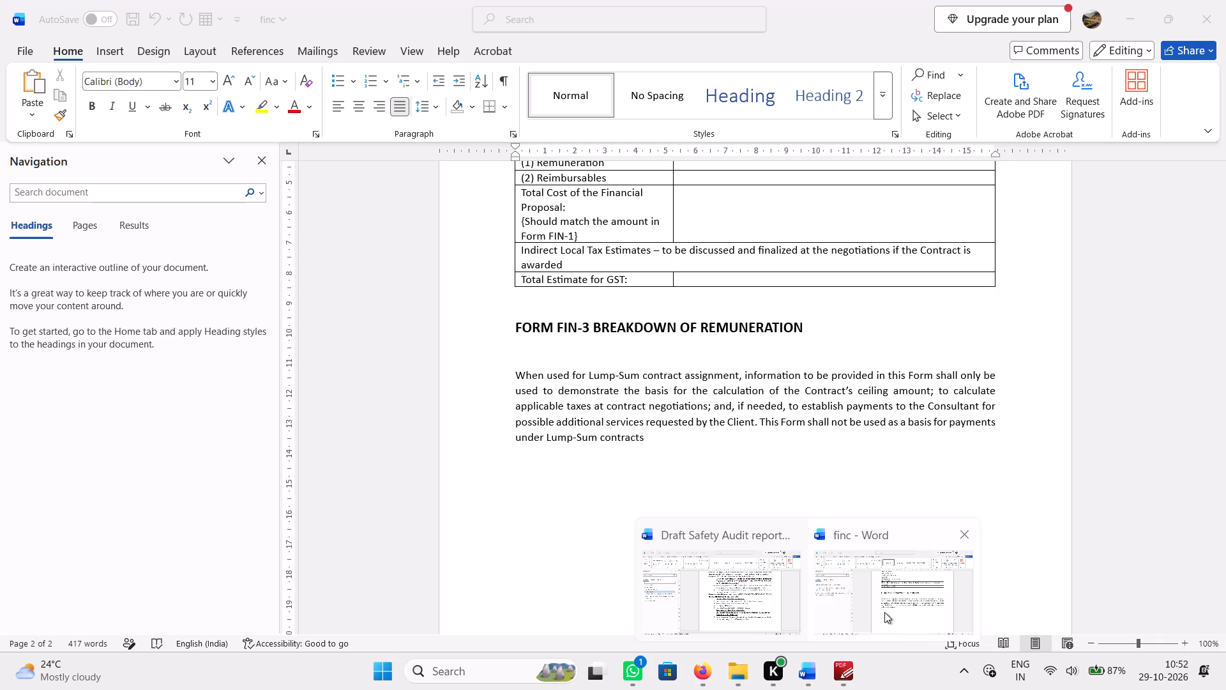
click(884, 612)
scroll(640, 460, down, 2)
scroll(640, 460, up, 1)
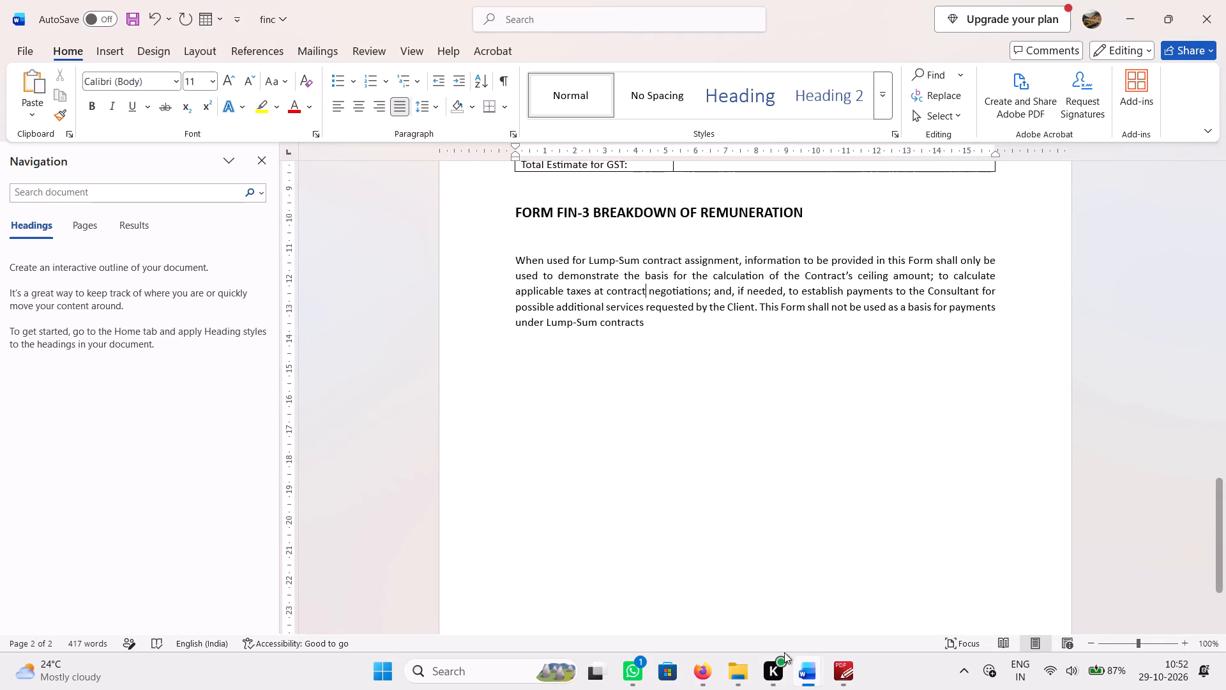
click(815, 675)
click(840, 678)
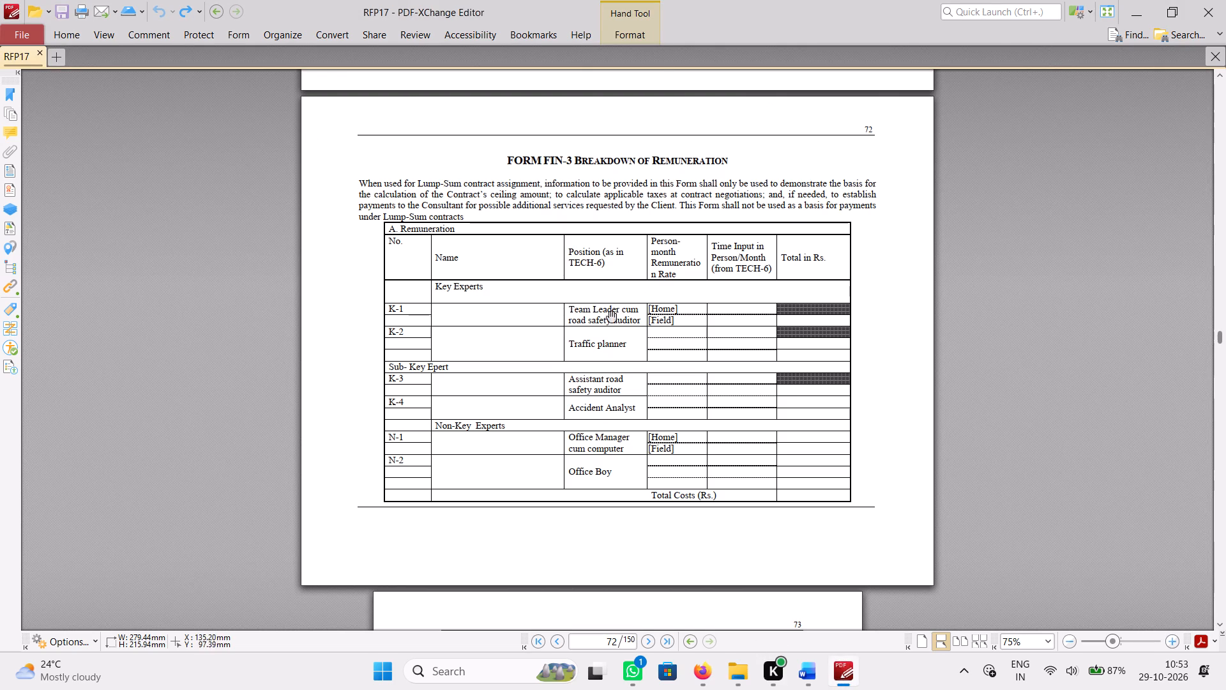
Switch to Word and end the FIN-3 introductory paragraph with a period after "contracts".
click(847, 675)
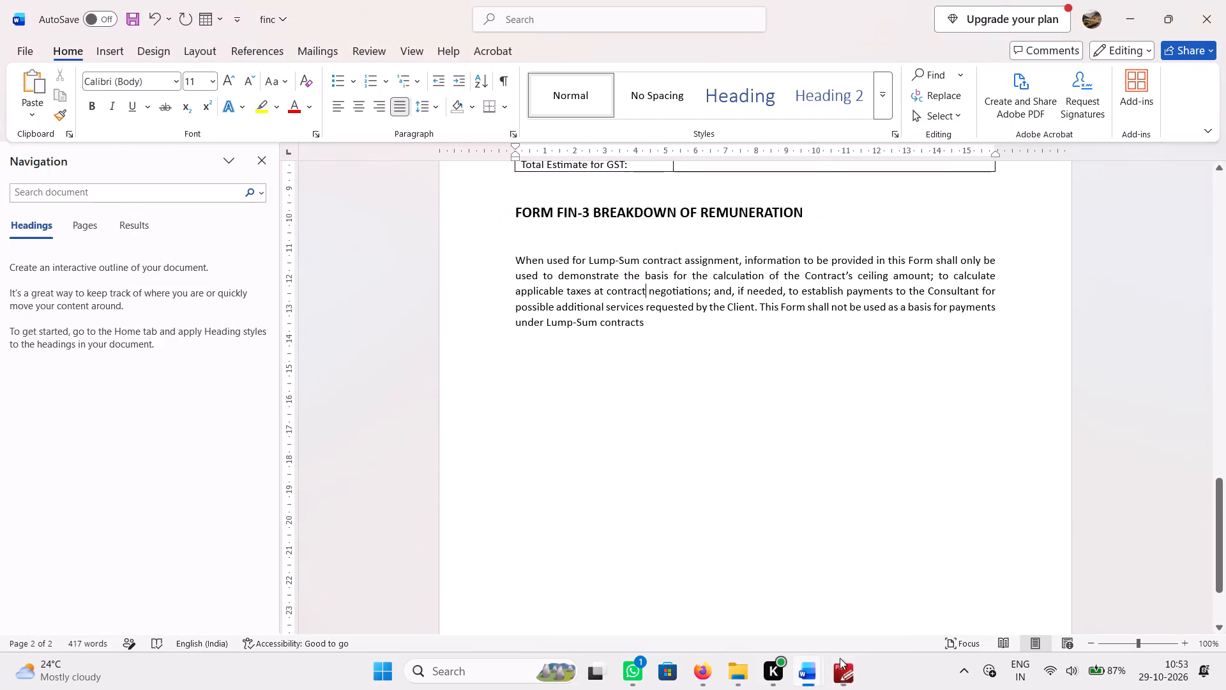
click(656, 330)
key(Left)
key(Left)
key(period)
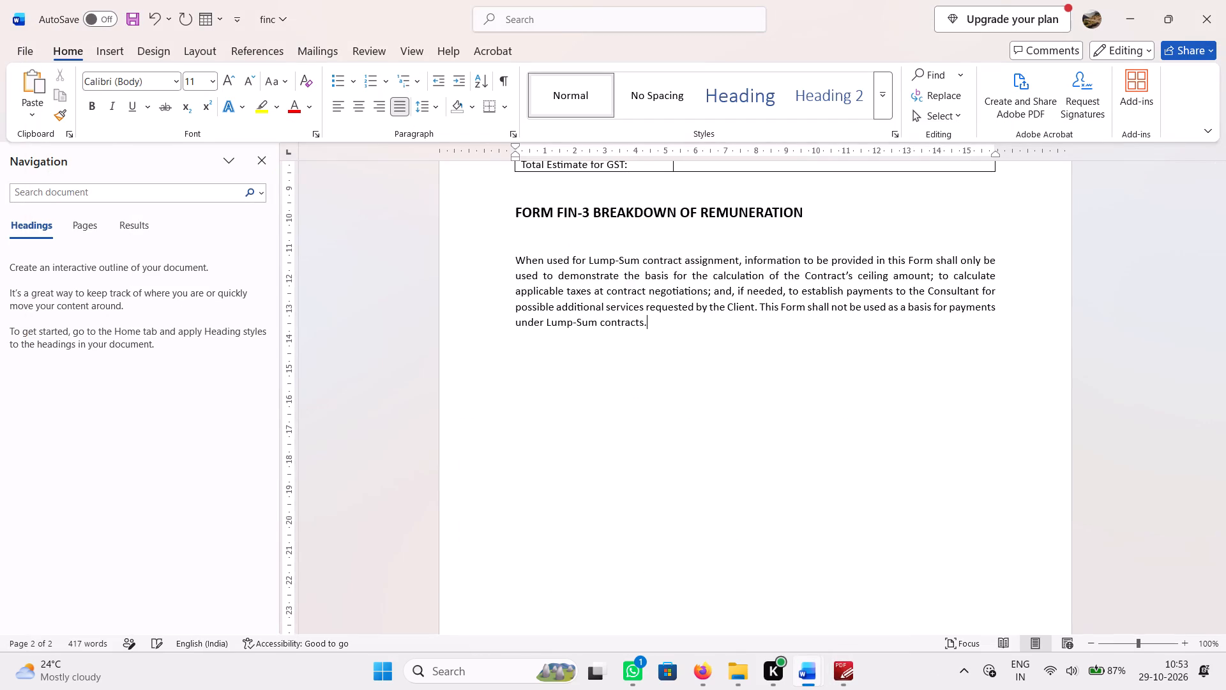
Insert a table of six columns and five rows below the FIN-3 introductory paragraph, leaving a blank line between.
key(Return)
key(Return)
click(506, 111)
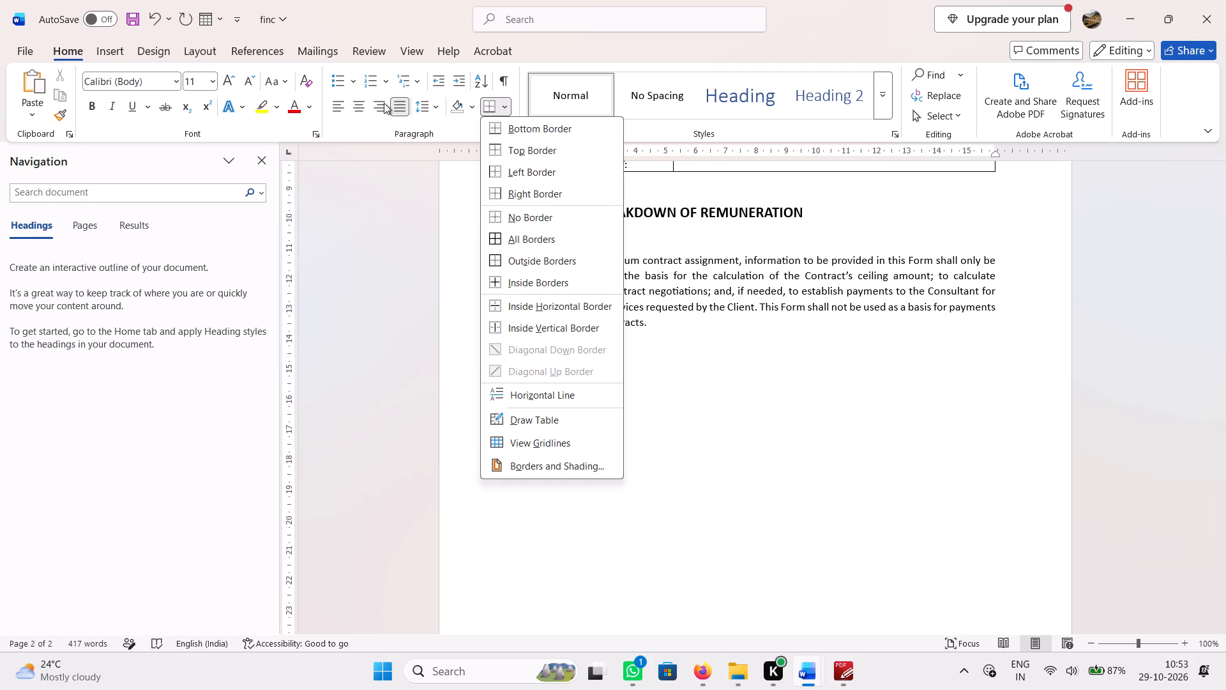
click(96, 49)
click(126, 119)
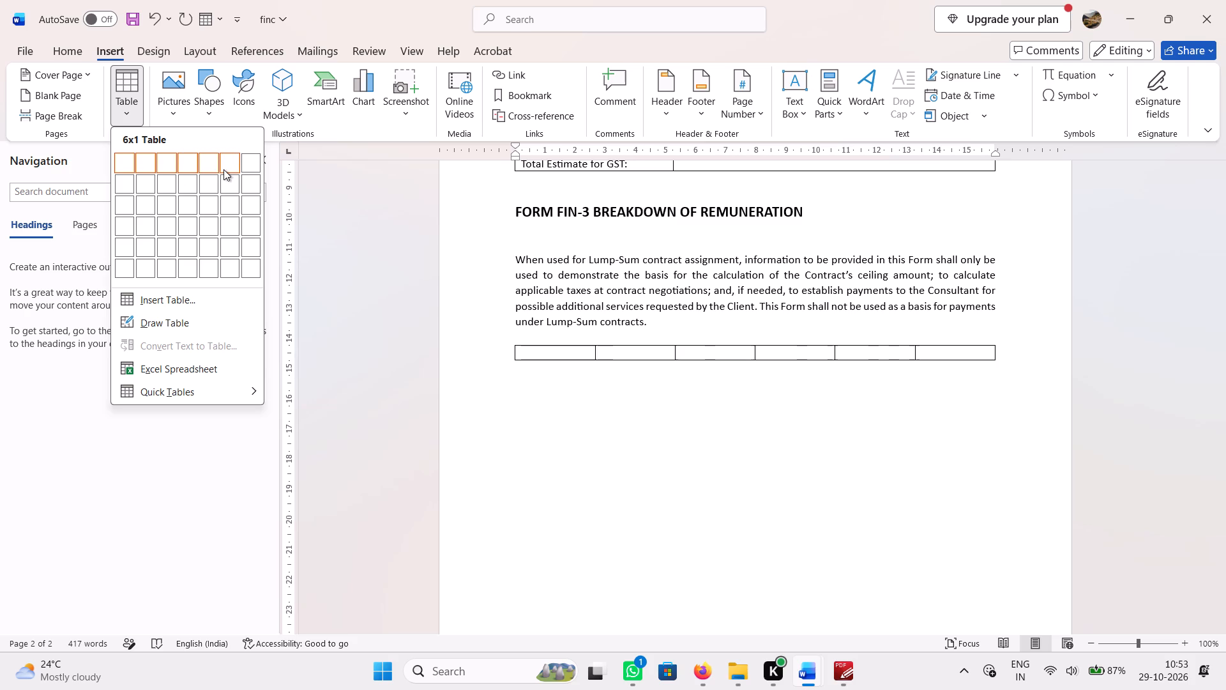
click(234, 250)
Copy the "A. Remuneration" title from the PDF table into the first cell of the new Word table.
click(846, 679)
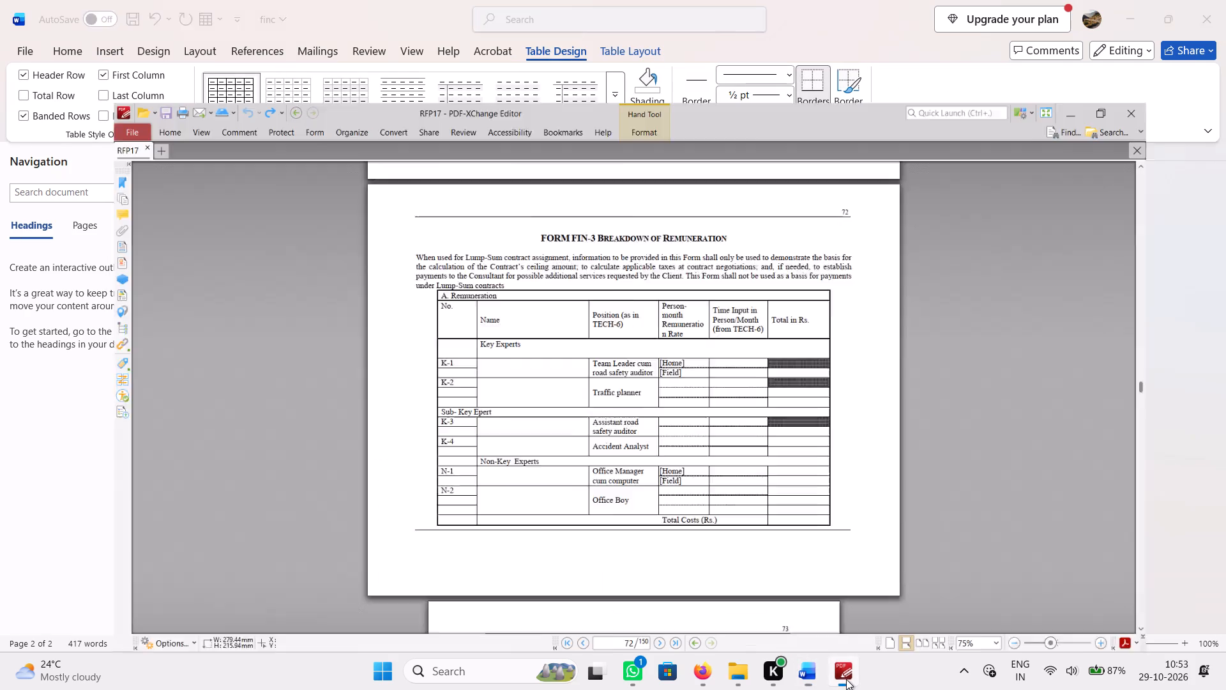
click(847, 679)
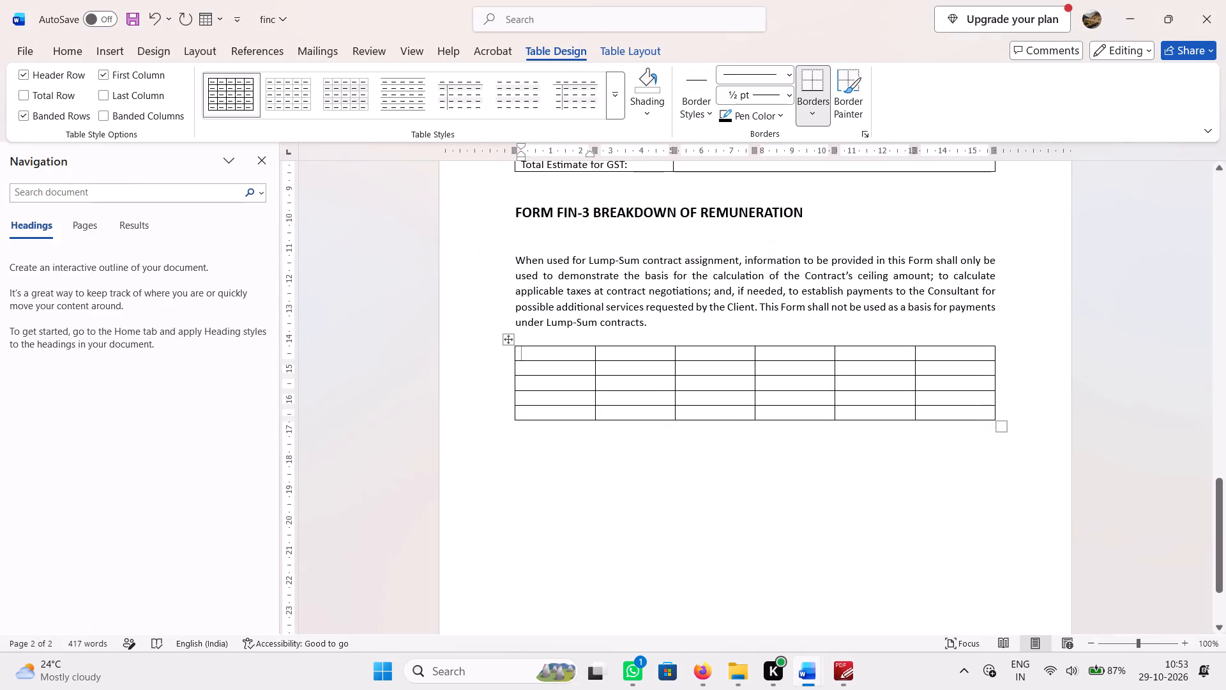
click(844, 675)
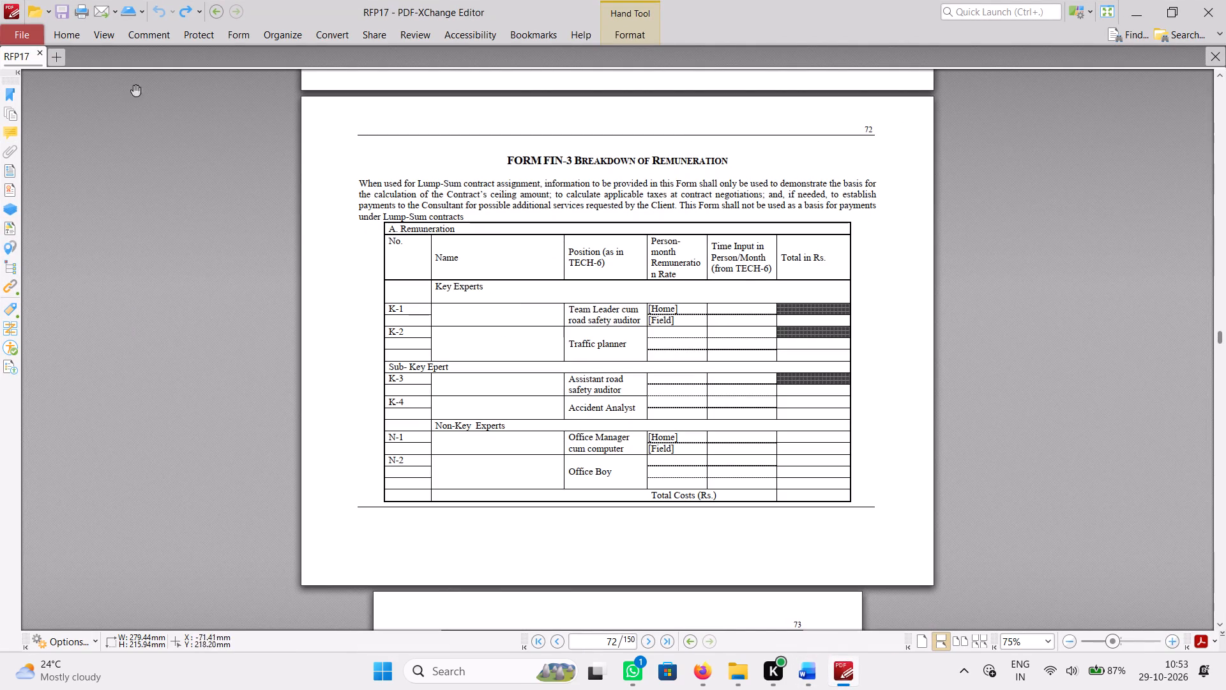
click(59, 27)
click(46, 80)
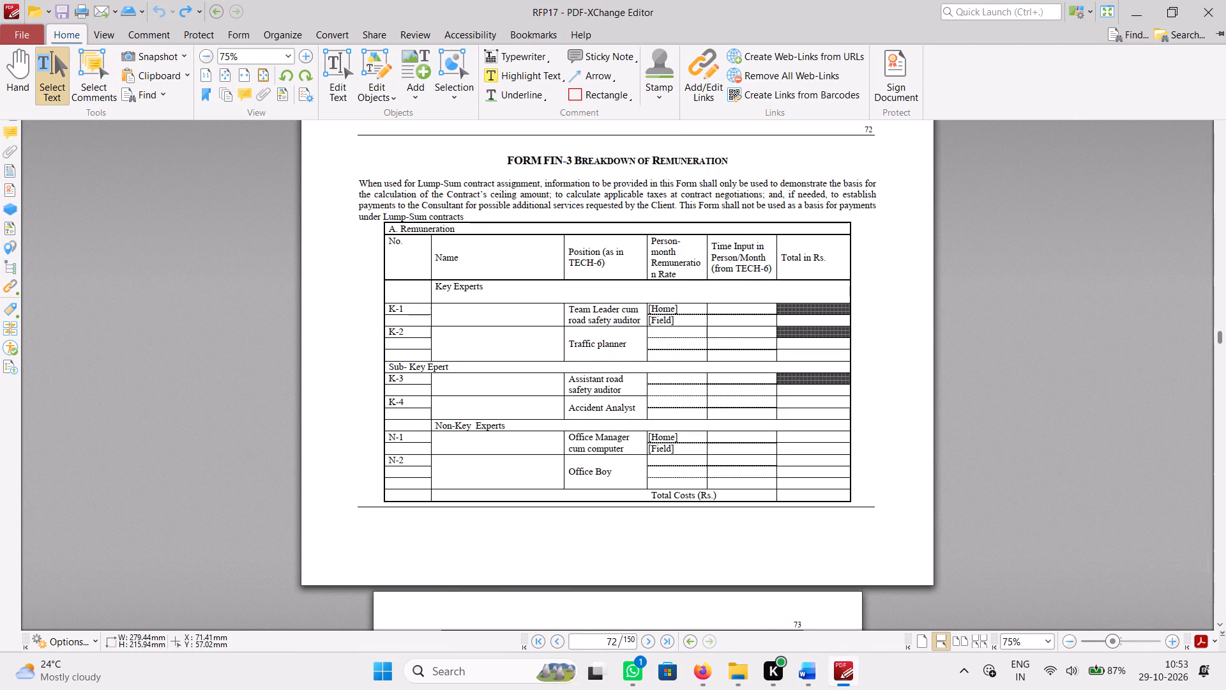
drag(462, 228, 386, 229)
key(ctrl+c)
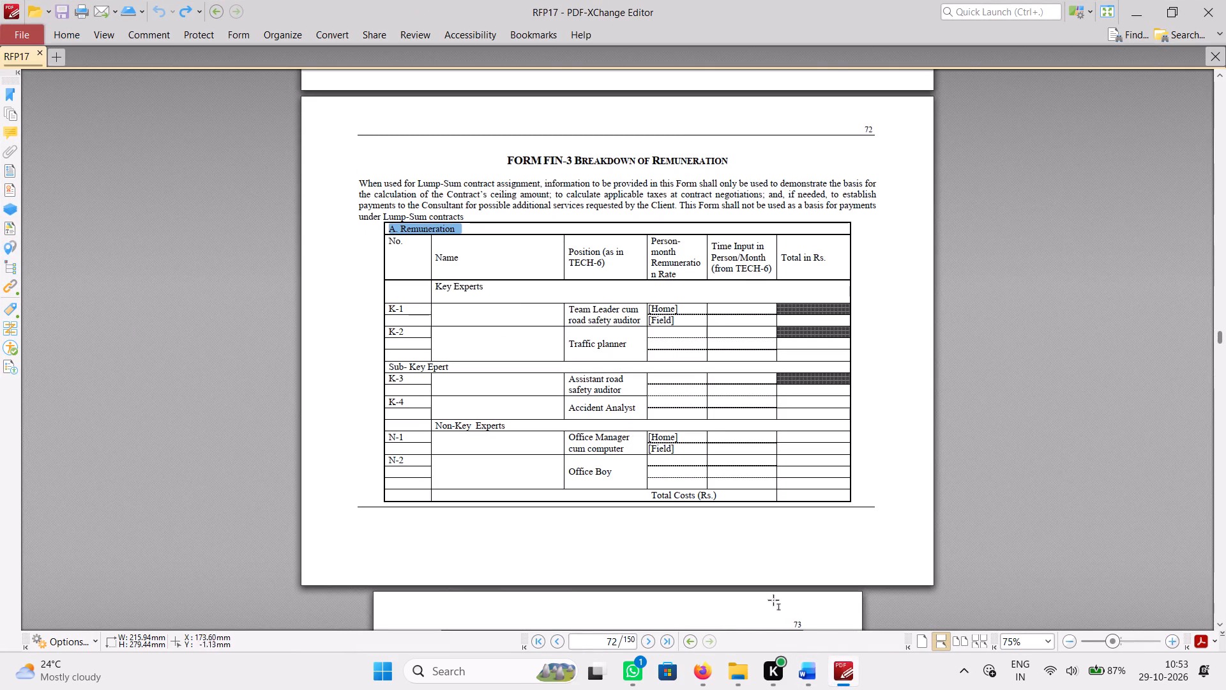
click(838, 680)
key(ctrl+v)
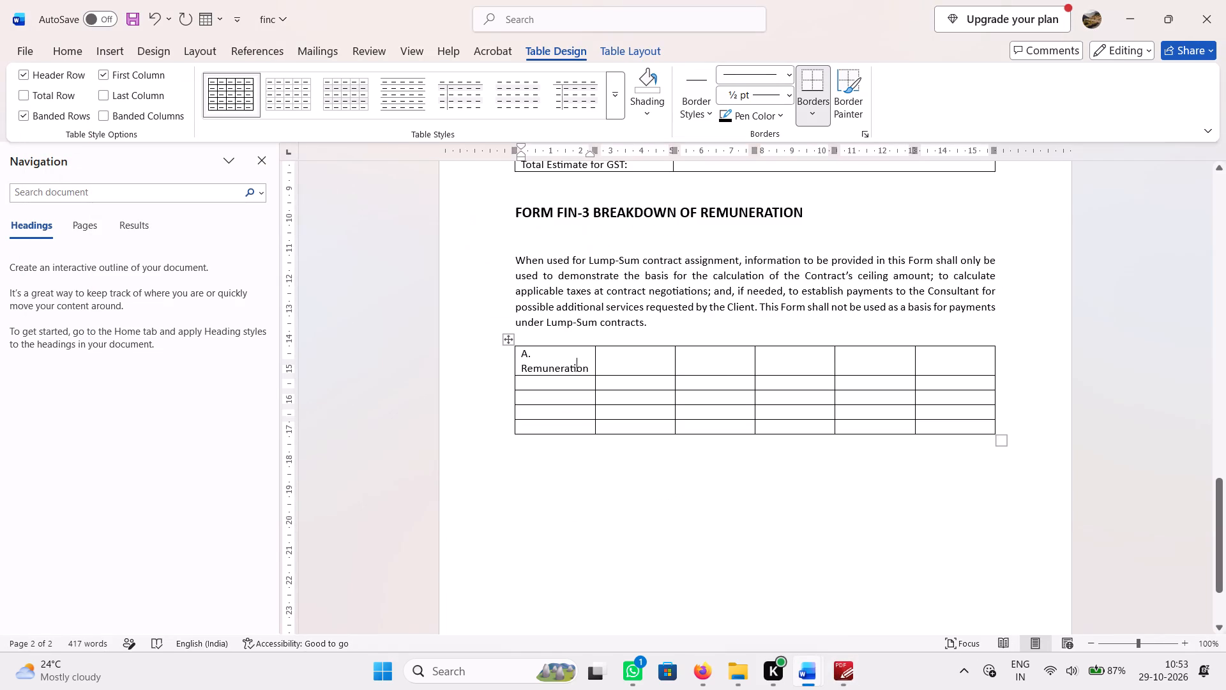
Copy the PDF table's column headings from Name to Total in Rs. and paste them across the second row's last five cells.
click(846, 676)
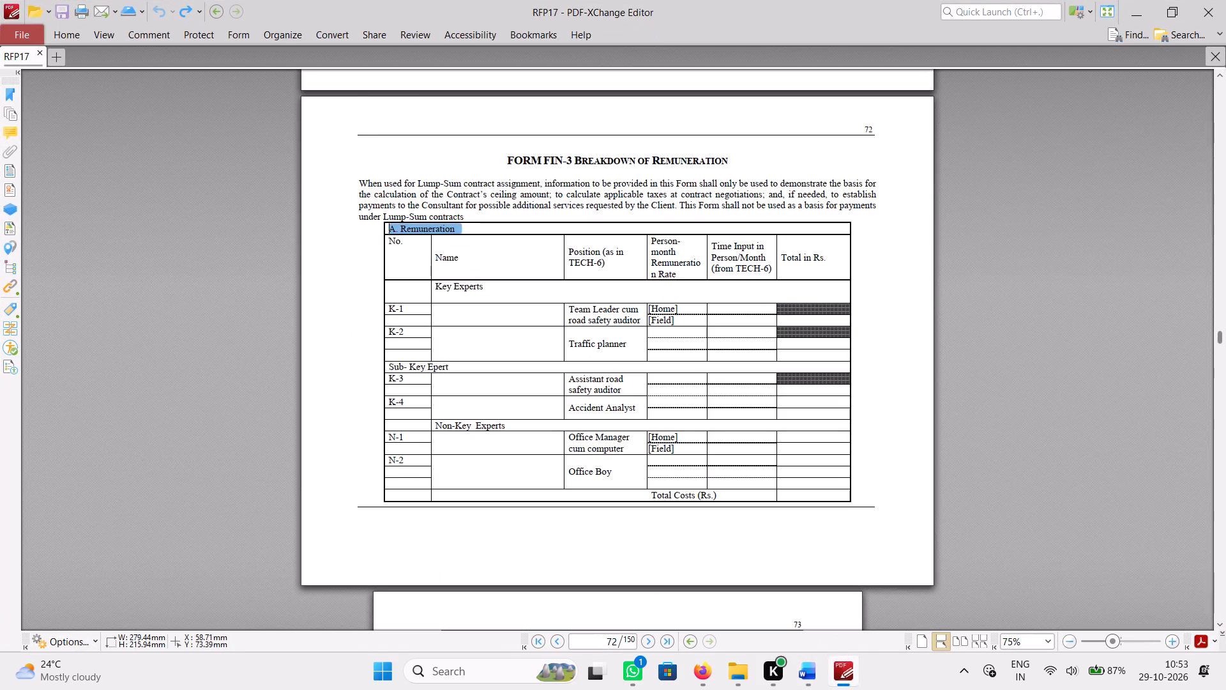
key(Escape)
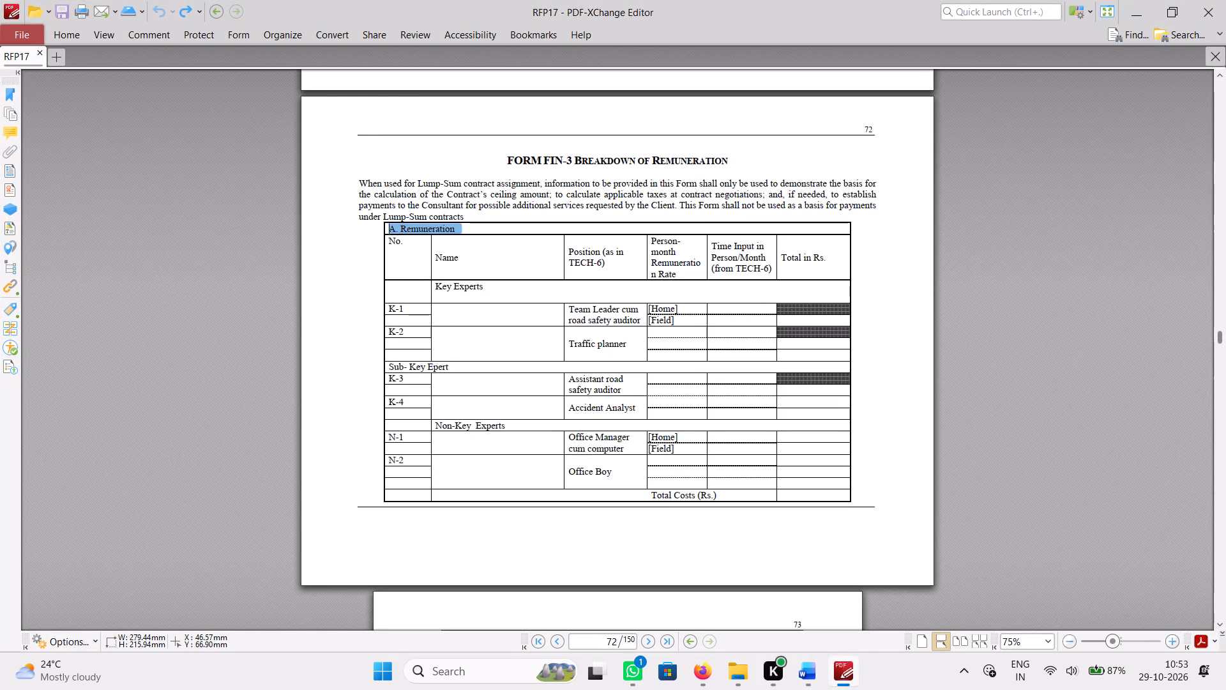
drag(407, 248, 823, 251)
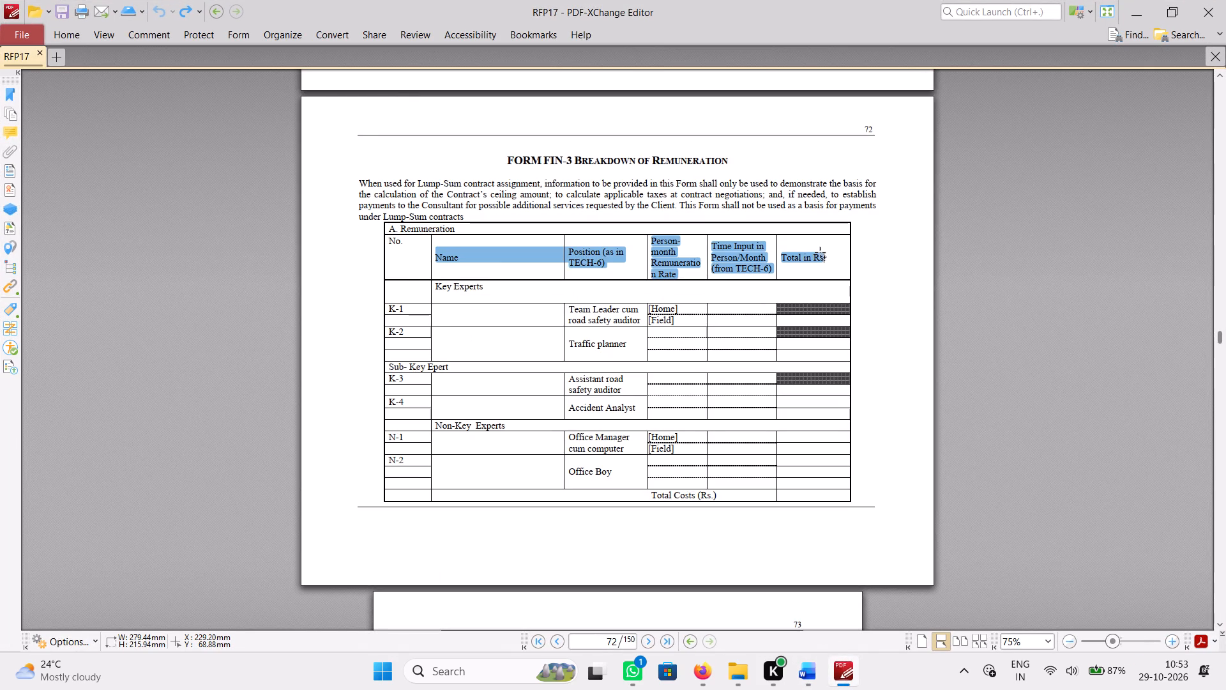
key(ctrl+c)
click(846, 688)
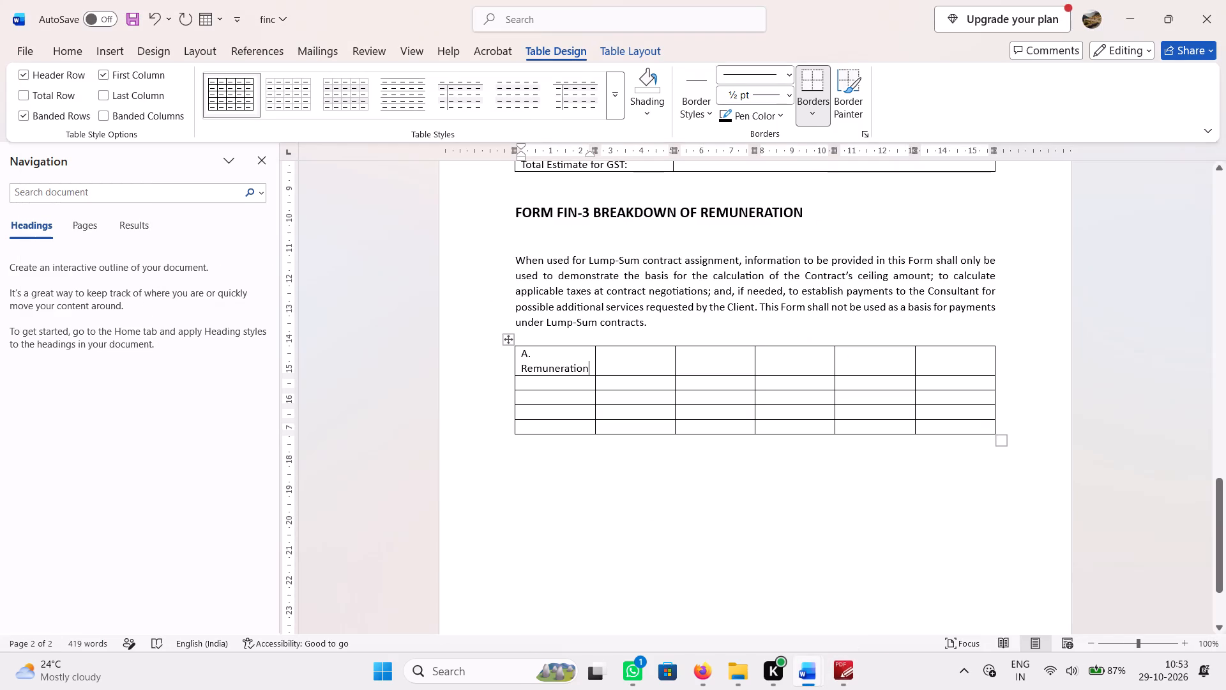
drag(611, 378, 934, 379)
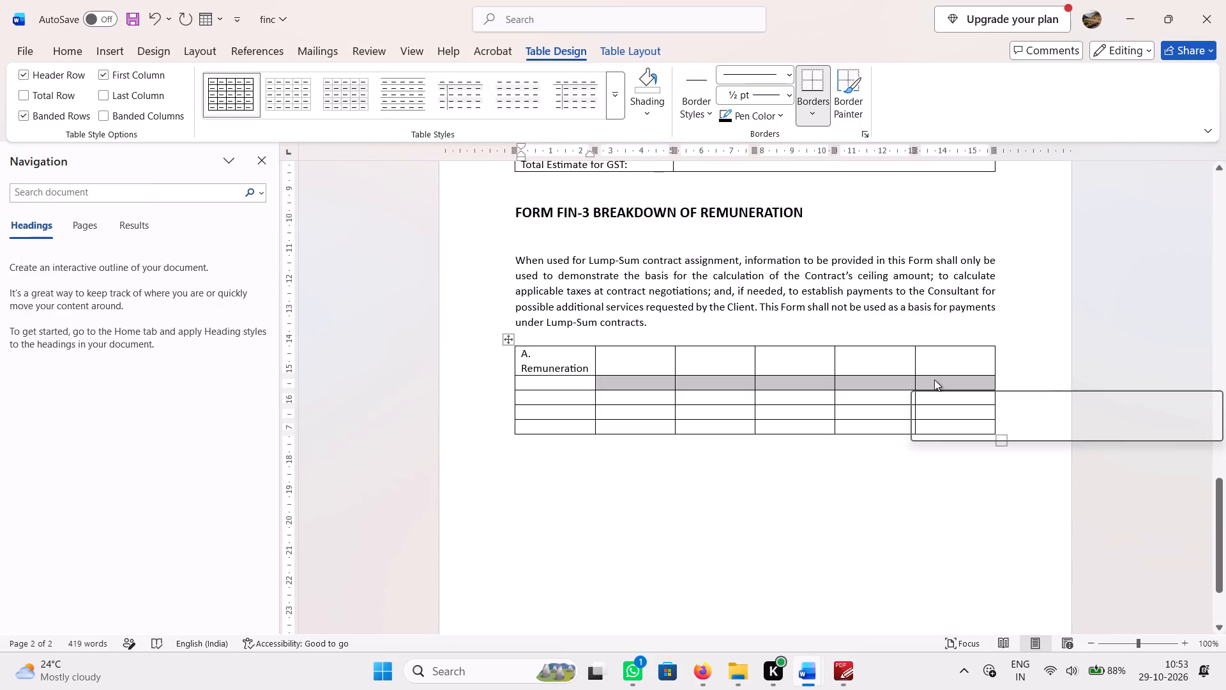
key(ctrl+v)
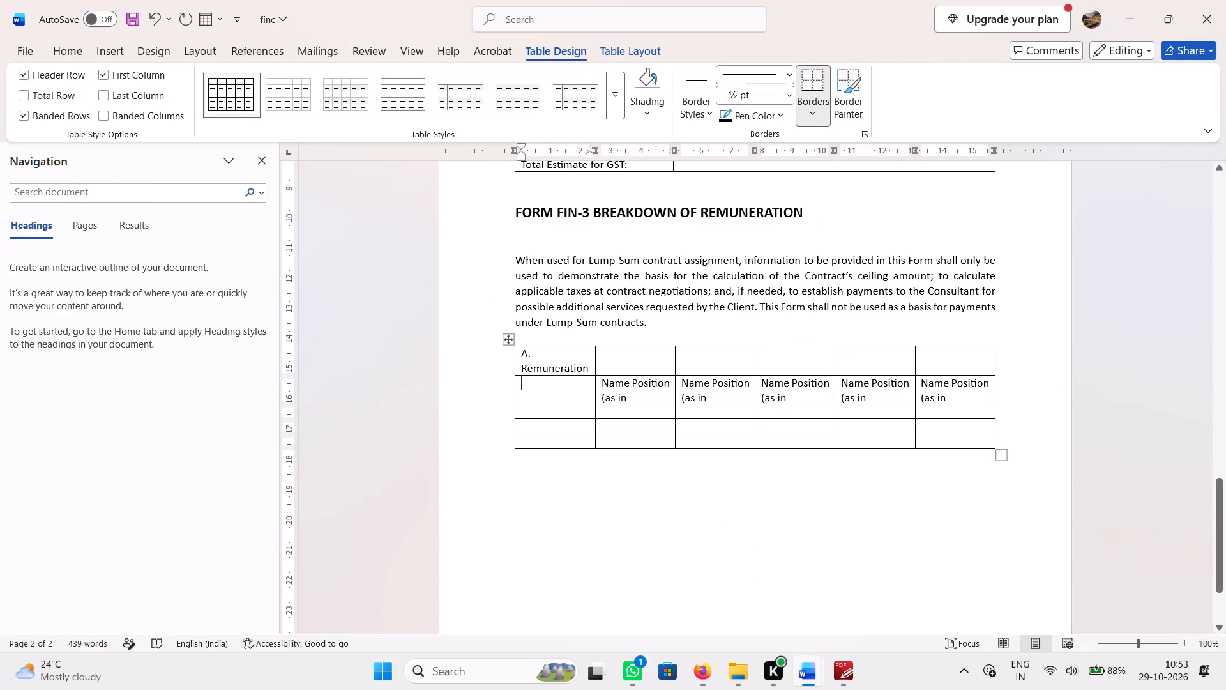
Check the headings against the PDF and trim the second header cell in Word to "Name".
click(846, 678)
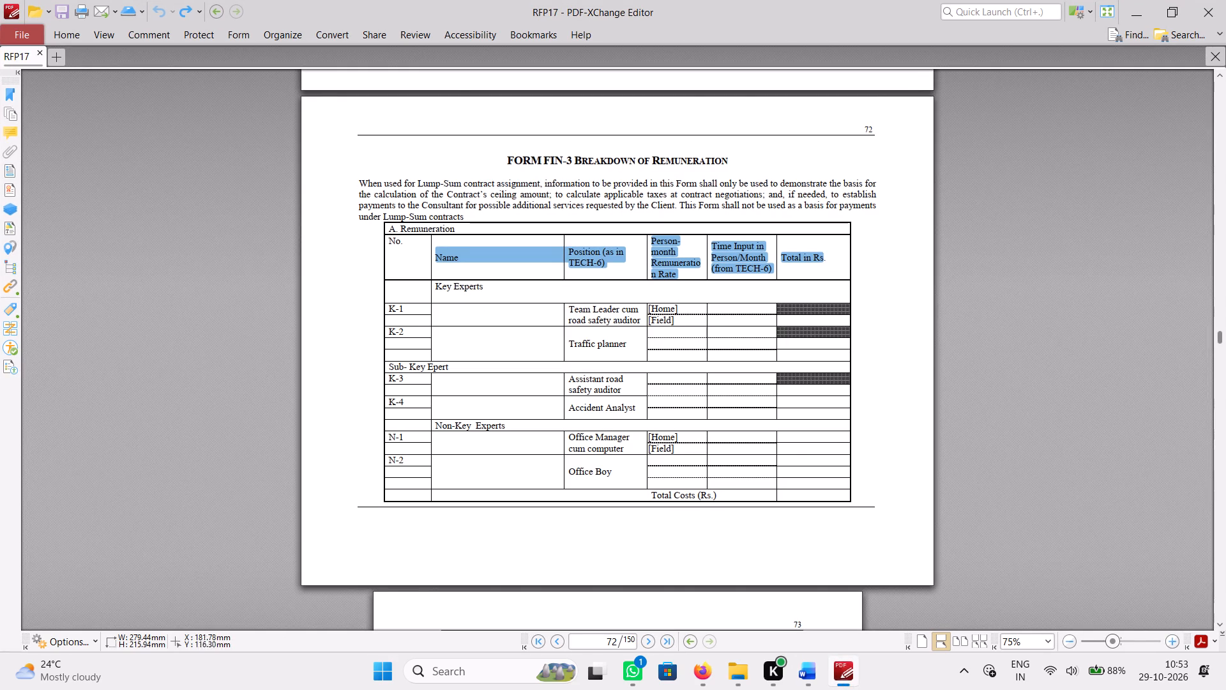
click(847, 678)
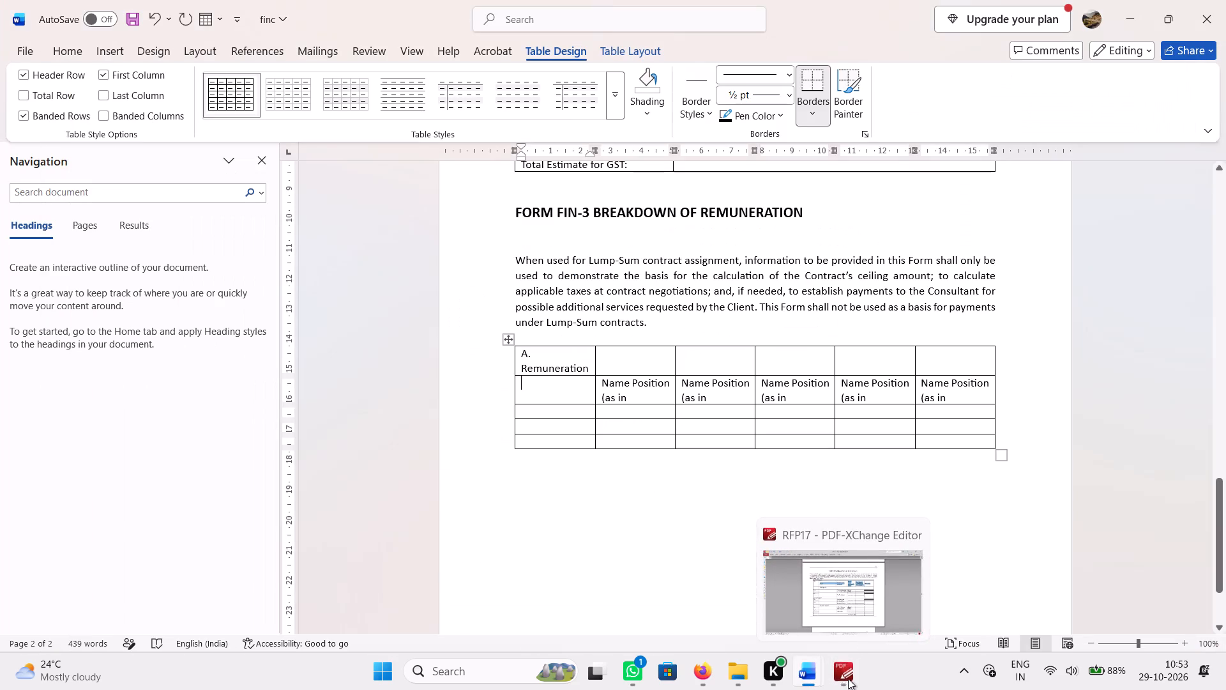
click(848, 678)
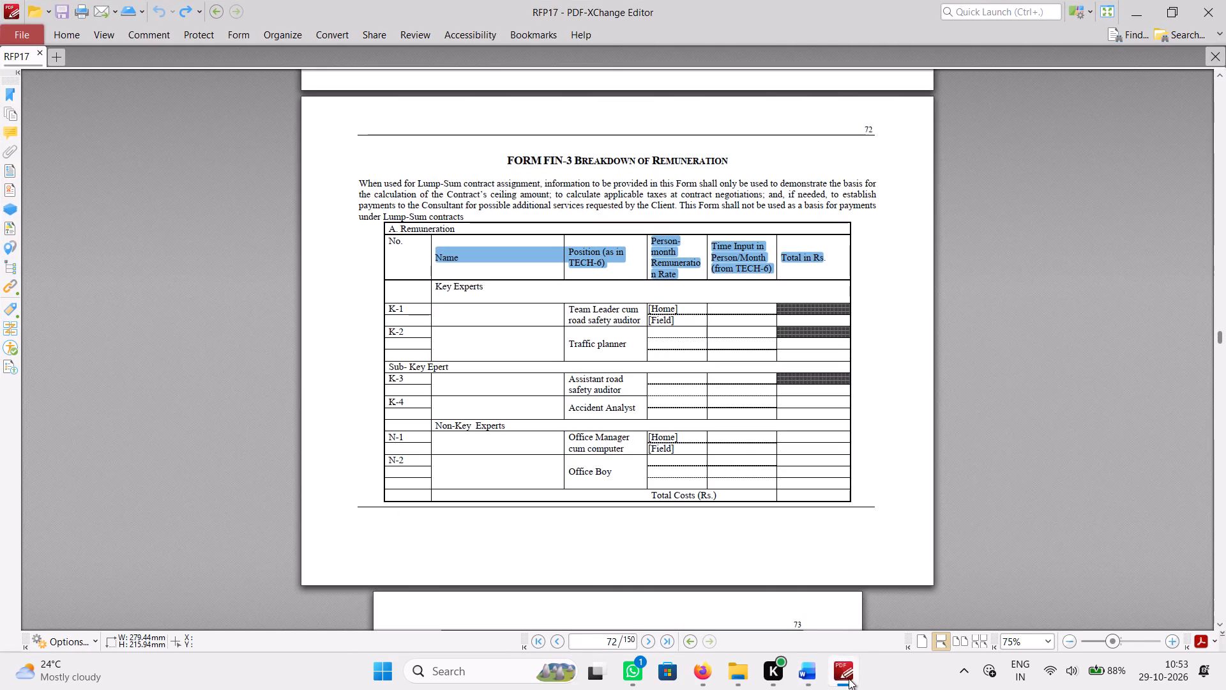
click(850, 680)
click(850, 680)
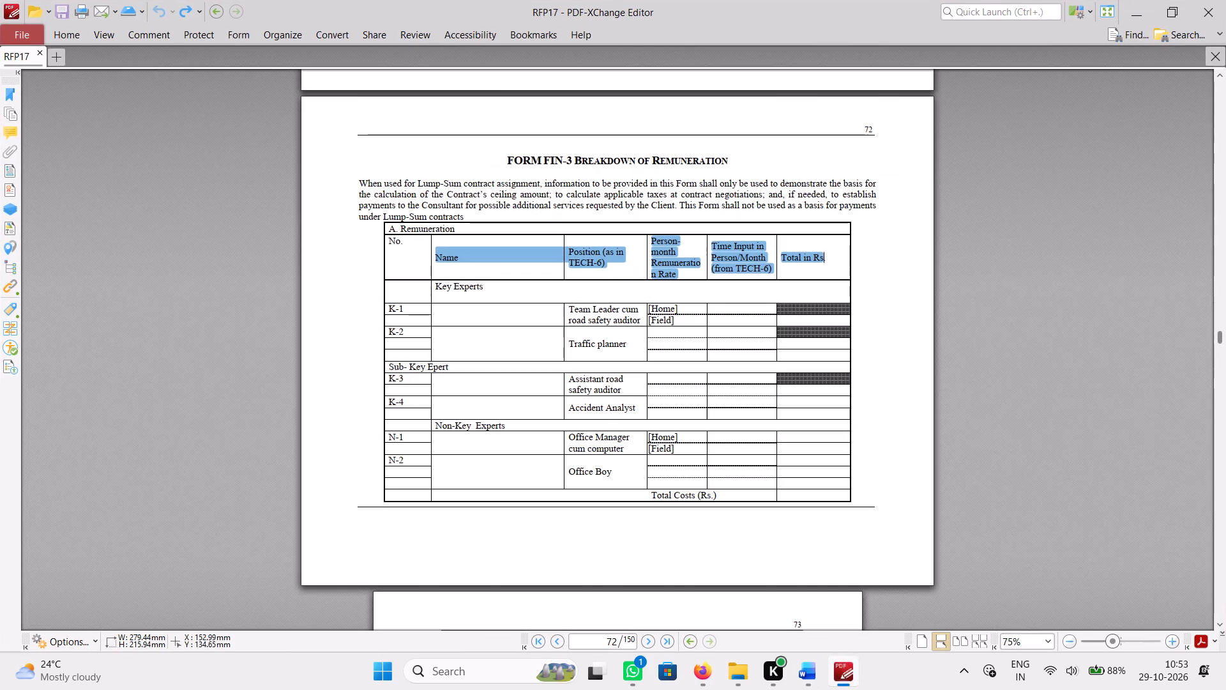
click(842, 682)
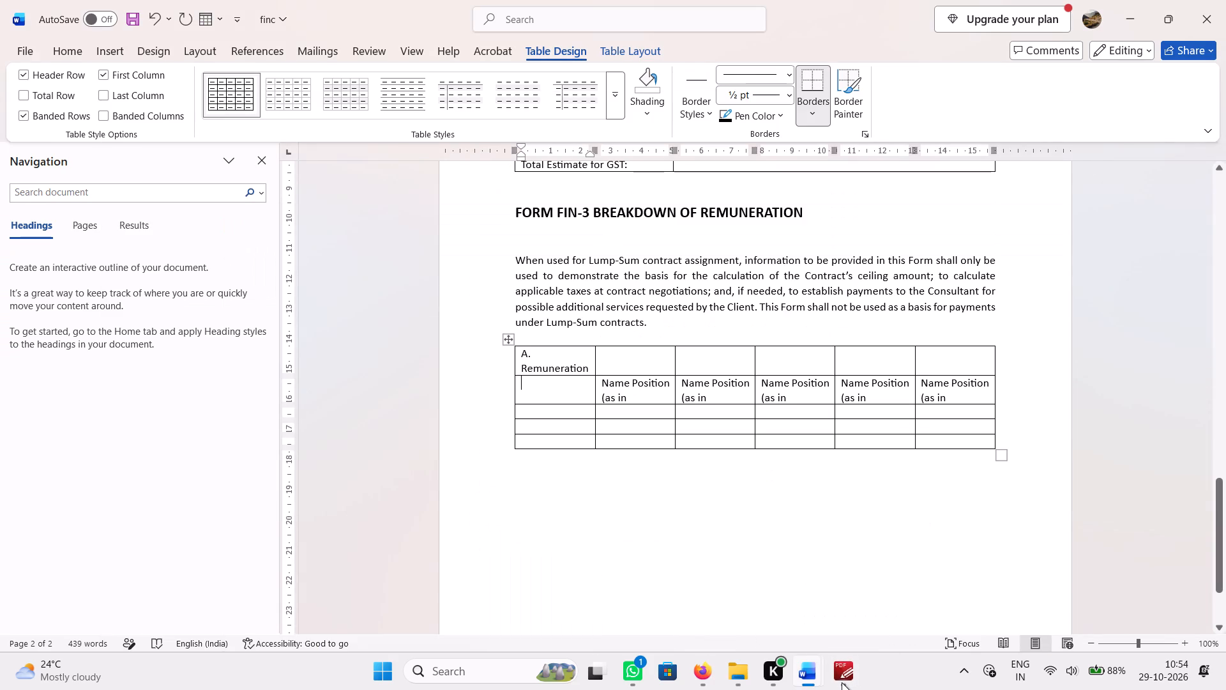
drag(633, 383, 640, 397)
key(Delete)
Edit the third header cell to read "Position (as in TECH-6)", matching the PDF table.
drag(710, 383, 684, 386)
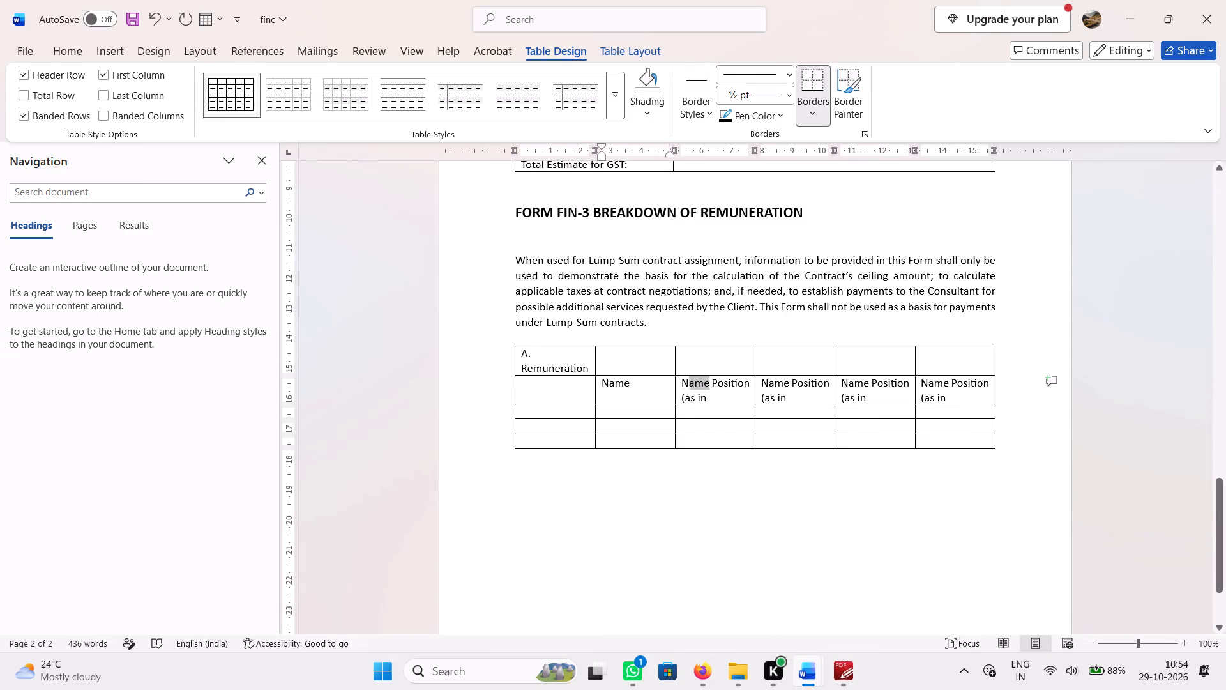
drag(684, 386, 683, 386)
key(Delete)
click(839, 683)
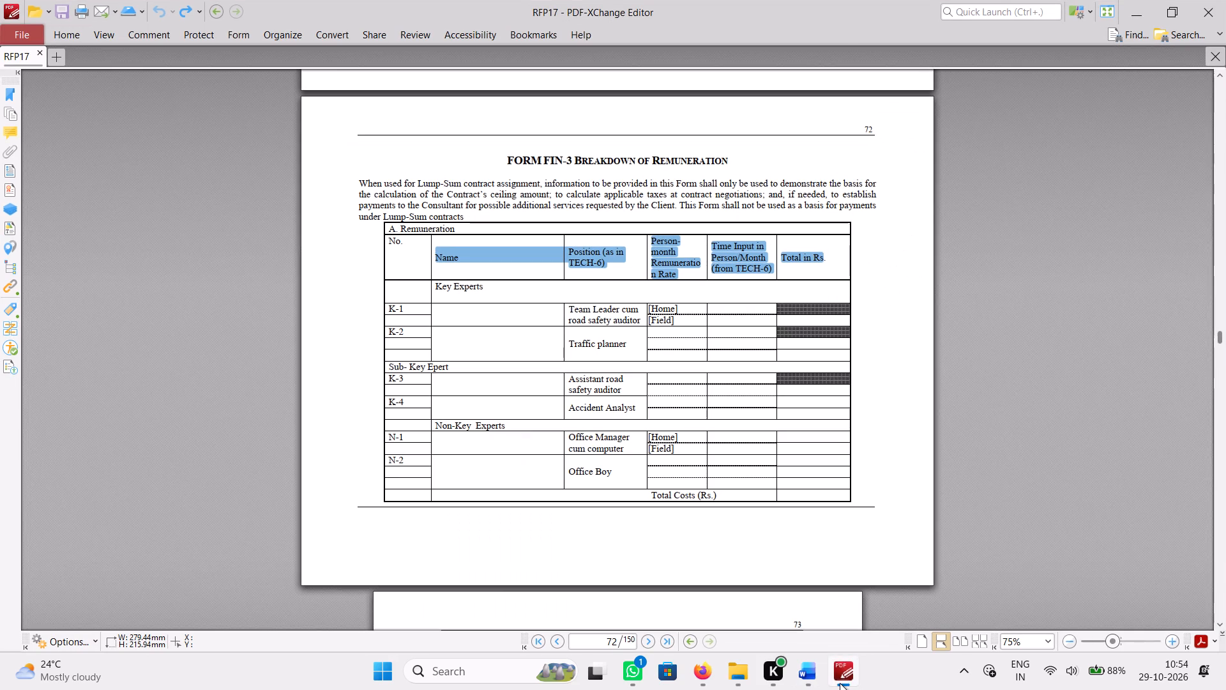
click(842, 684)
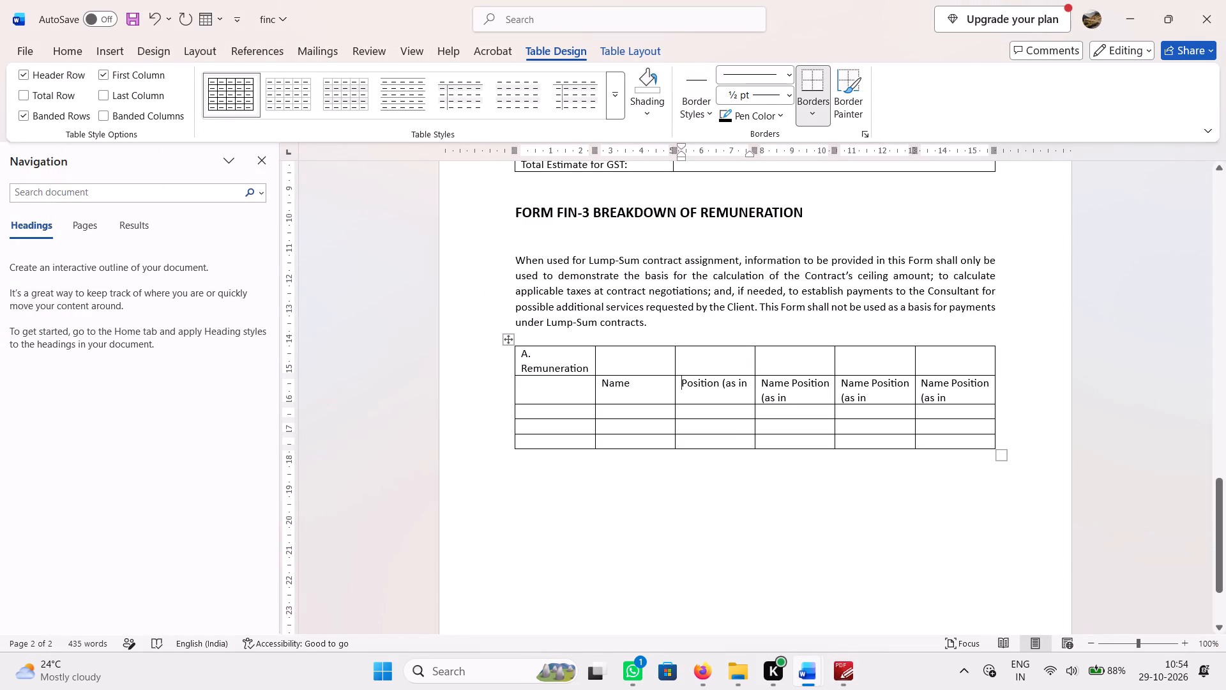
click(747, 389)
key(space)
key(shift+t)
key(shift+e)
text(CH-)
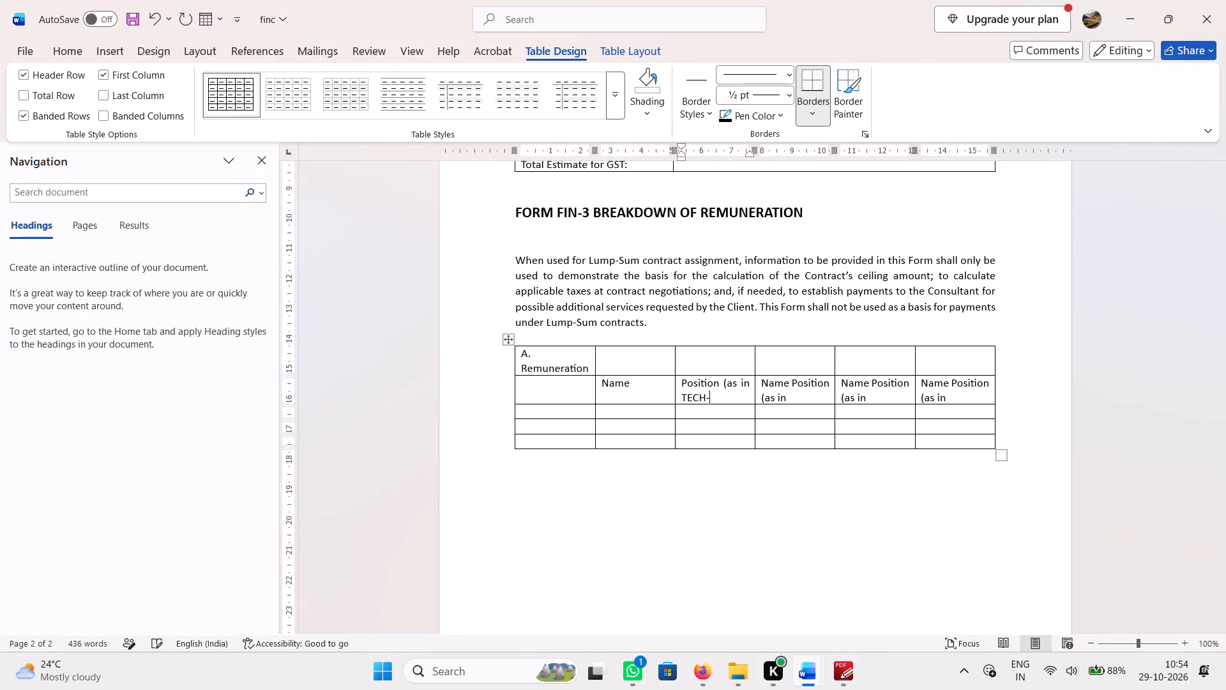
key(6)
key(shift+parenright)
Replace the fourth header cell's text with the "Person-month Remuneration Rate" heading copied from the PDF table.
click(840, 680)
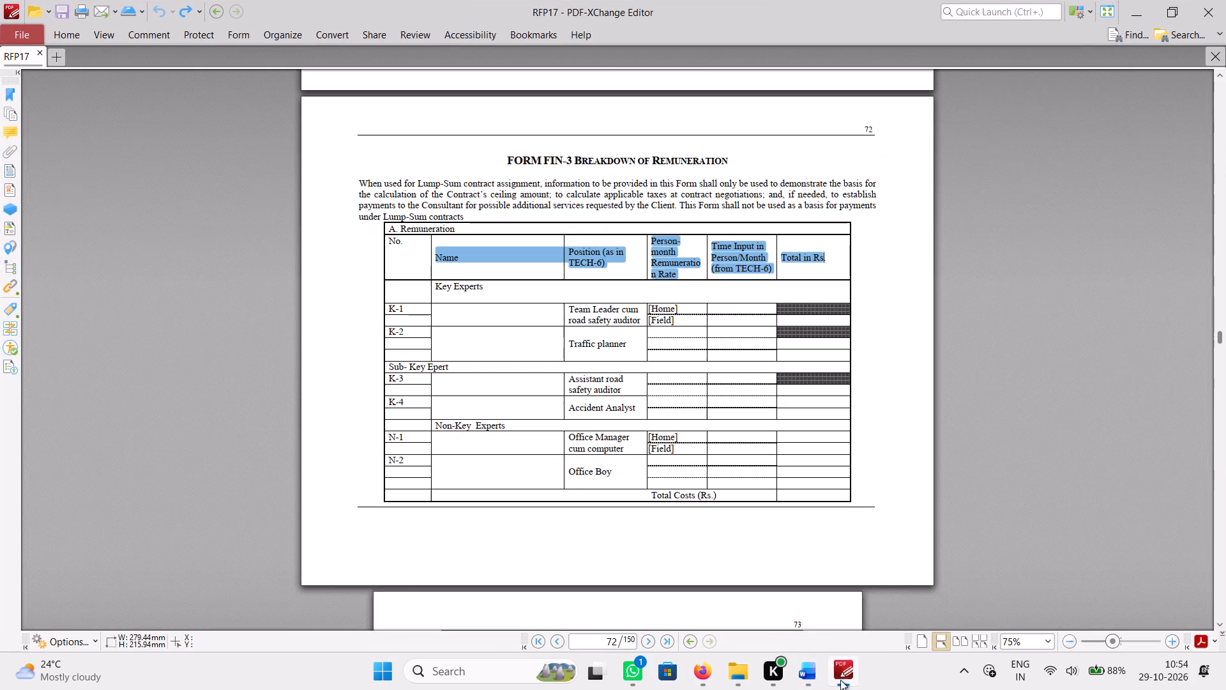
click(670, 256)
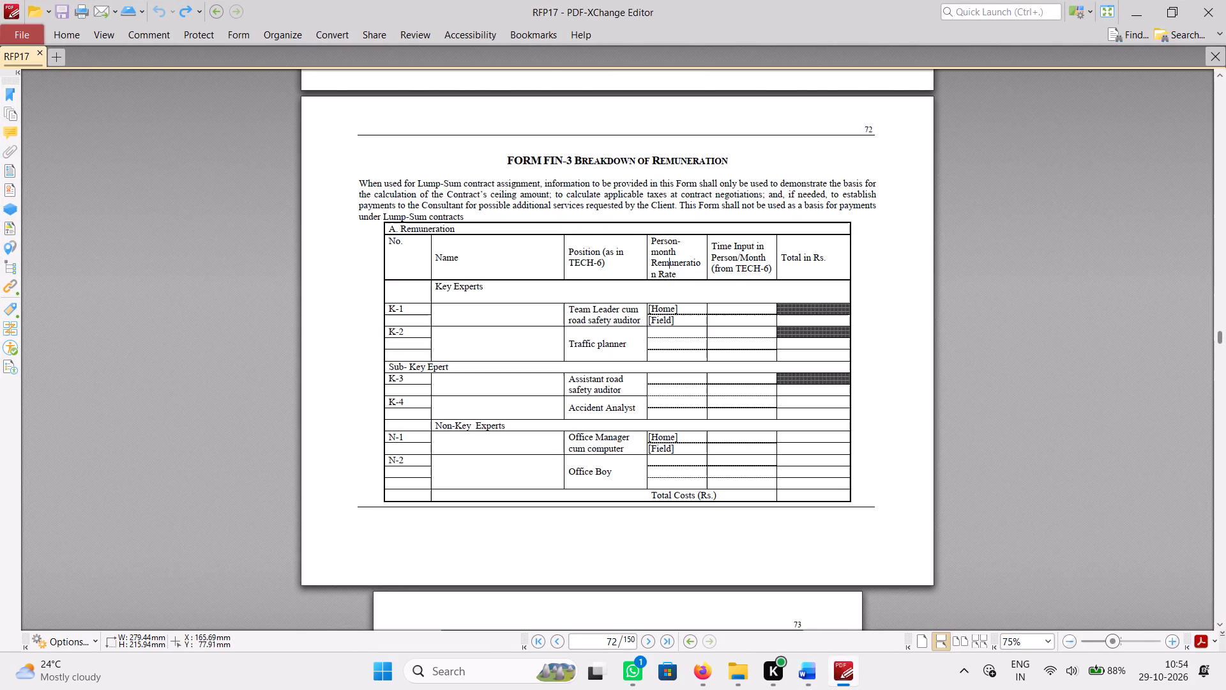
drag(678, 274, 651, 240)
key(ctrl+c)
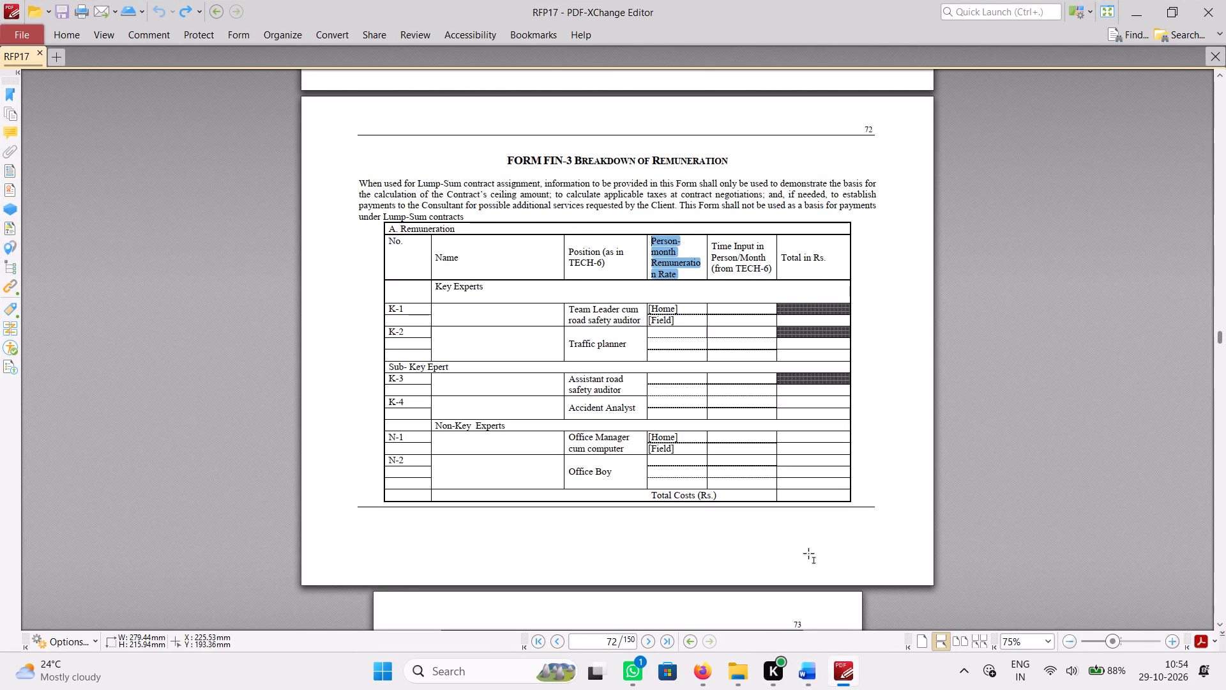
click(845, 675)
drag(793, 399, 766, 383)
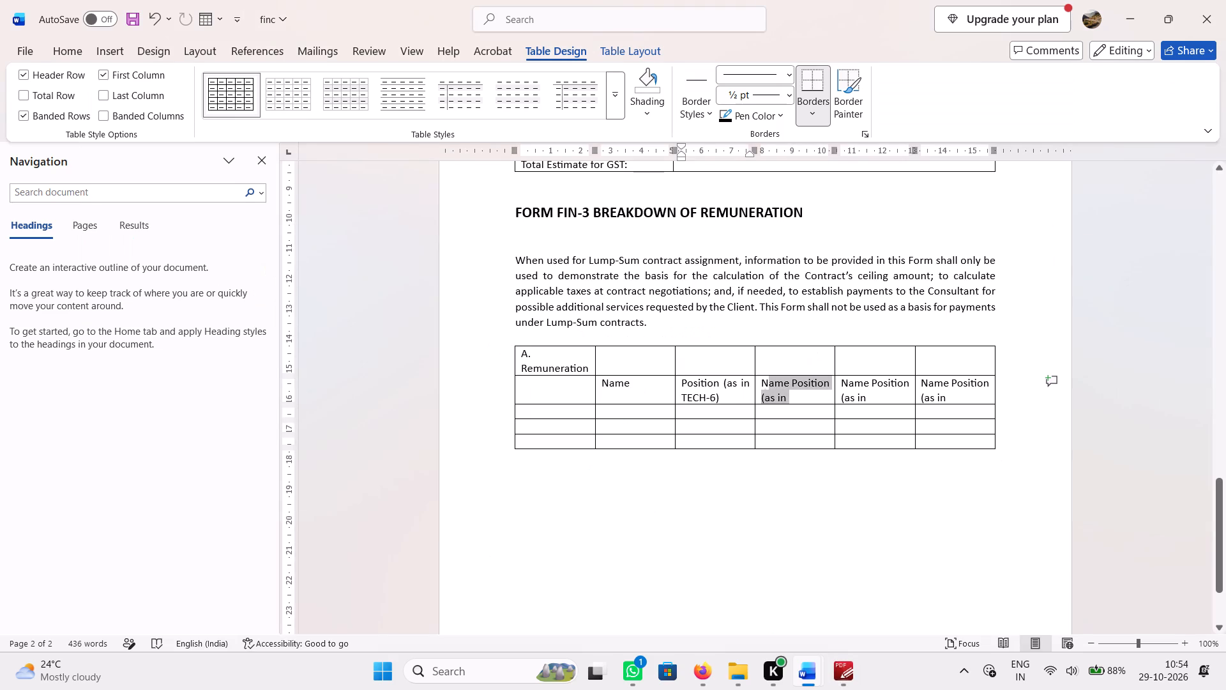
drag(766, 383, 764, 382)
key(ctrl+v)
click(847, 675)
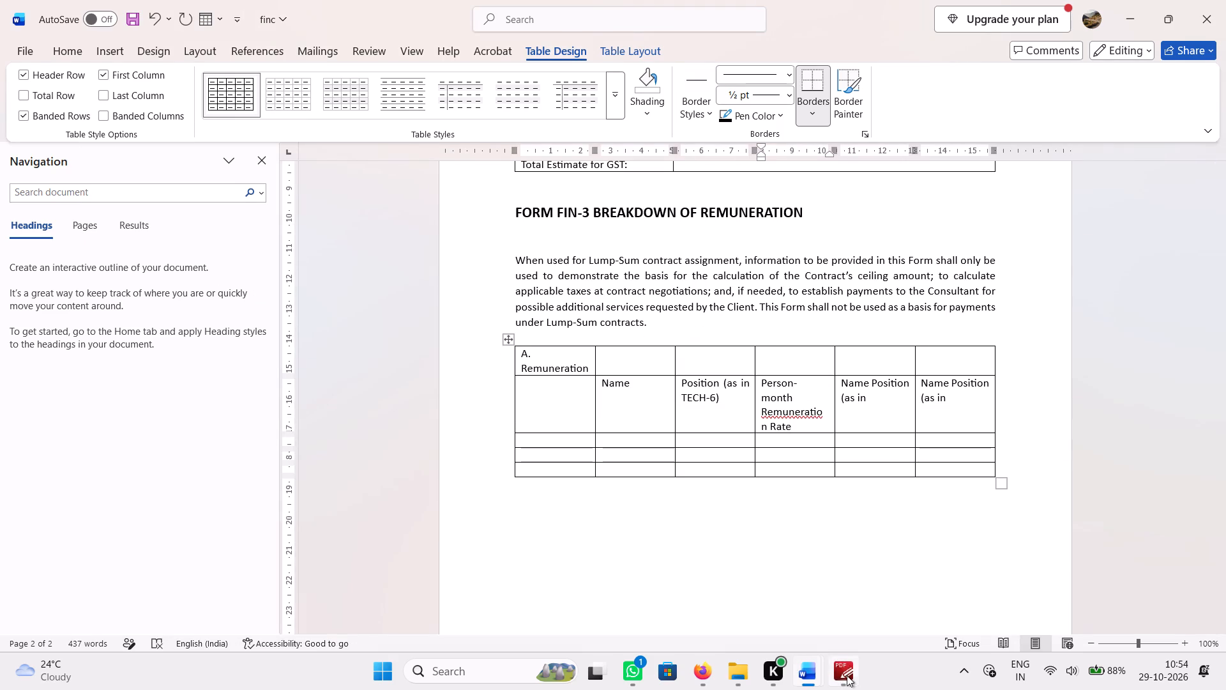
Replace the fifth header cell's text with the "Time Input in Person/Month (from TECH-6)" heading copied from the PDF table.
drag(770, 266, 709, 246)
key(ctrl+c)
click(842, 663)
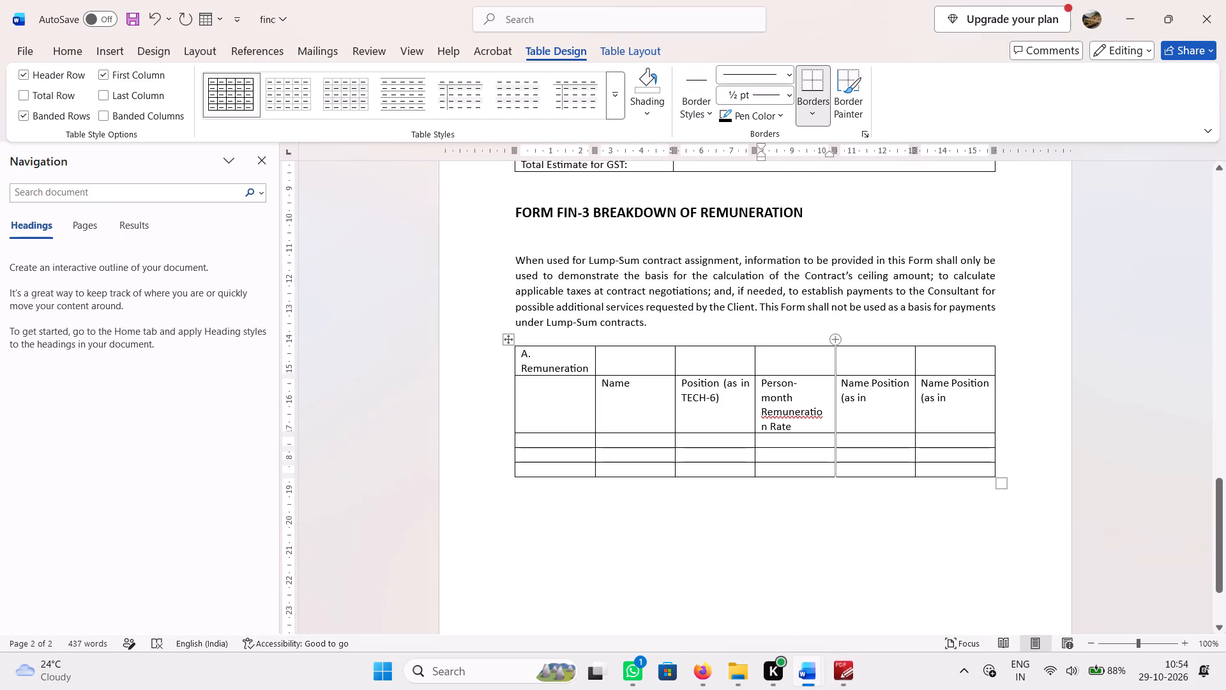
drag(881, 403, 837, 381)
key(ctrl+v)
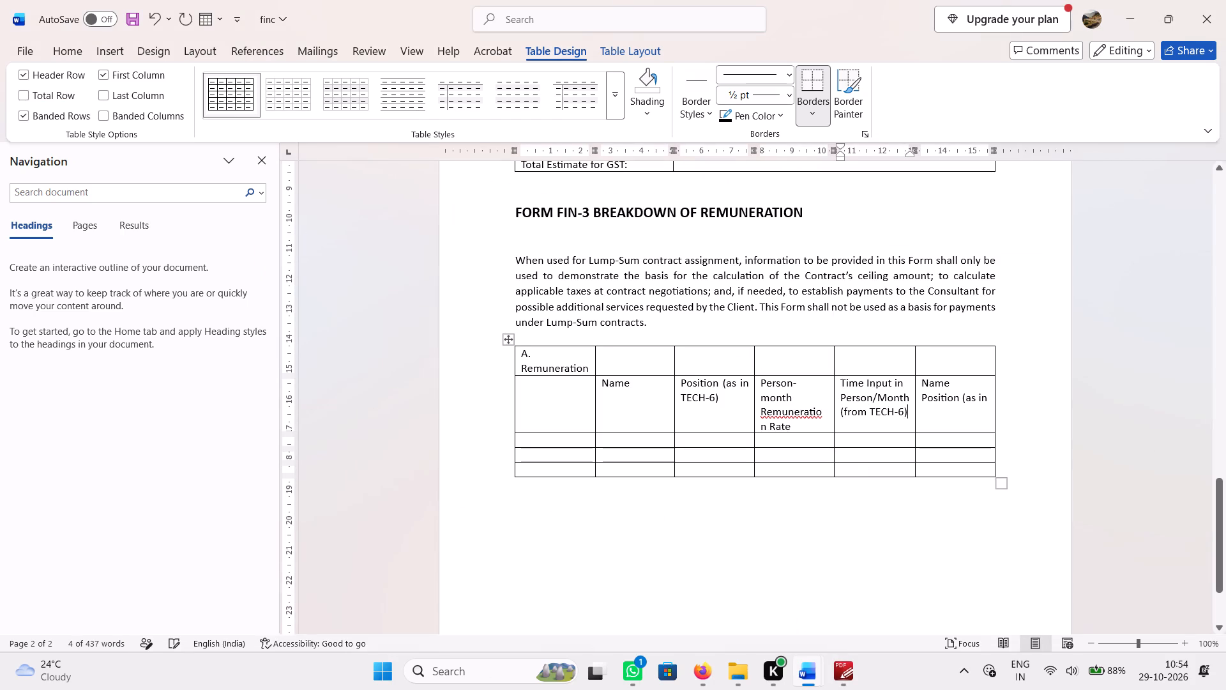
Replace the sixth header cell's text in Word with the "Total in Rs." heading copied from the PDF table.
click(848, 676)
drag(826, 259, 805, 257)
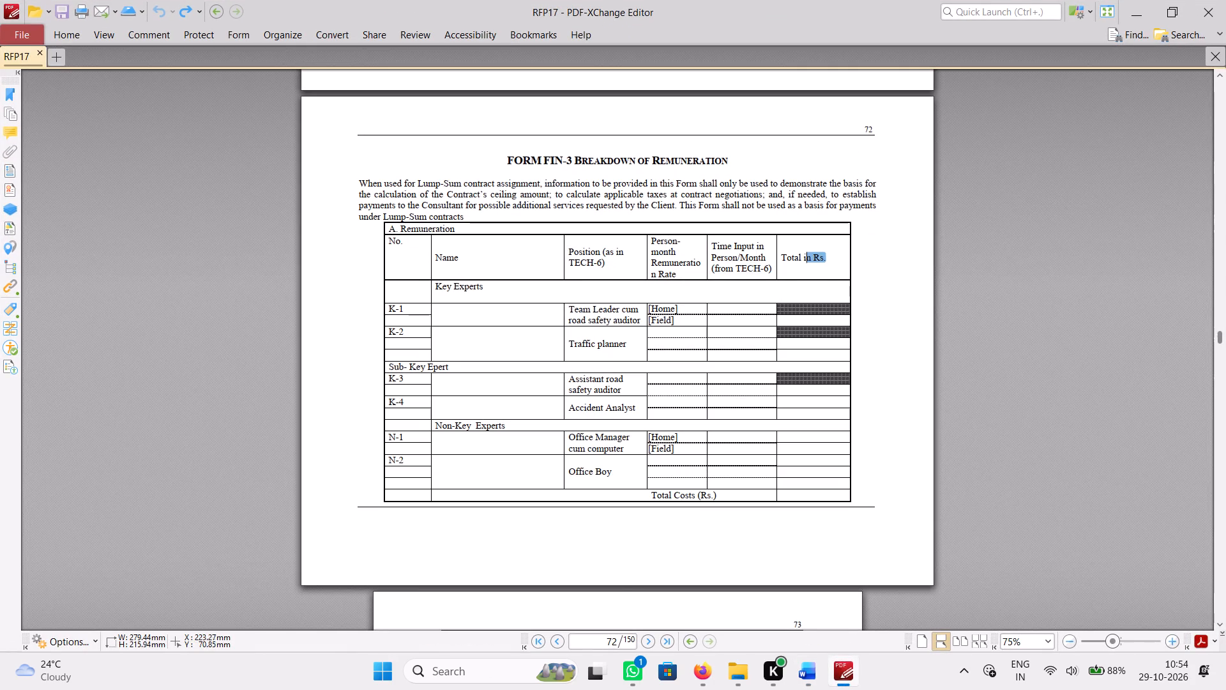
drag(805, 257, 782, 258)
key(ctrl+c)
click(839, 684)
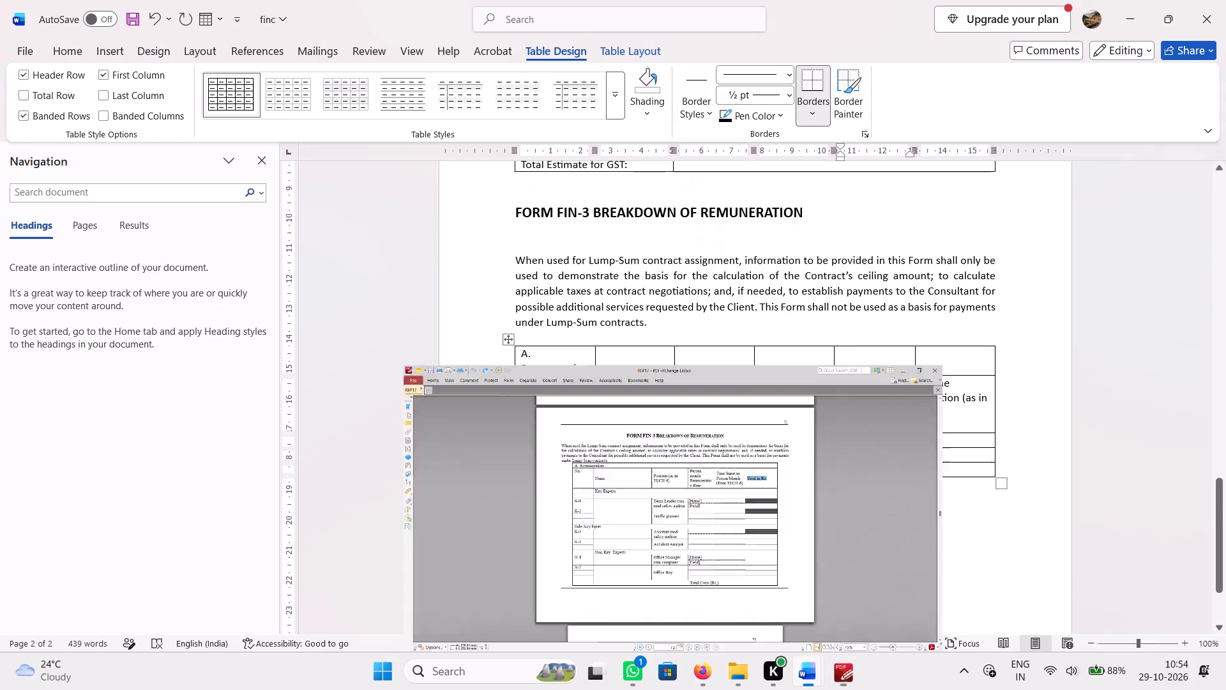
drag(988, 400, 921, 383)
key(ctrl+v)
Copy "Key Experts" from the PDF table into the Name column of the row below the headings in Word.
click(847, 677)
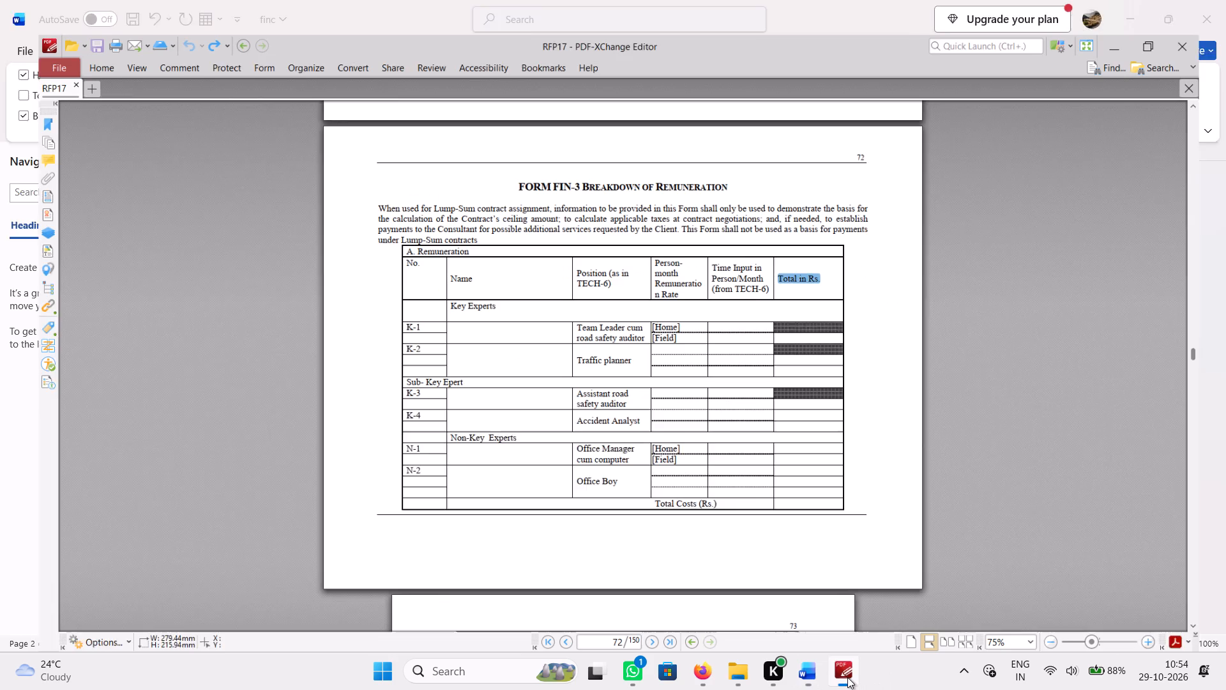
drag(493, 286, 432, 283)
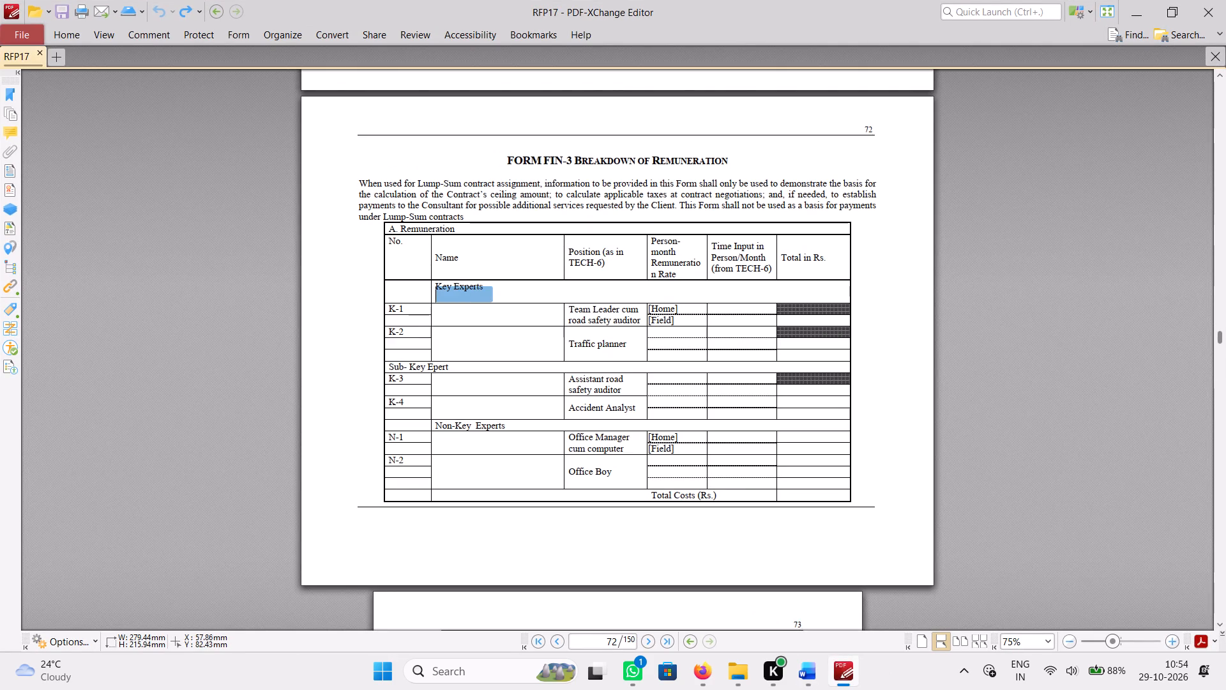
drag(432, 283, 430, 283)
click(453, 278)
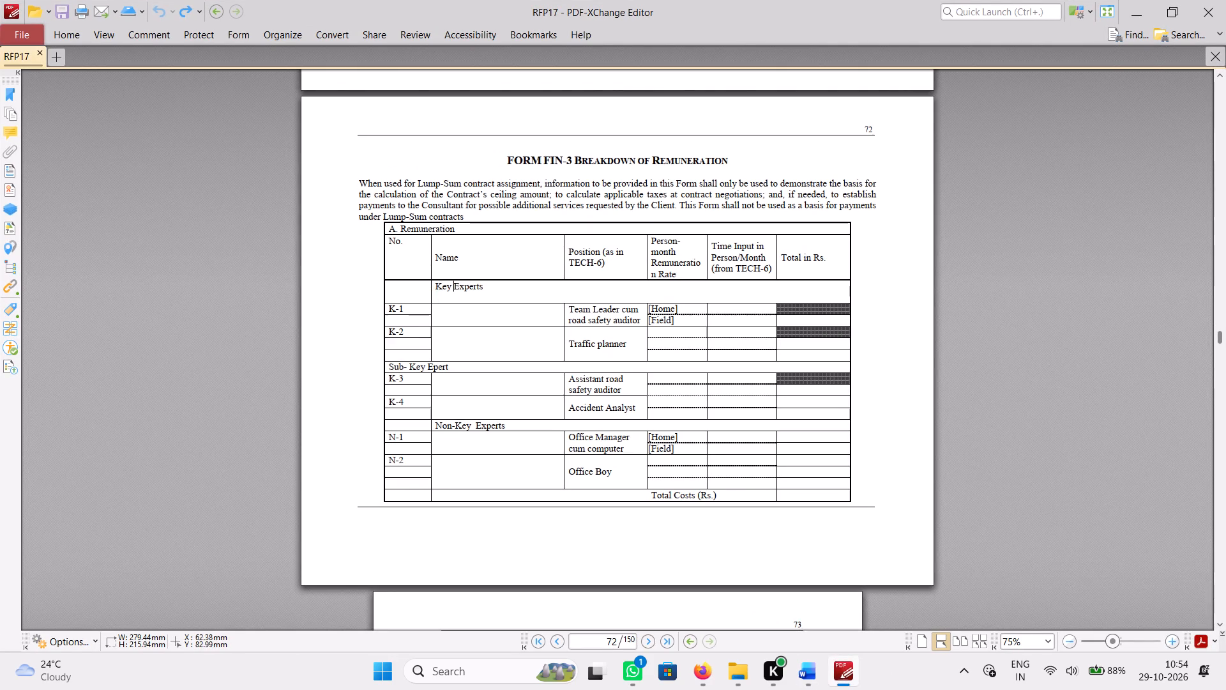
click(435, 285)
key(ctrl+c)
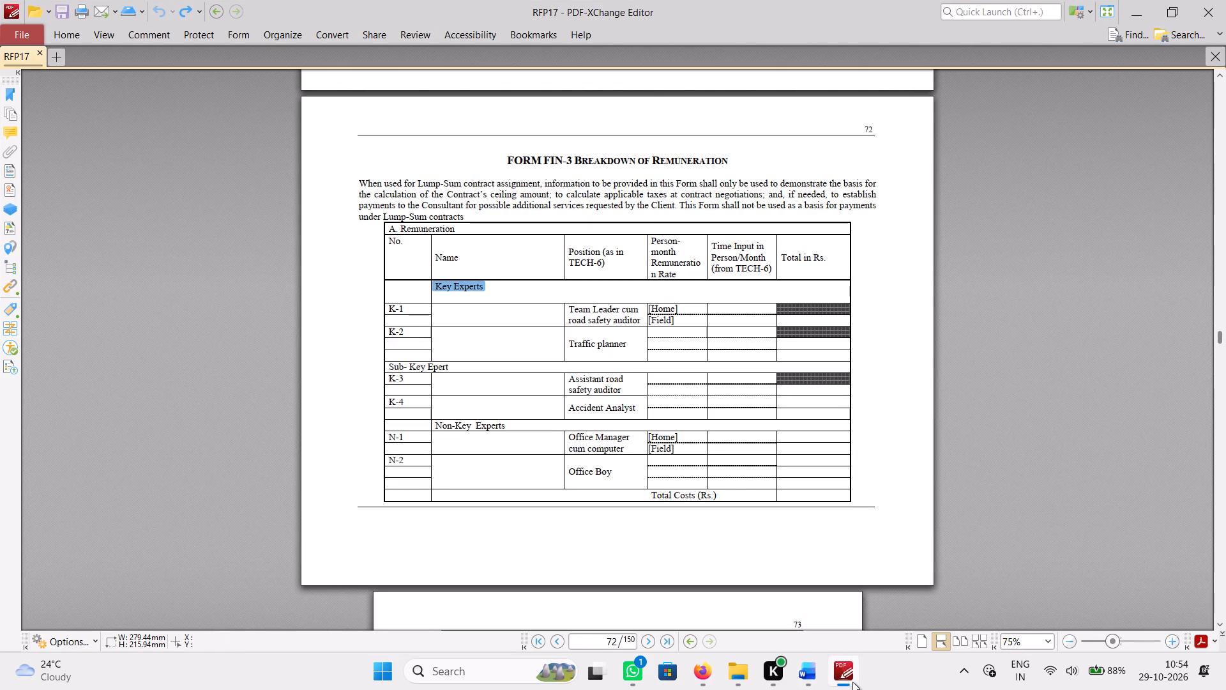
click(852, 682)
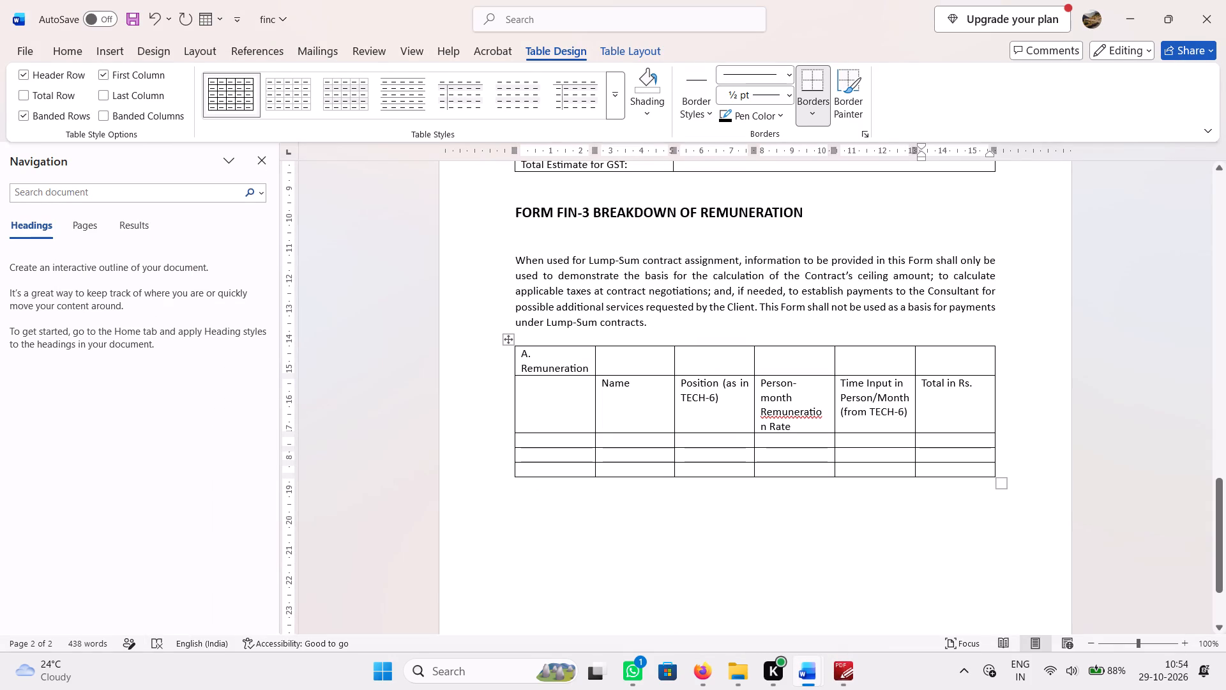
click(626, 437)
key(ctrl+v)
Merge the "Key Experts" cell with the remaining cells of its row through the Total in Rs. column.
scroll(692, 460, down, 1)
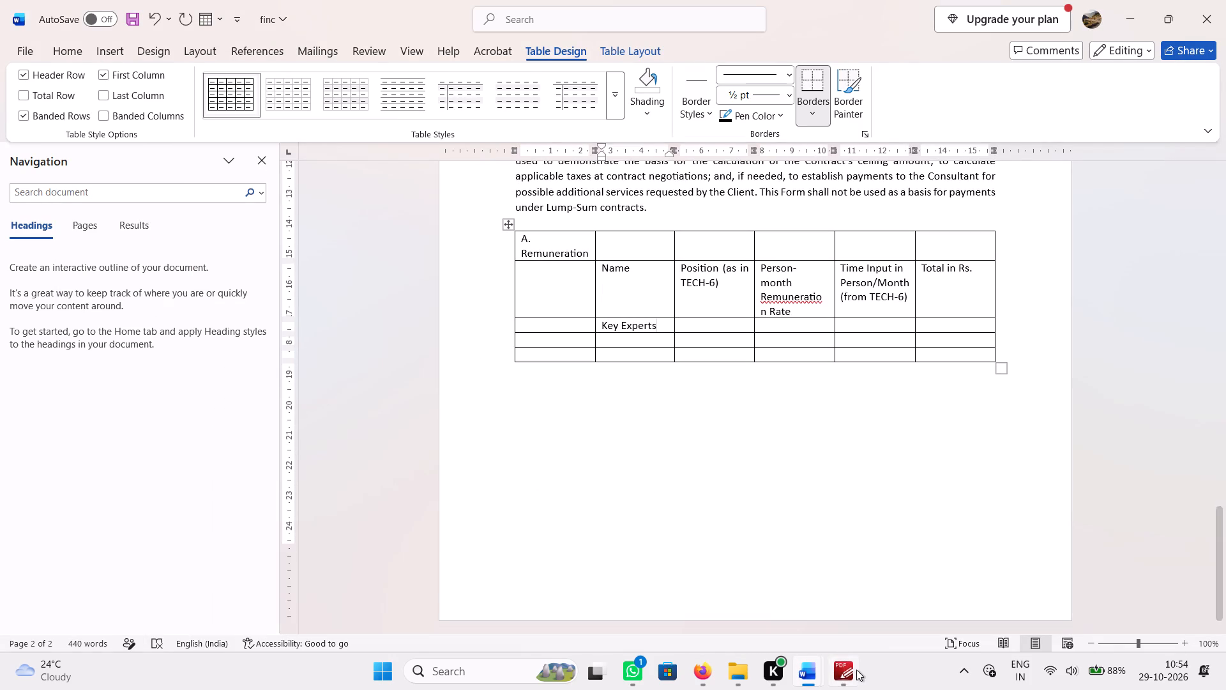
click(854, 672)
click(850, 672)
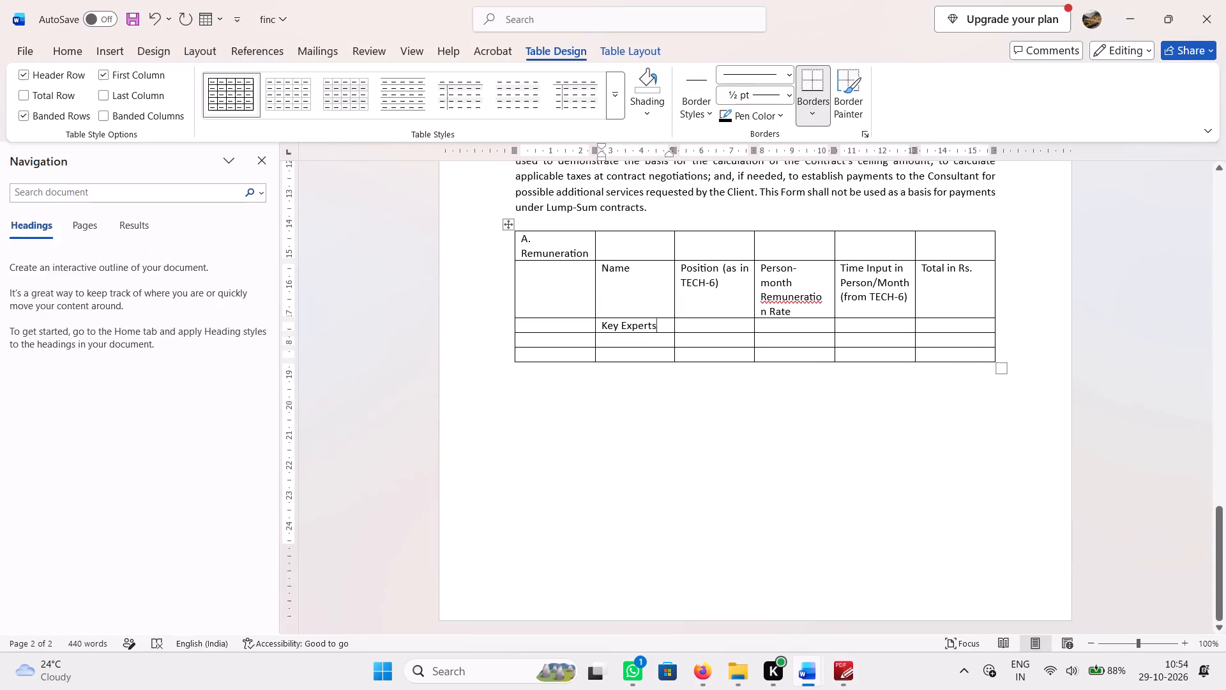
drag(651, 325, 935, 326)
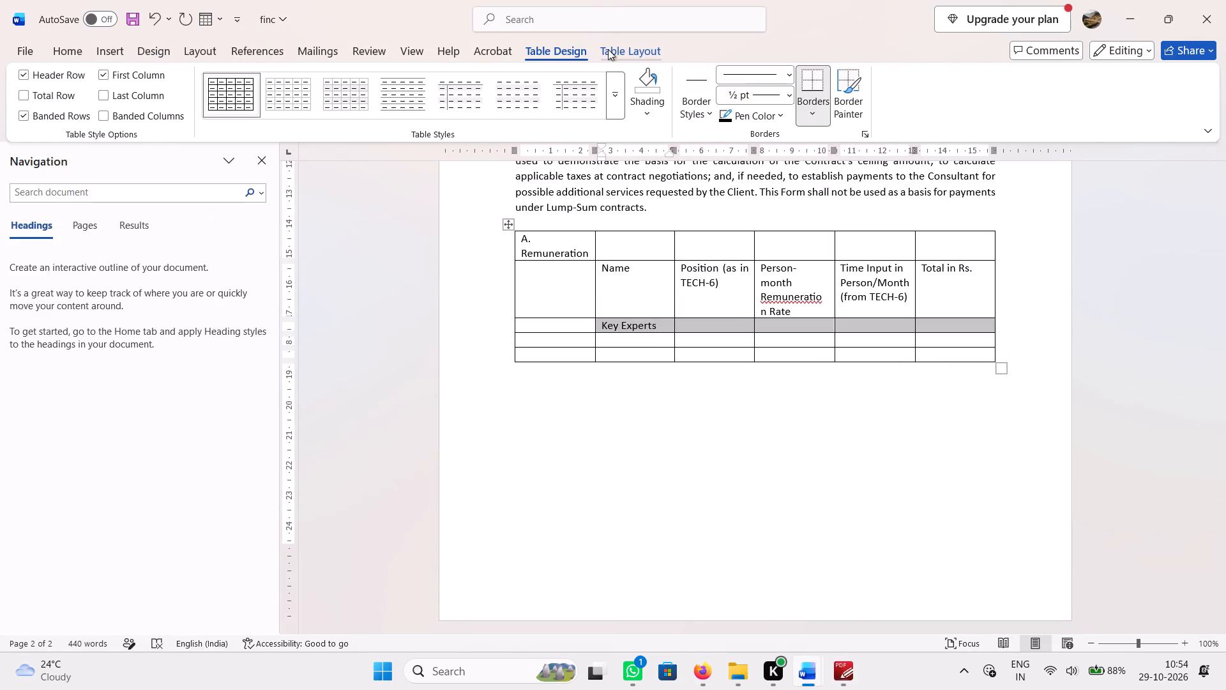
click(611, 49)
click(473, 77)
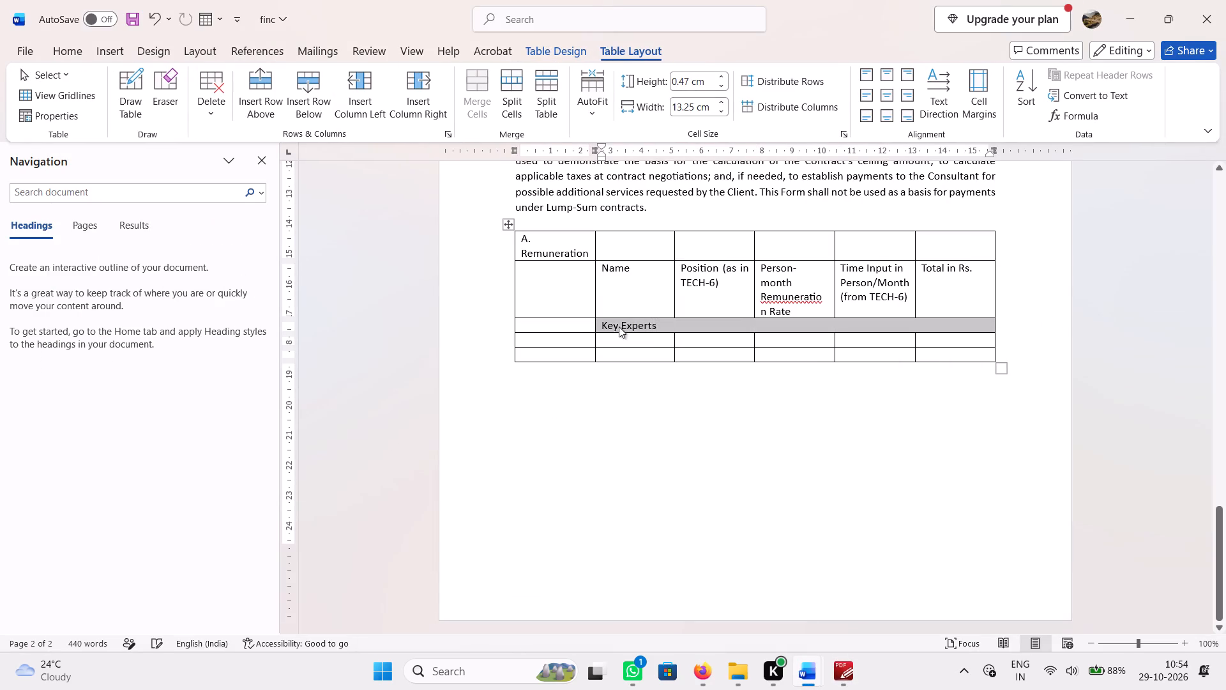
Merge all cells of the table's first row, "A. Remuneration", into one.
drag(570, 246, 920, 248)
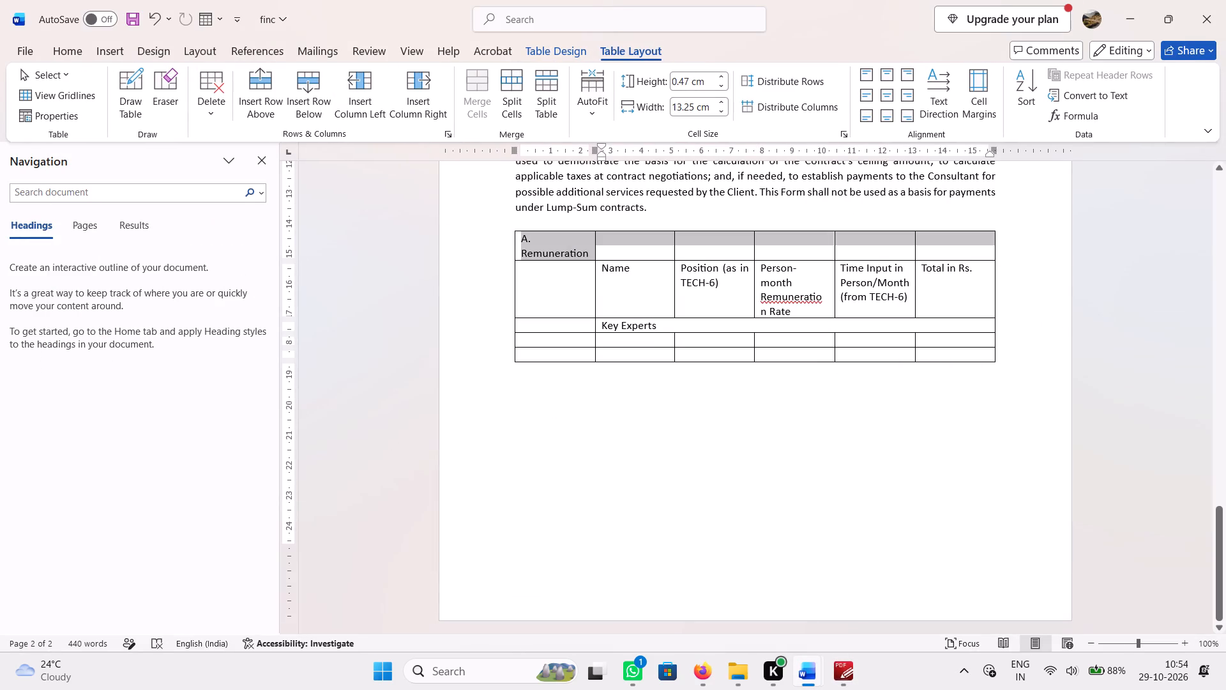
drag(920, 248, 921, 249)
click(482, 86)
Check the PDF table and enter "No." in the empty first header cell in Word.
click(852, 689)
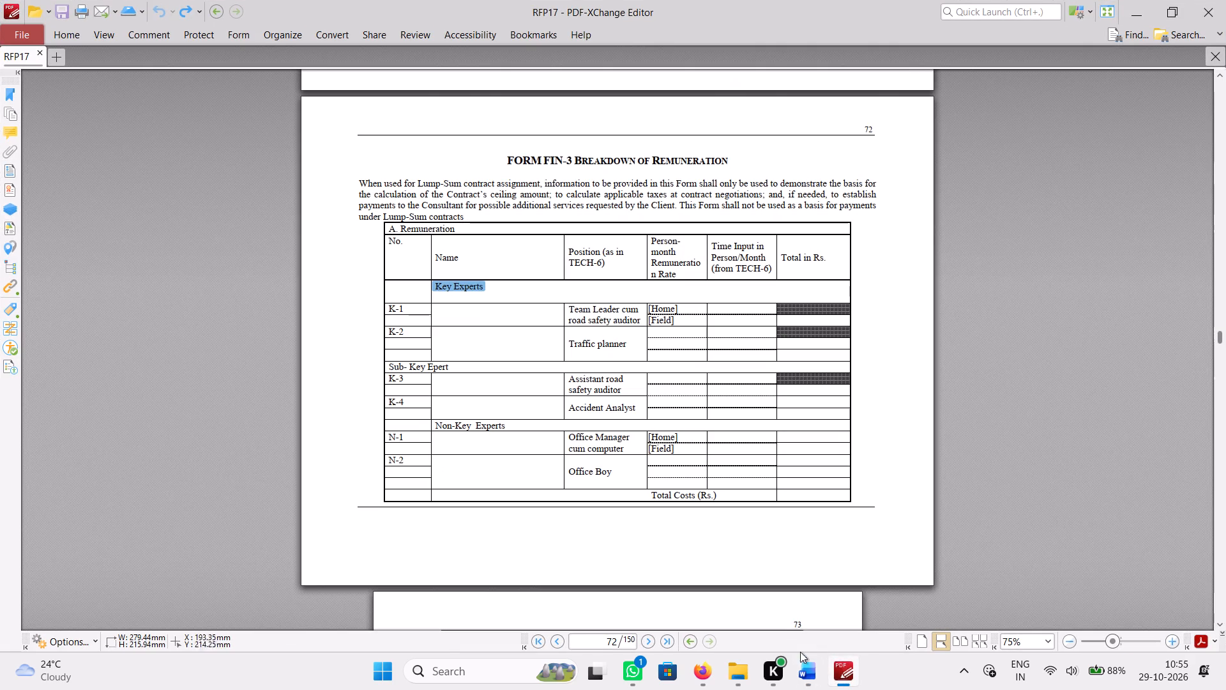
click(844, 678)
click(549, 267)
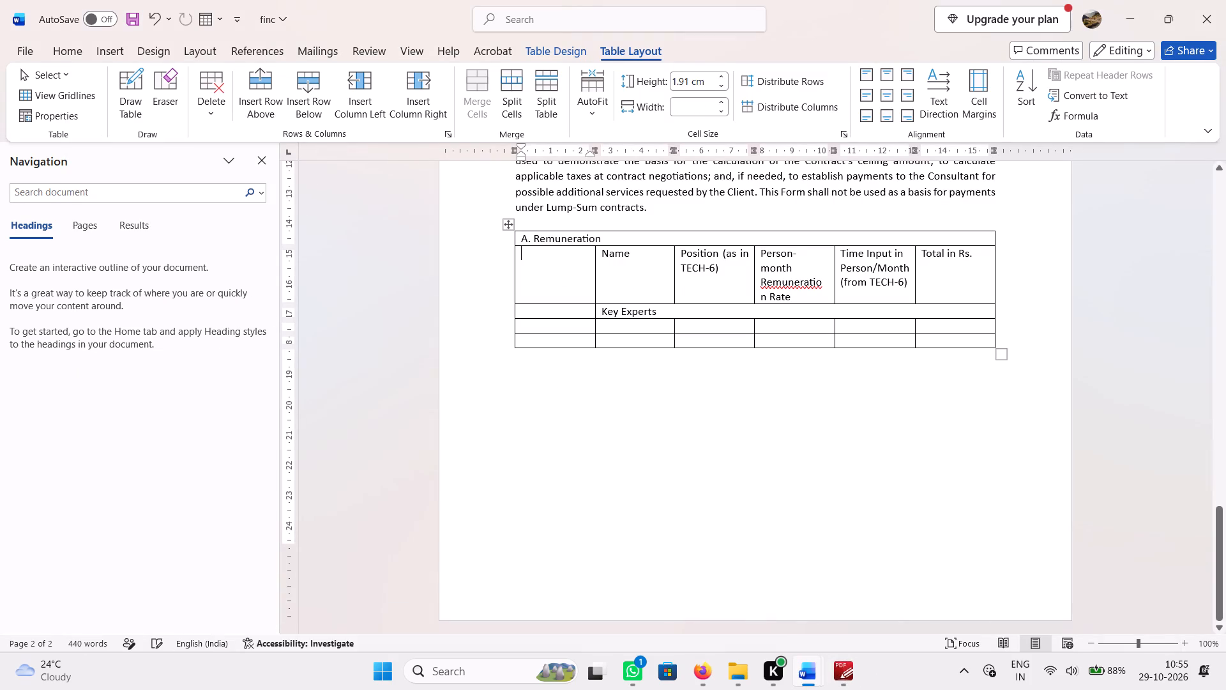
text(No.)
key(space)
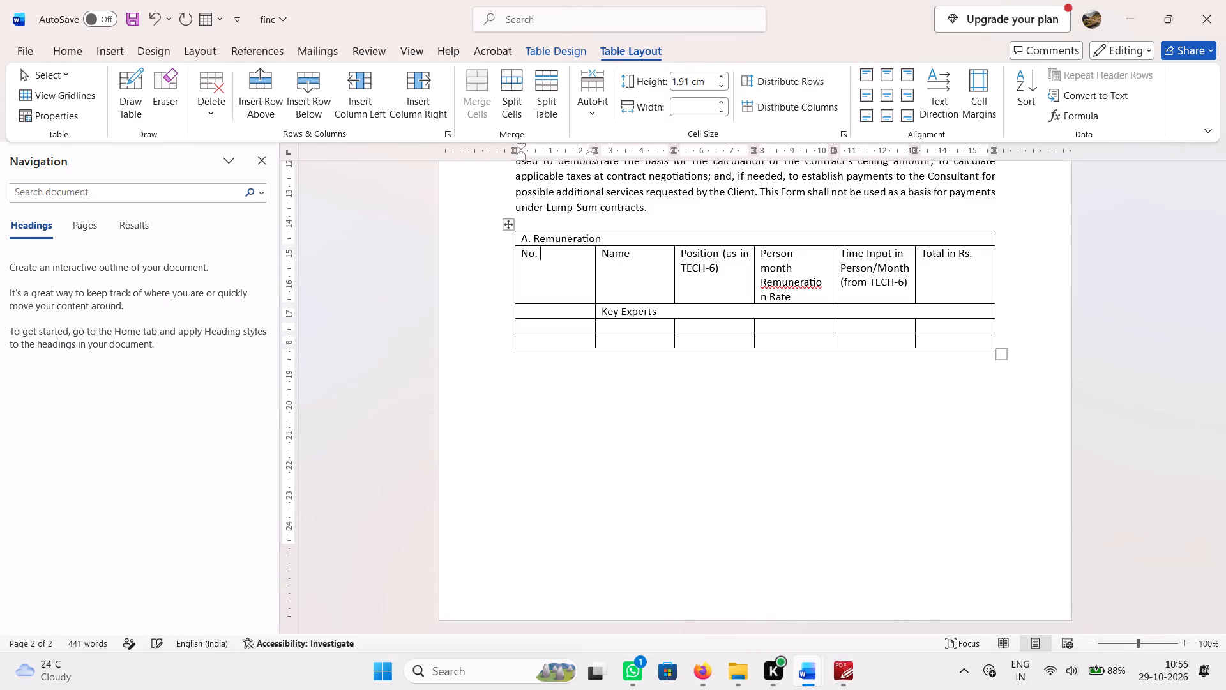
Compare with the PDF table and add seven empty rows at the bottom of the remuneration table in Word.
click(839, 677)
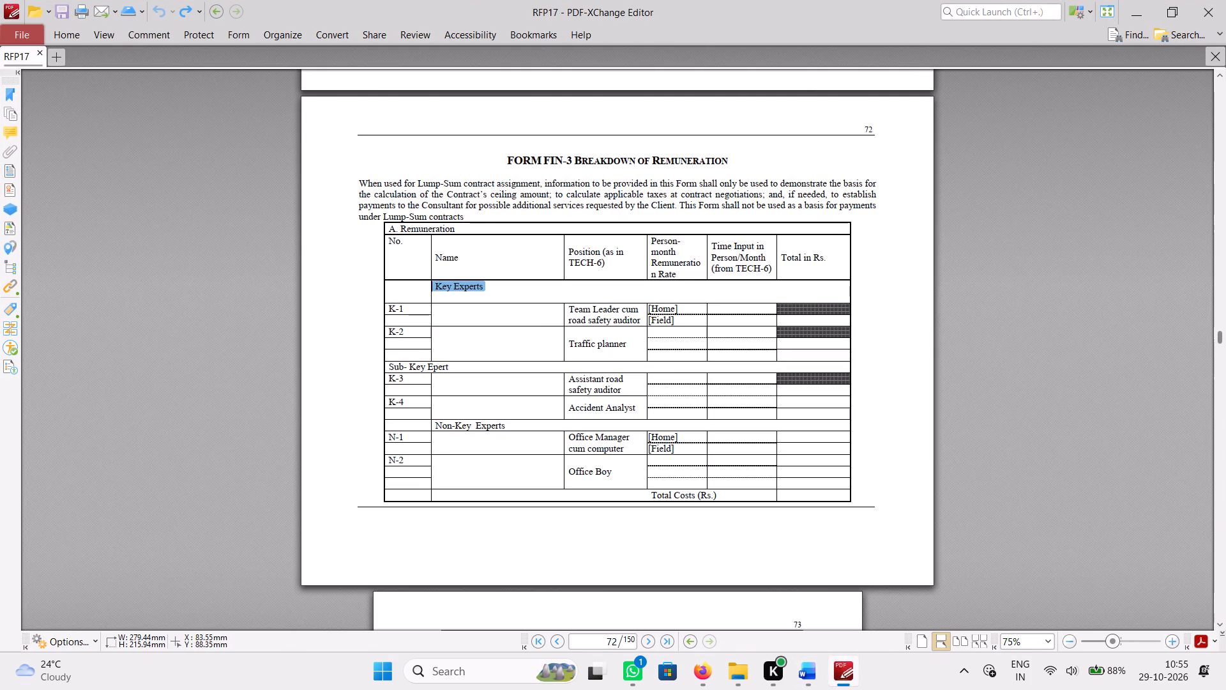
click(844, 677)
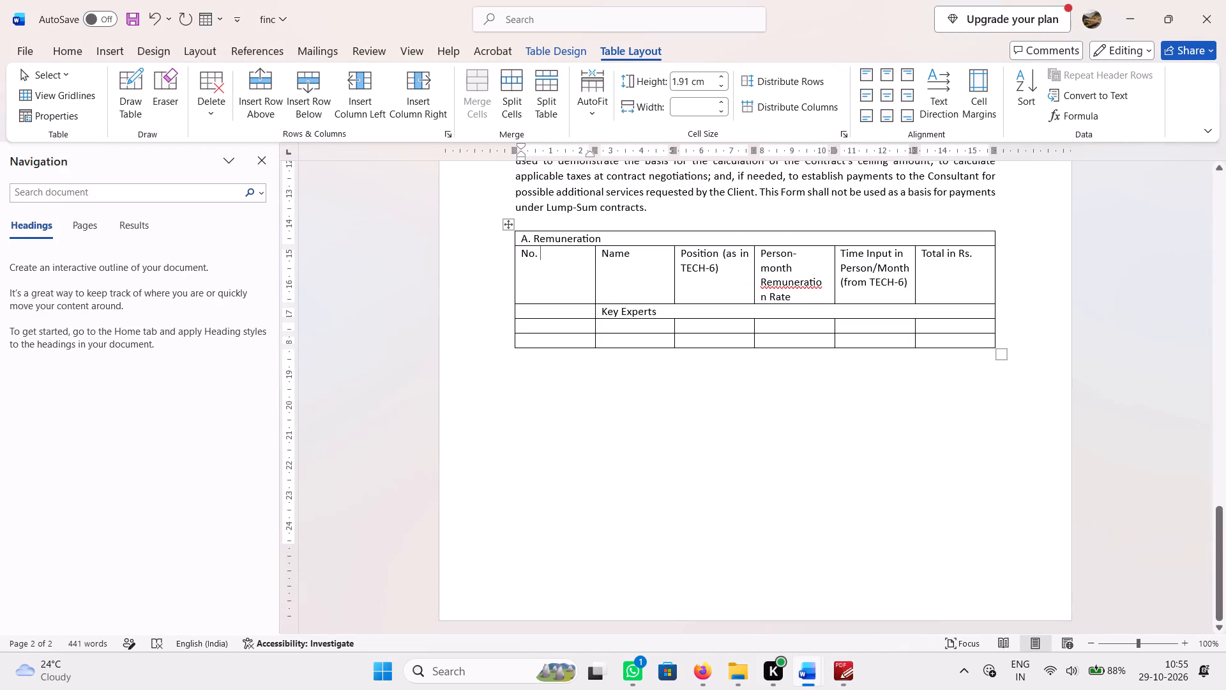
click(839, 679)
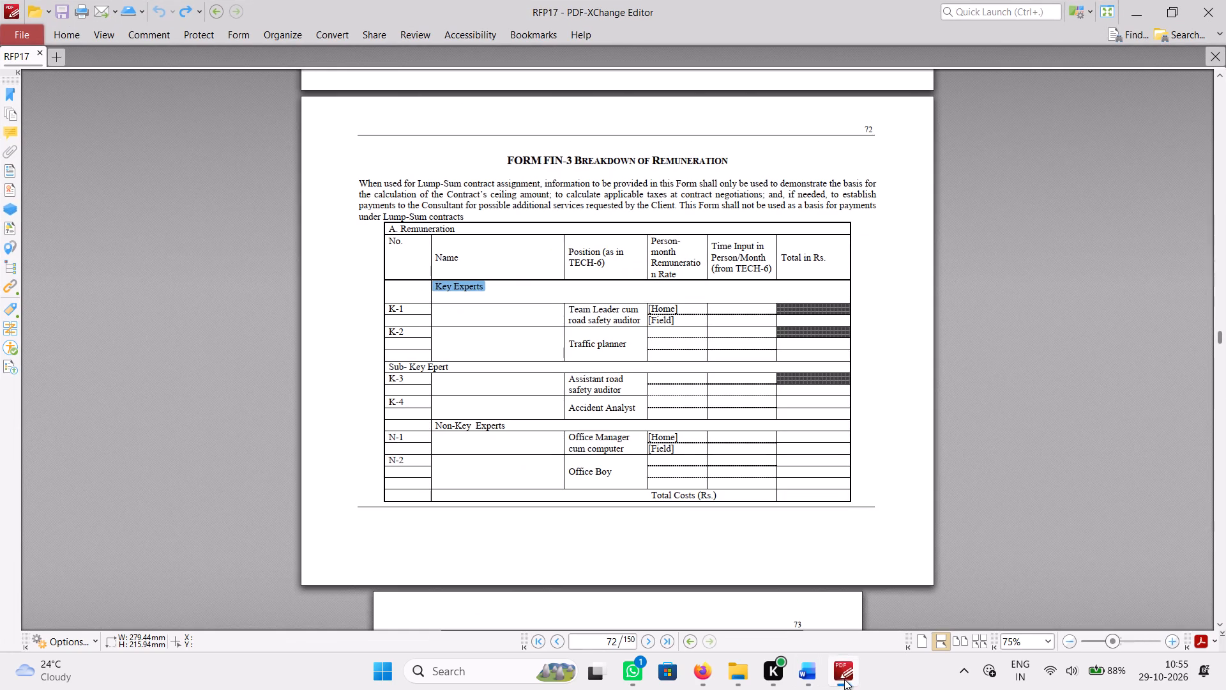
click(845, 680)
click(1005, 338)
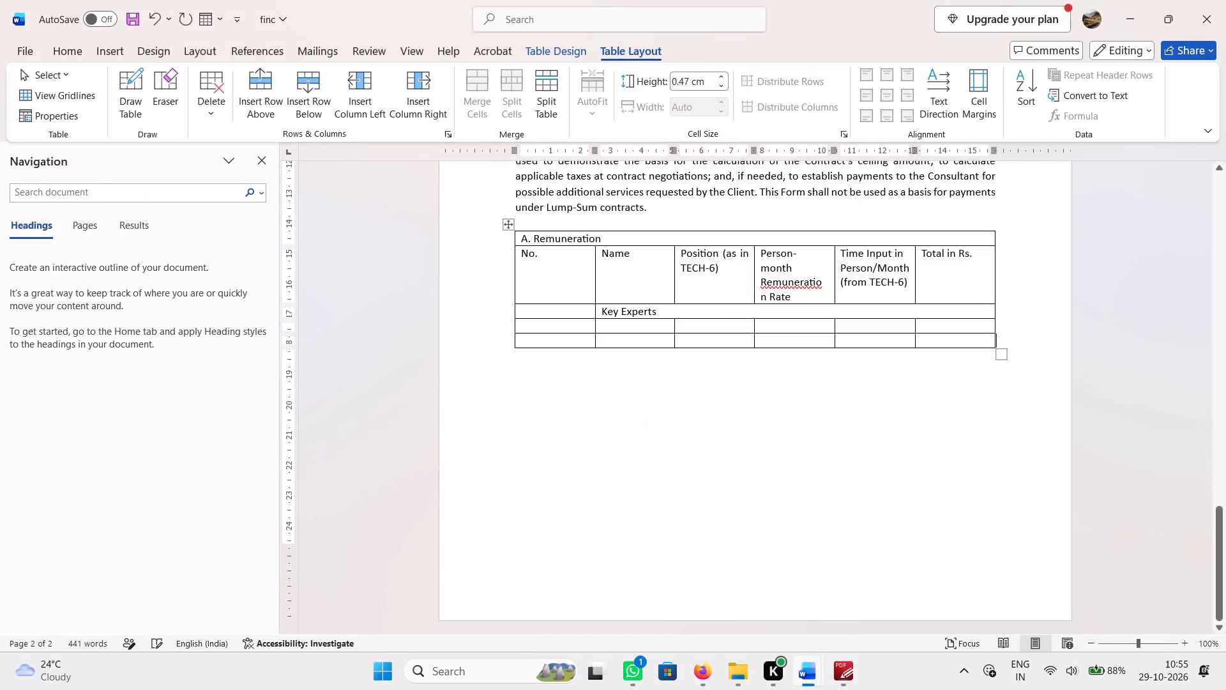
key(Return)
click(1005, 338)
key(Return)
click(1005, 338)
key(Return)
click(1005, 338)
key(Return)
click(1005, 338)
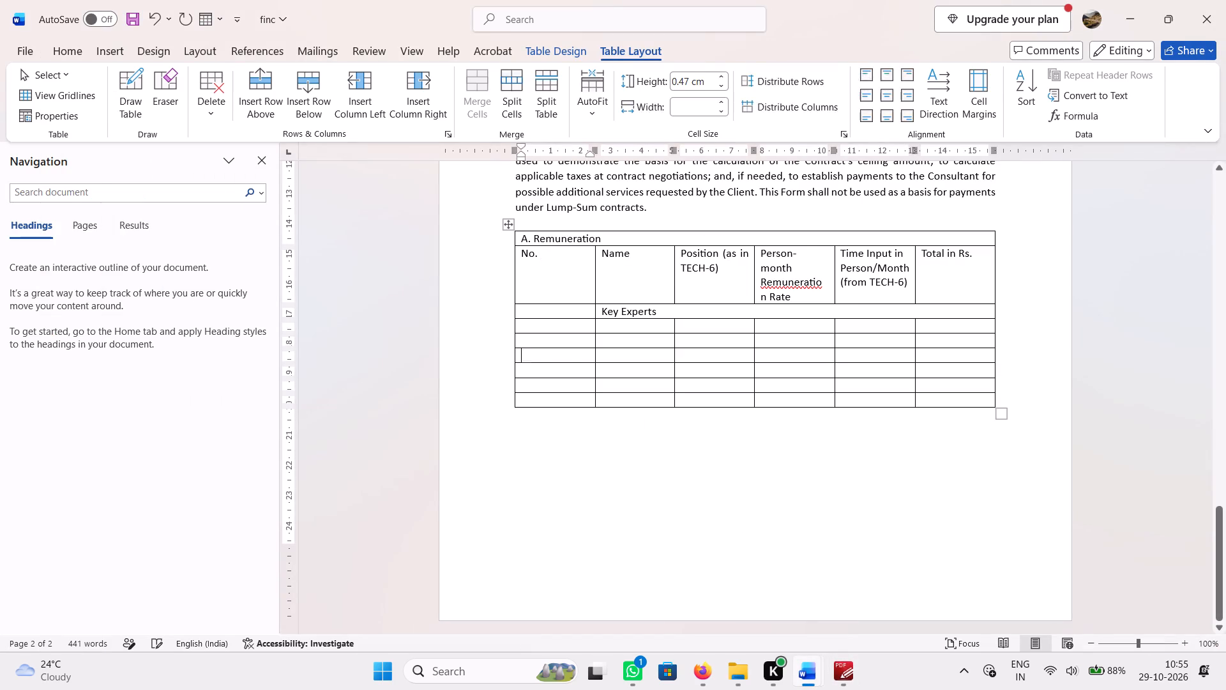
key(Return)
click(1005, 338)
key(Return)
click(1005, 338)
key(Return)
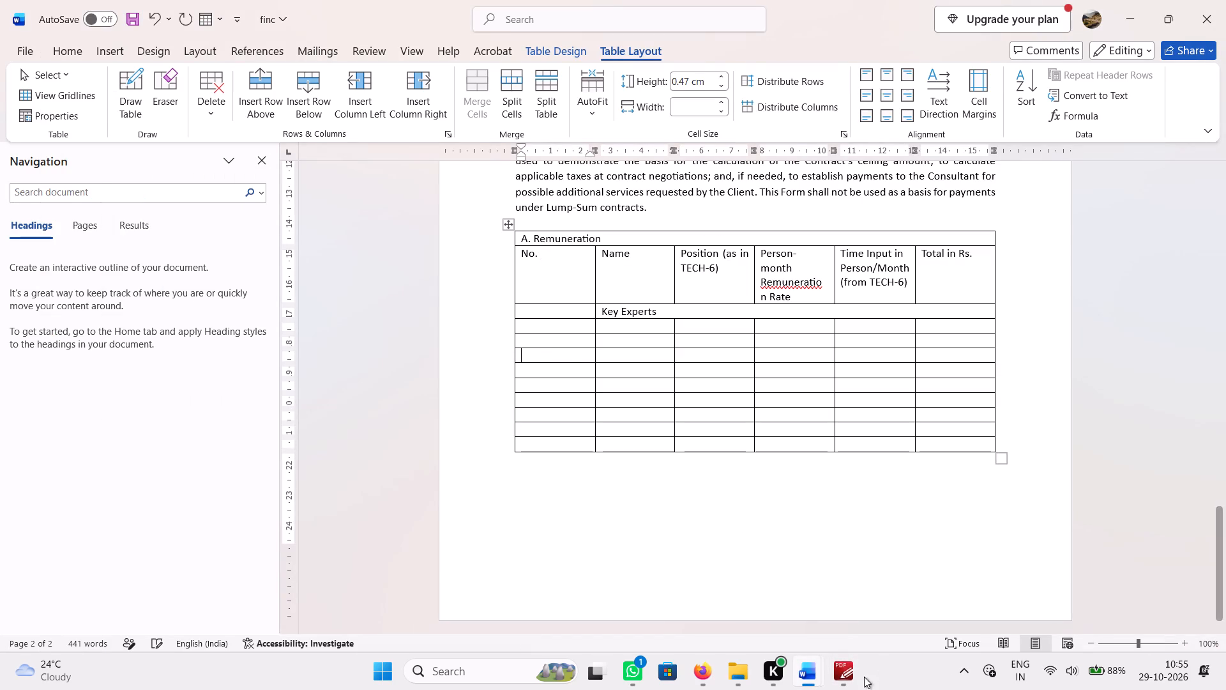
Enter "K1" in the No. column of the first row under "Key Experts", following the PDF table.
click(838, 675)
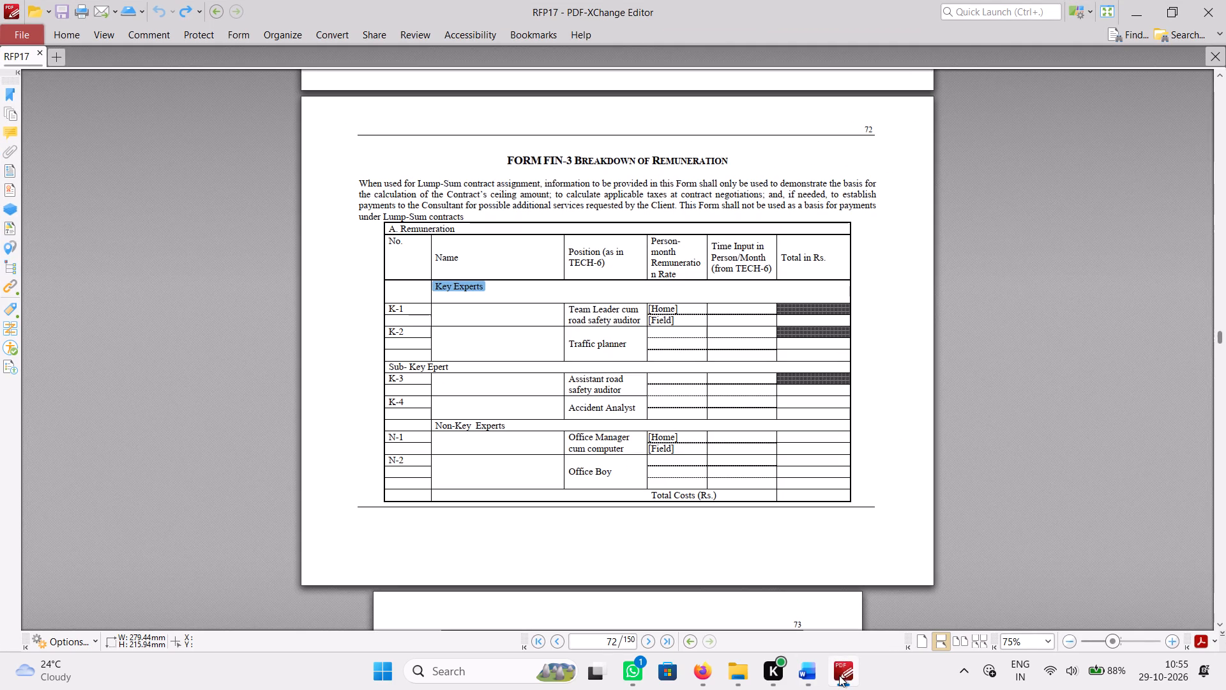
click(839, 675)
click(558, 325)
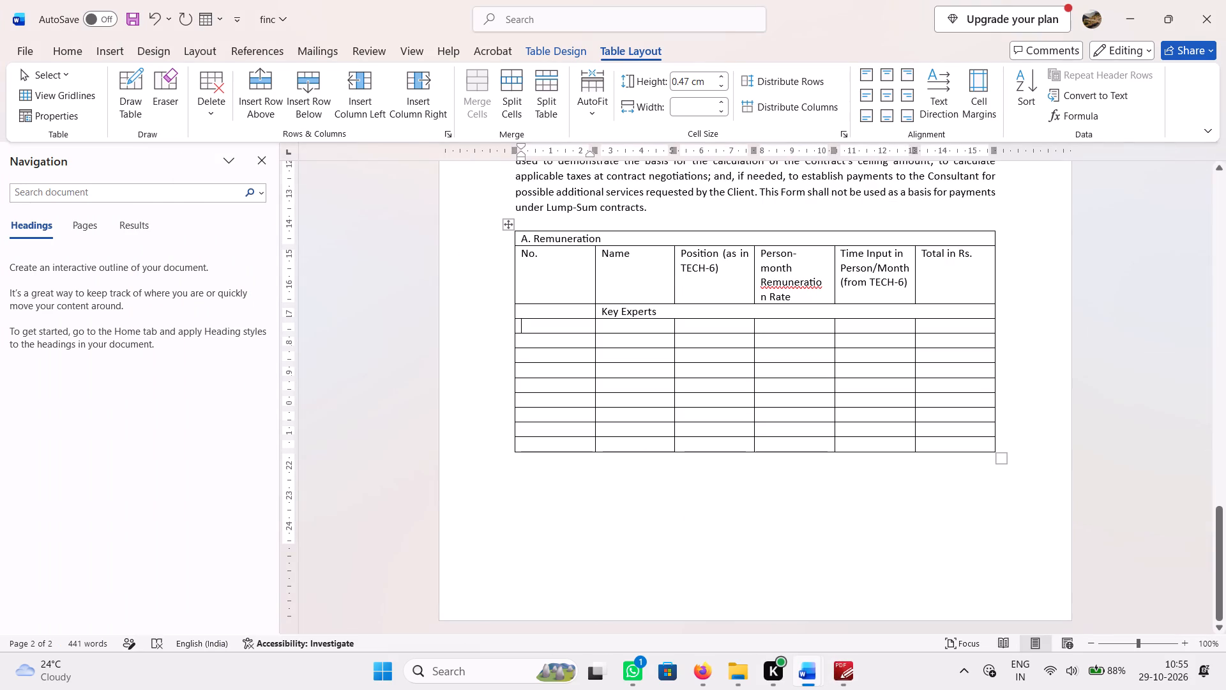
key(shift+k)
key(1)
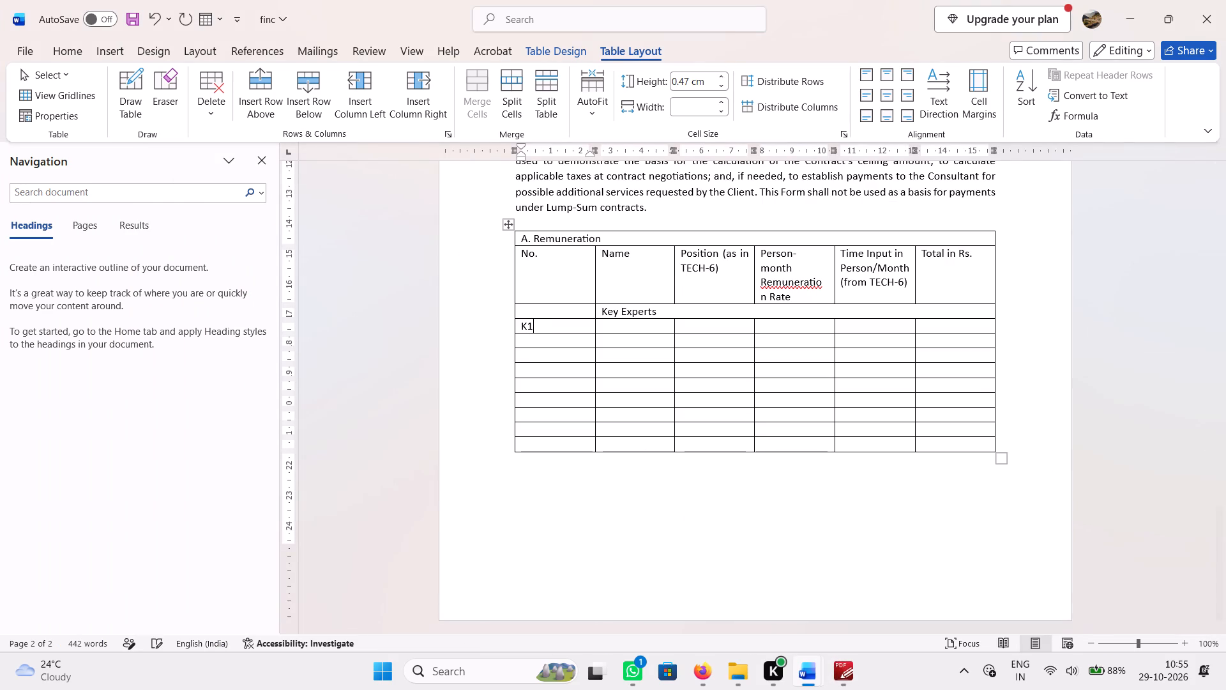
Copy "Team Leader cum road safety auditor" with "[Home]" from the PDF table into K1's Position cell in Word.
click(838, 664)
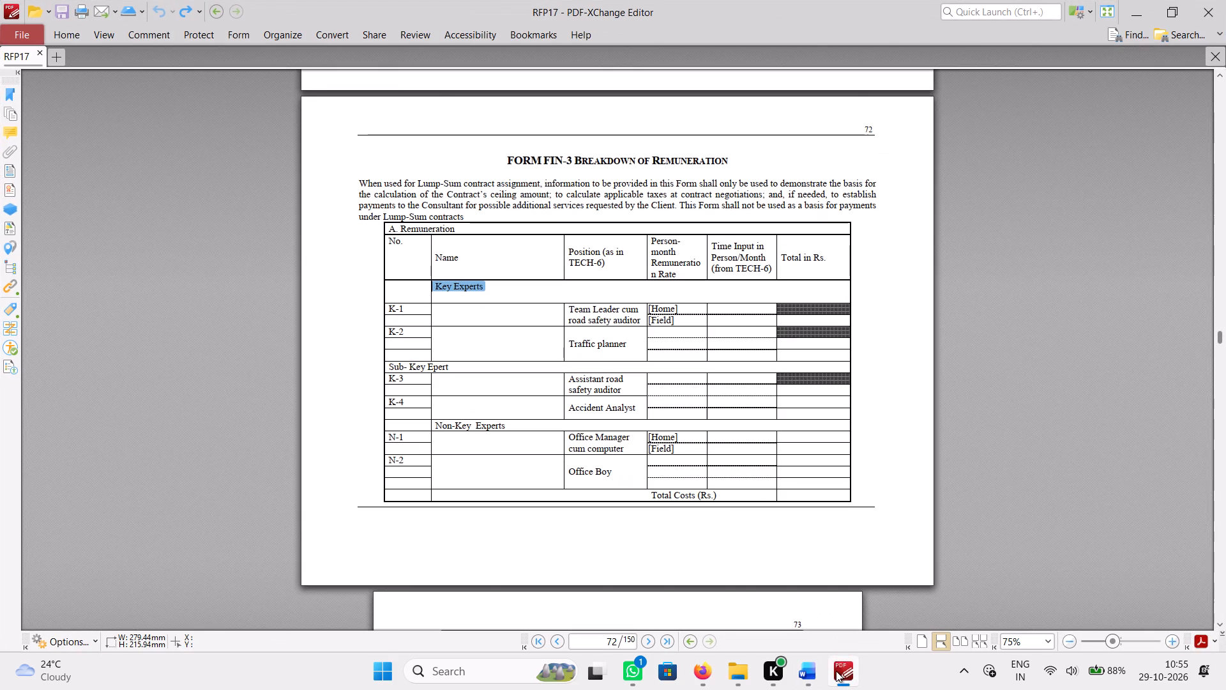
click(836, 671)
click(836, 671)
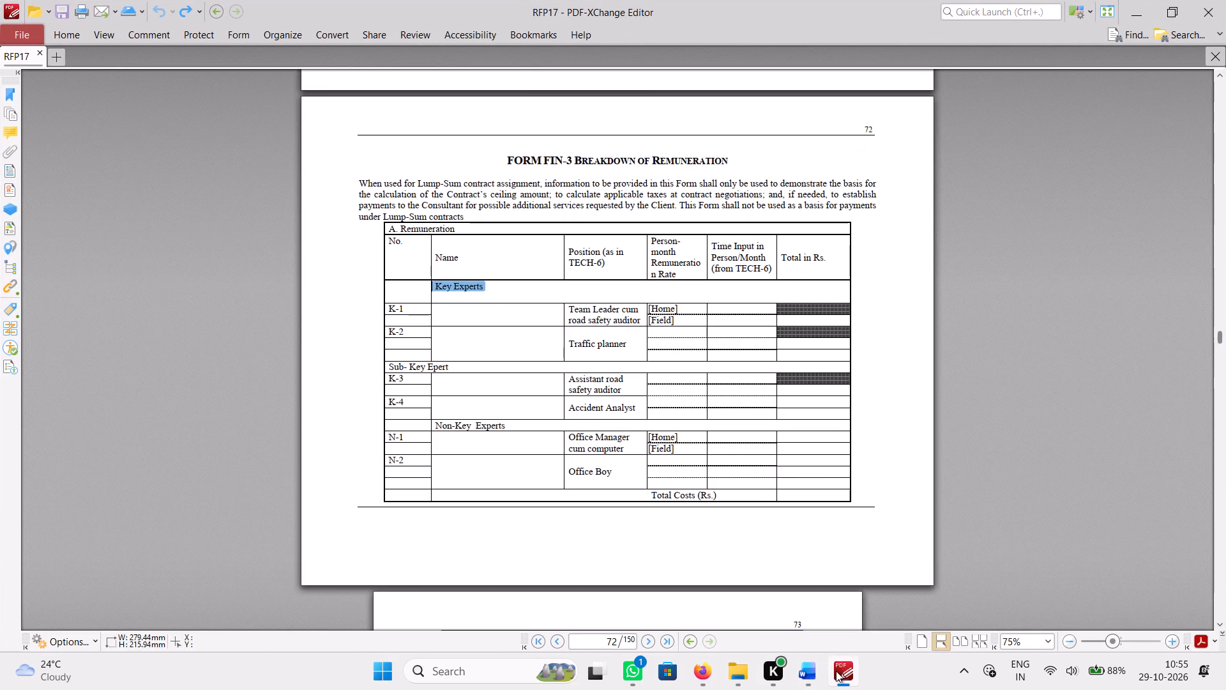
click(836, 671)
click(836, 671)
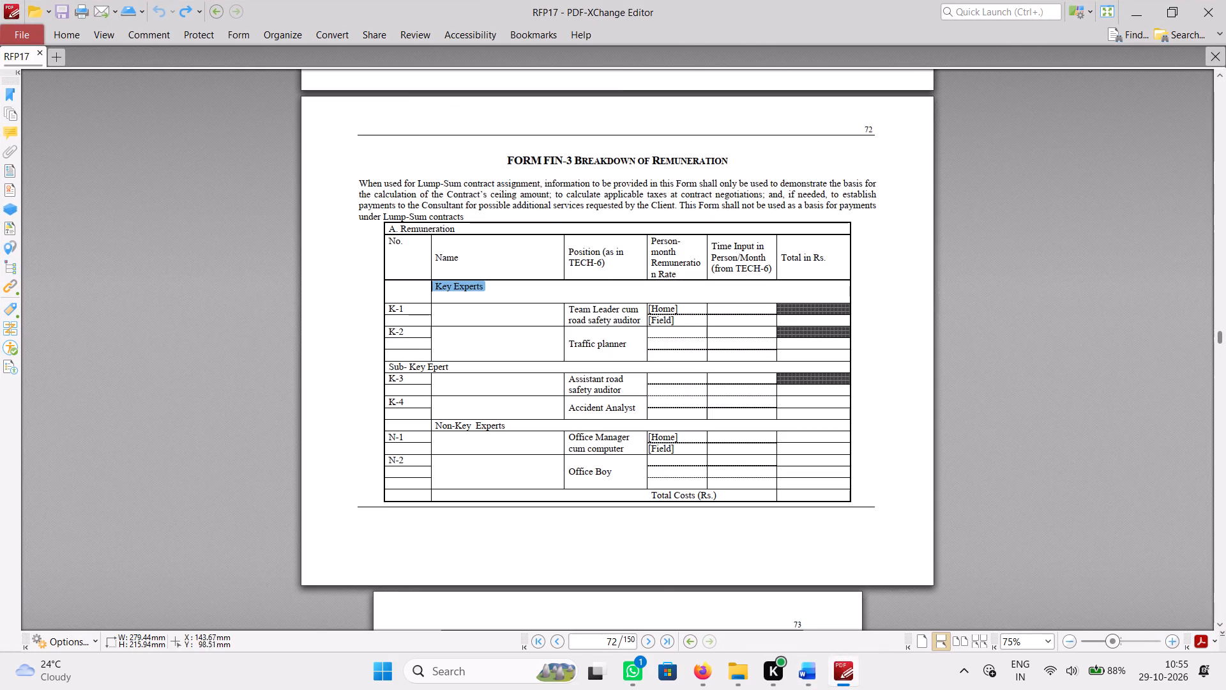
drag(568, 309, 619, 314)
click(619, 314)
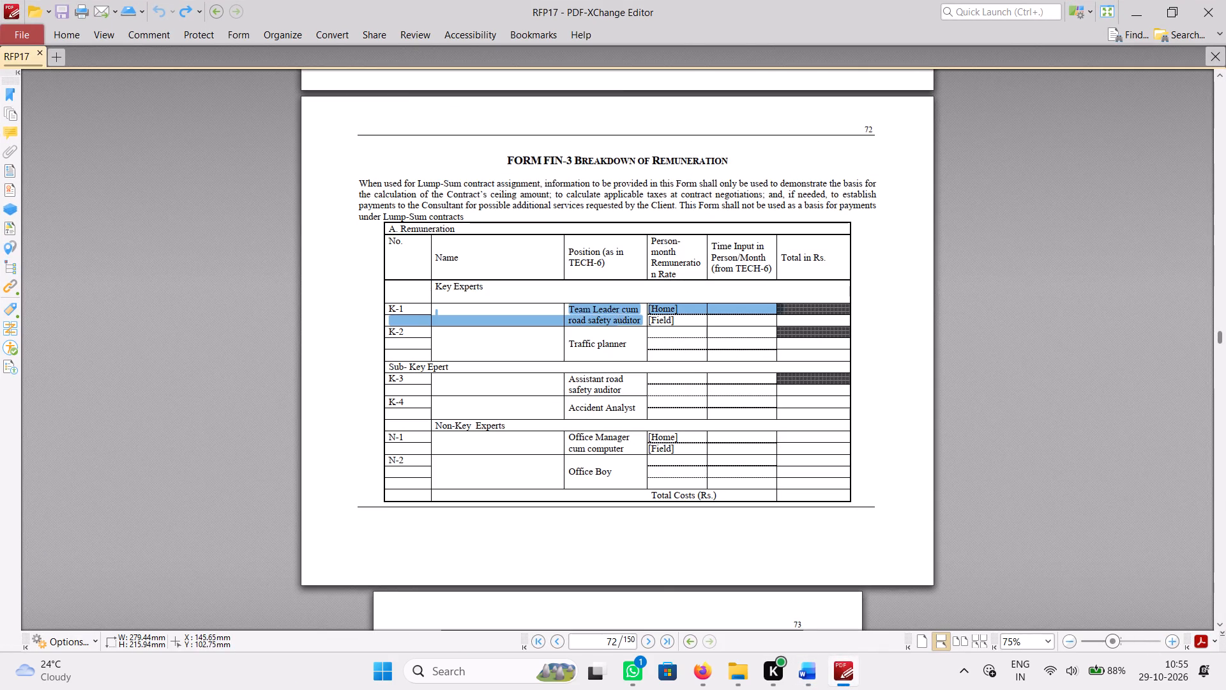
click(628, 323)
drag(642, 320, 573, 310)
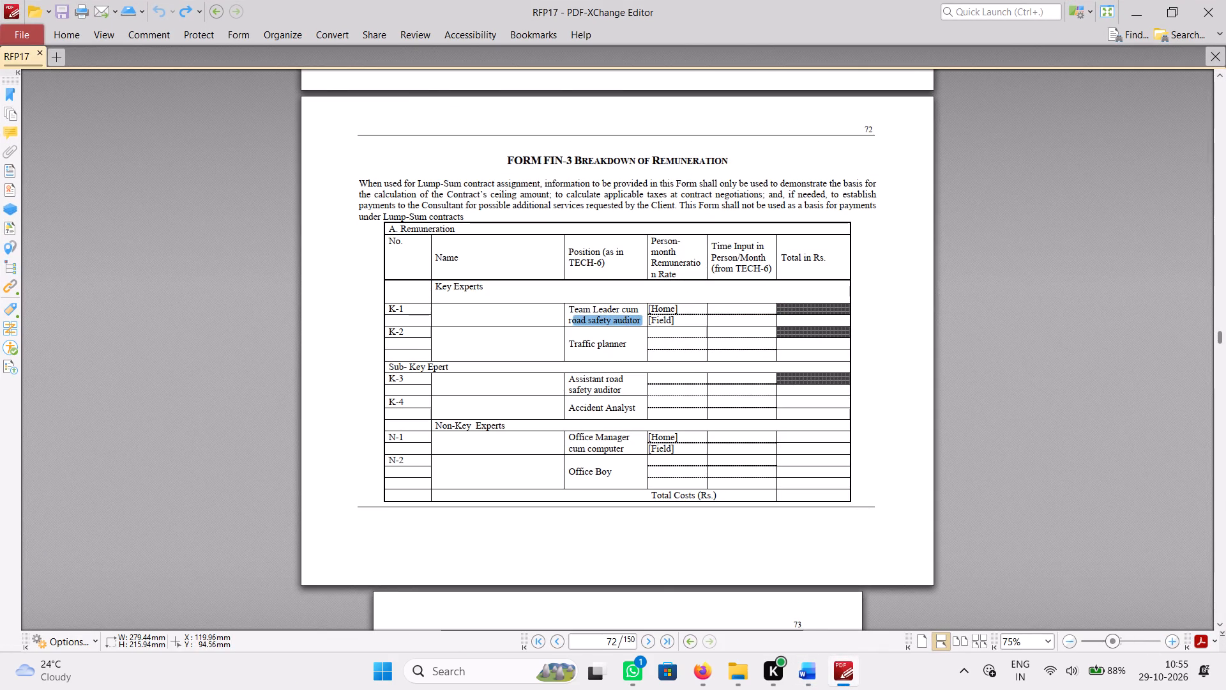
drag(573, 310, 569, 305)
key(ctrl+c)
click(837, 680)
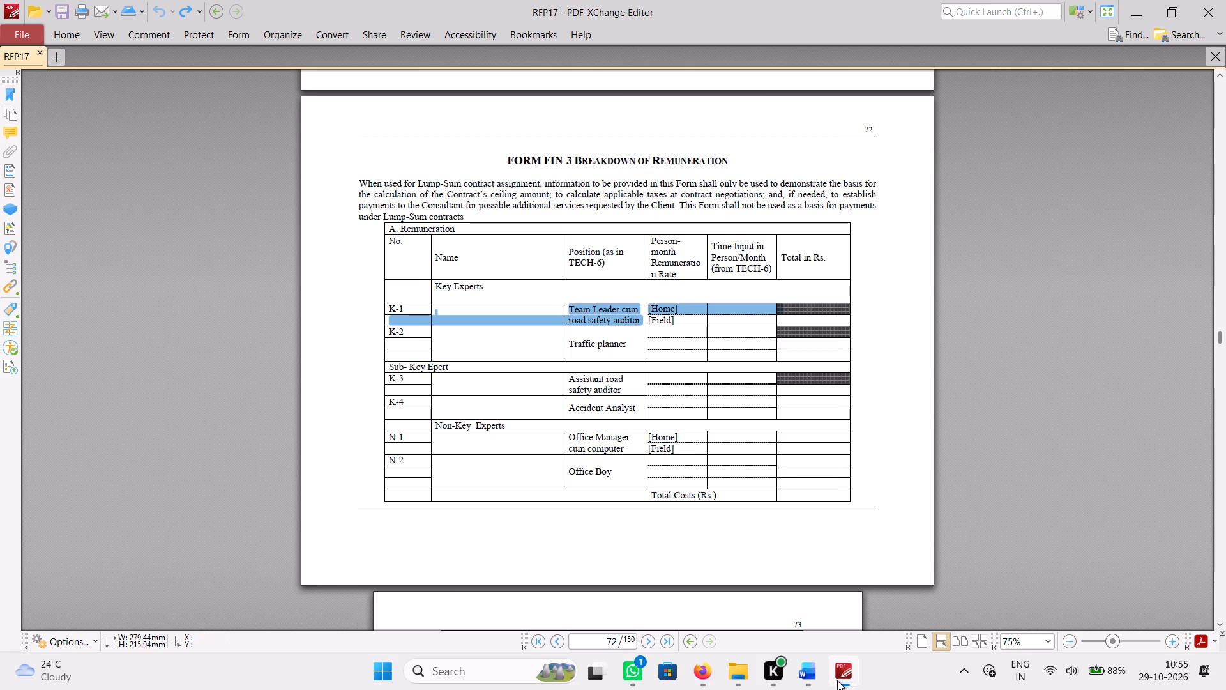
click(683, 325)
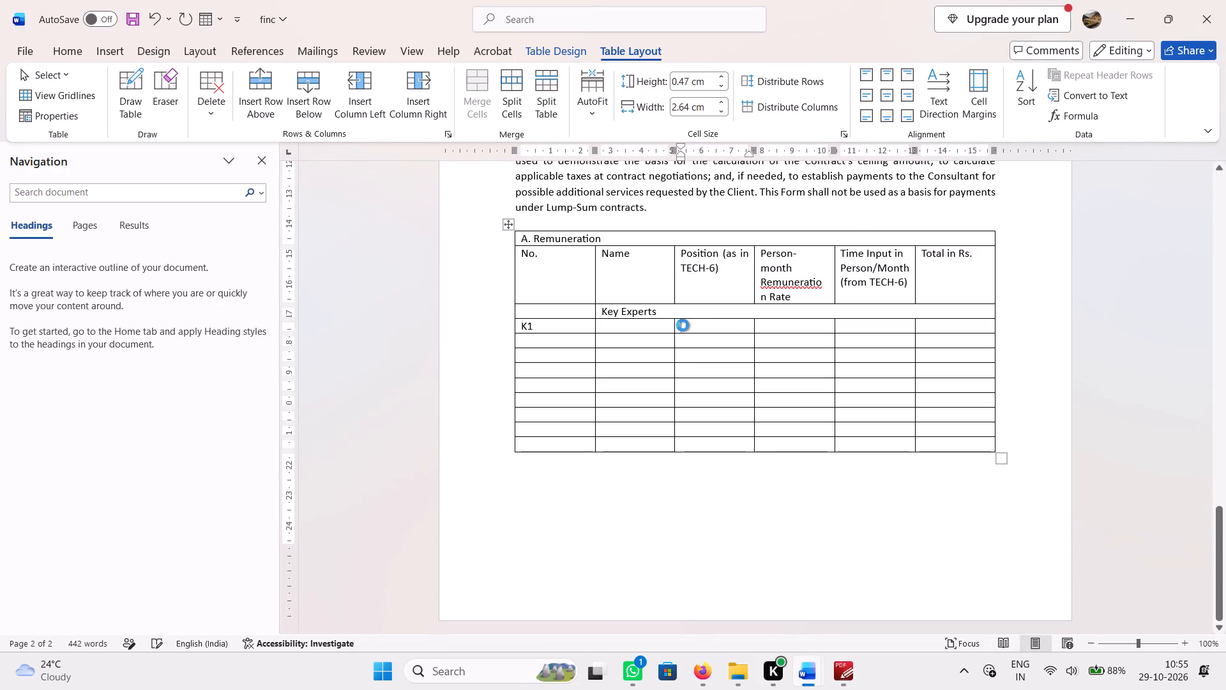
key(ctrl+v)
Remove the line breaks after "cum" so "Team Leader cum road safety auditor" runs on as continuous text.
click(716, 346)
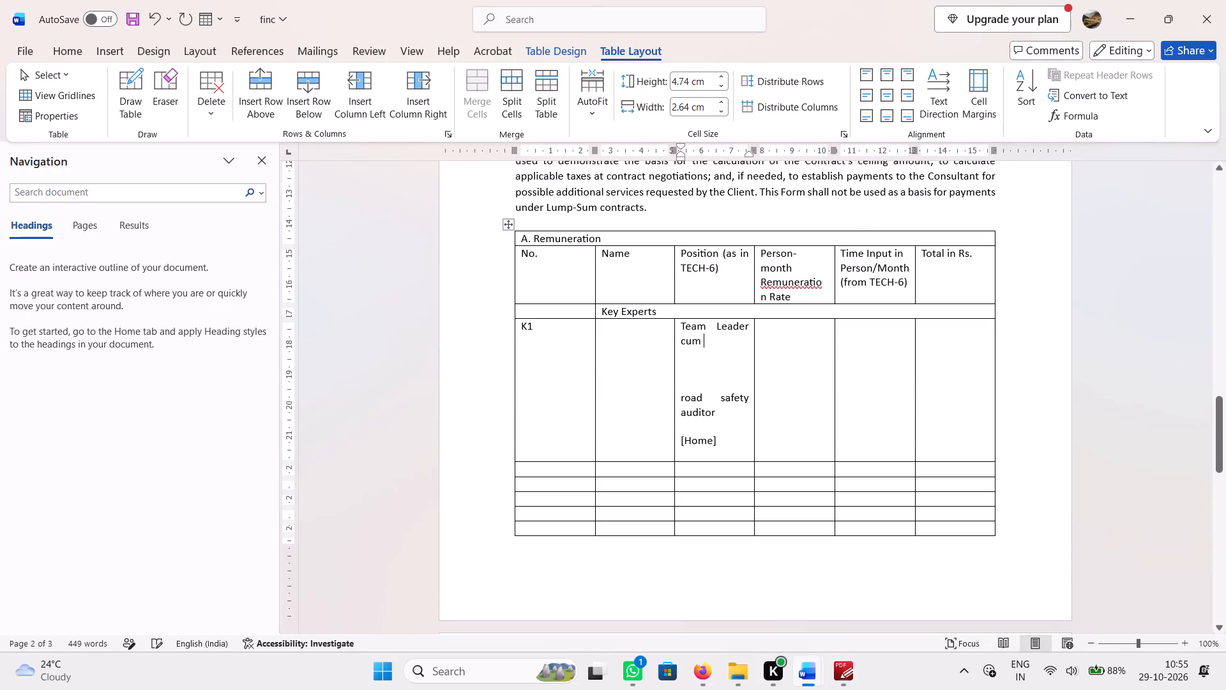
key(Delete)
key(Delete)
key(Delete)
key(Delete)
key(Delete)
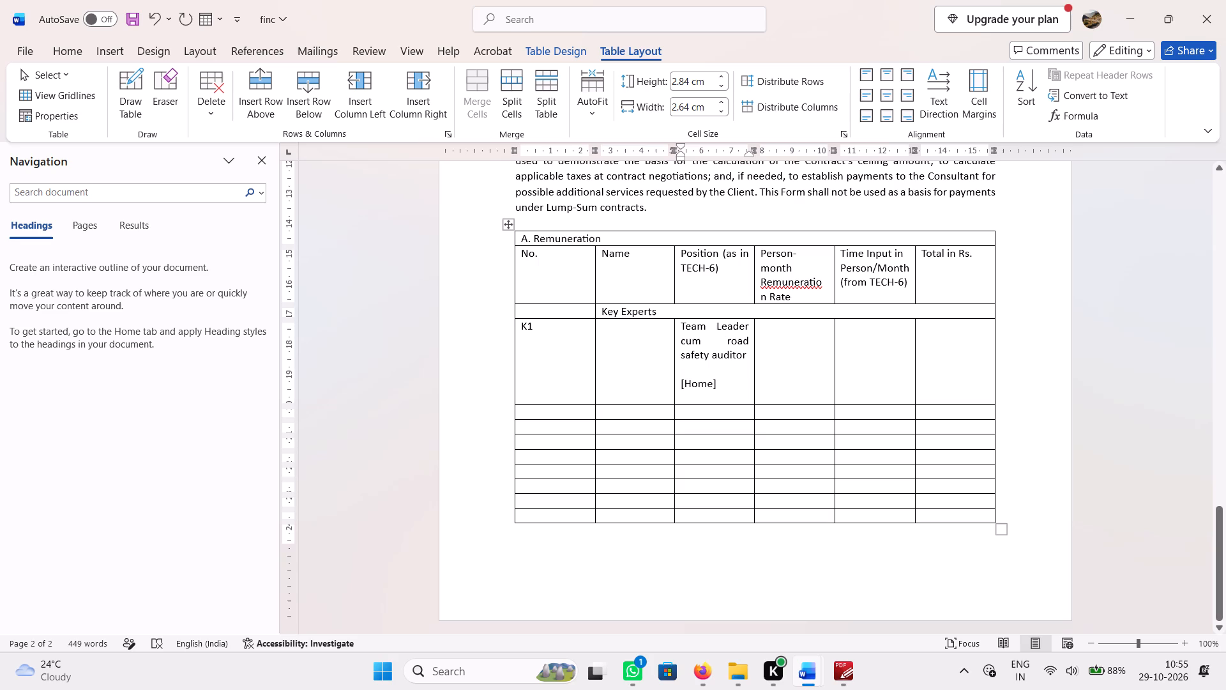
Following the PDF table, move "[Home]" from K1's Position cell into its Person-month Remuneration Rate cell in Word.
click(840, 672)
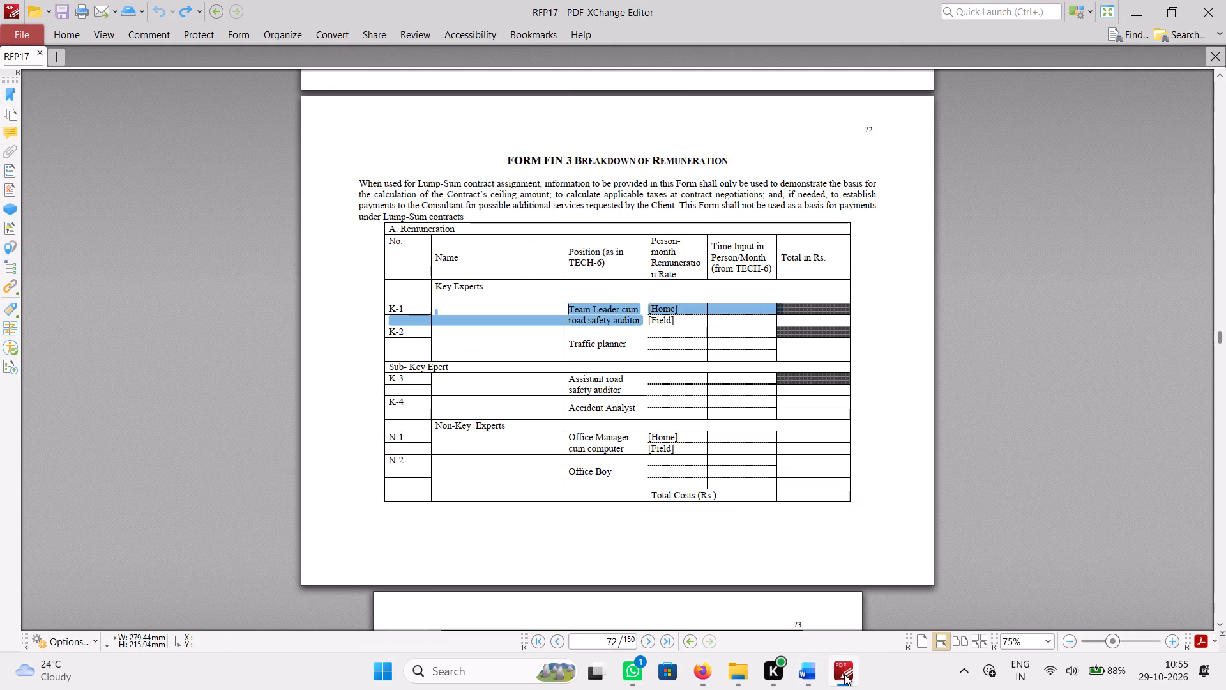
click(844, 674)
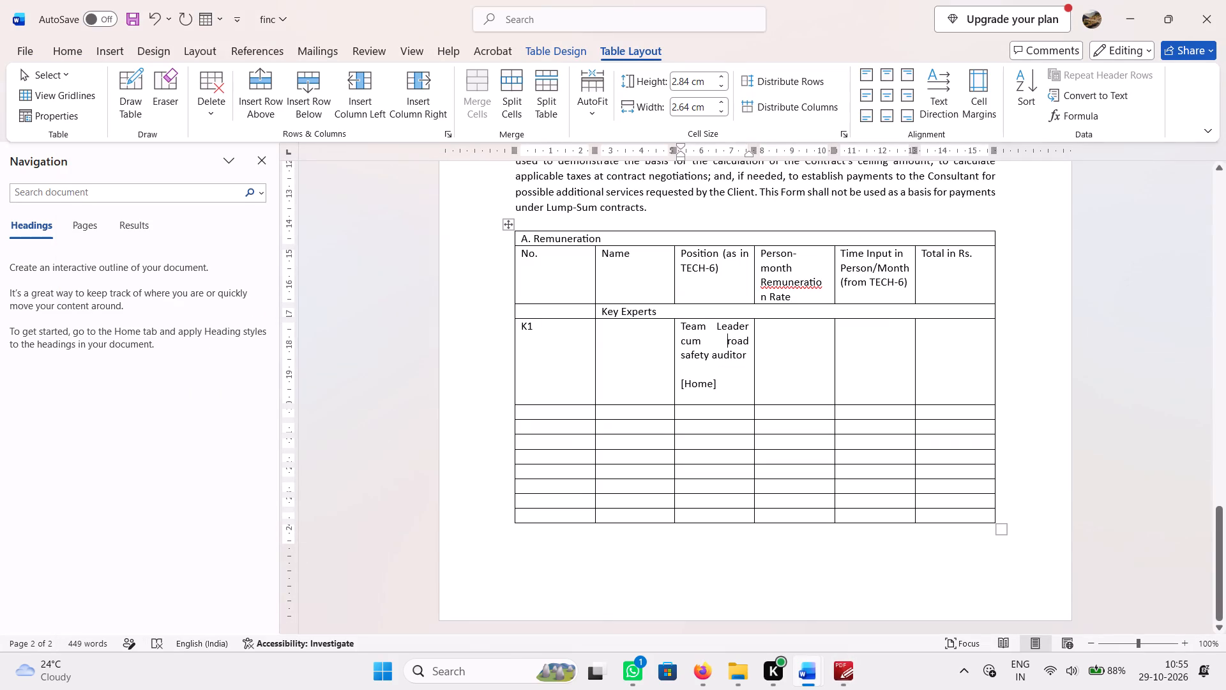
click(842, 682)
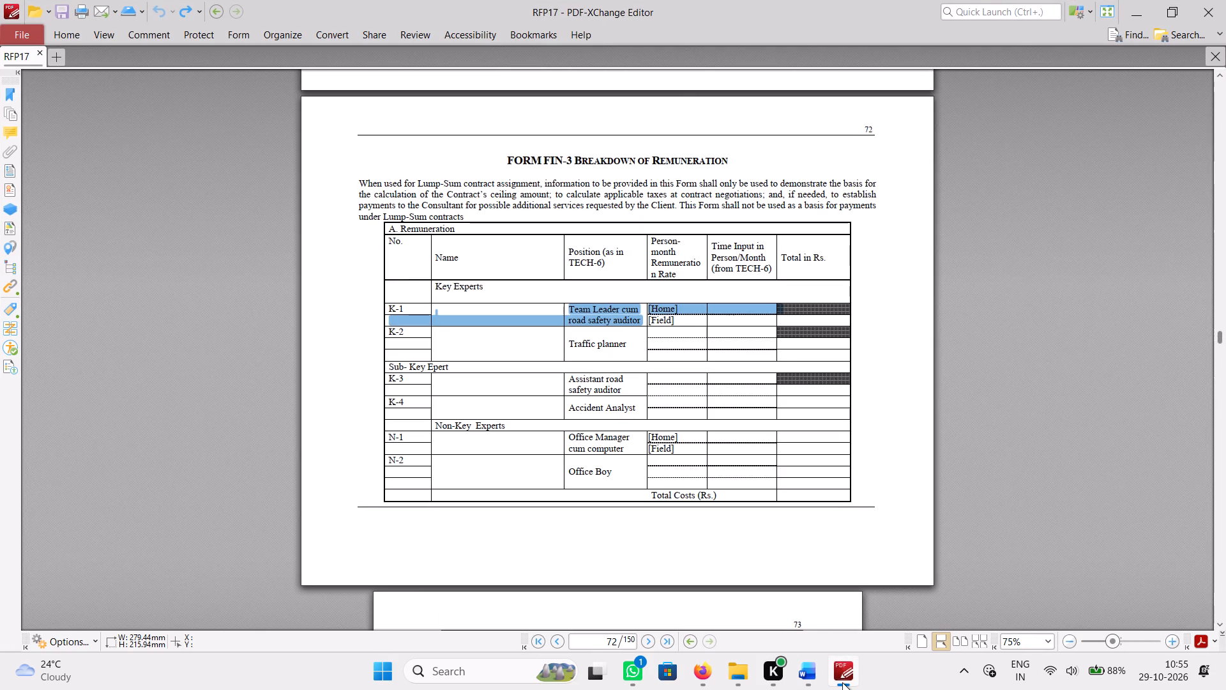
click(842, 682)
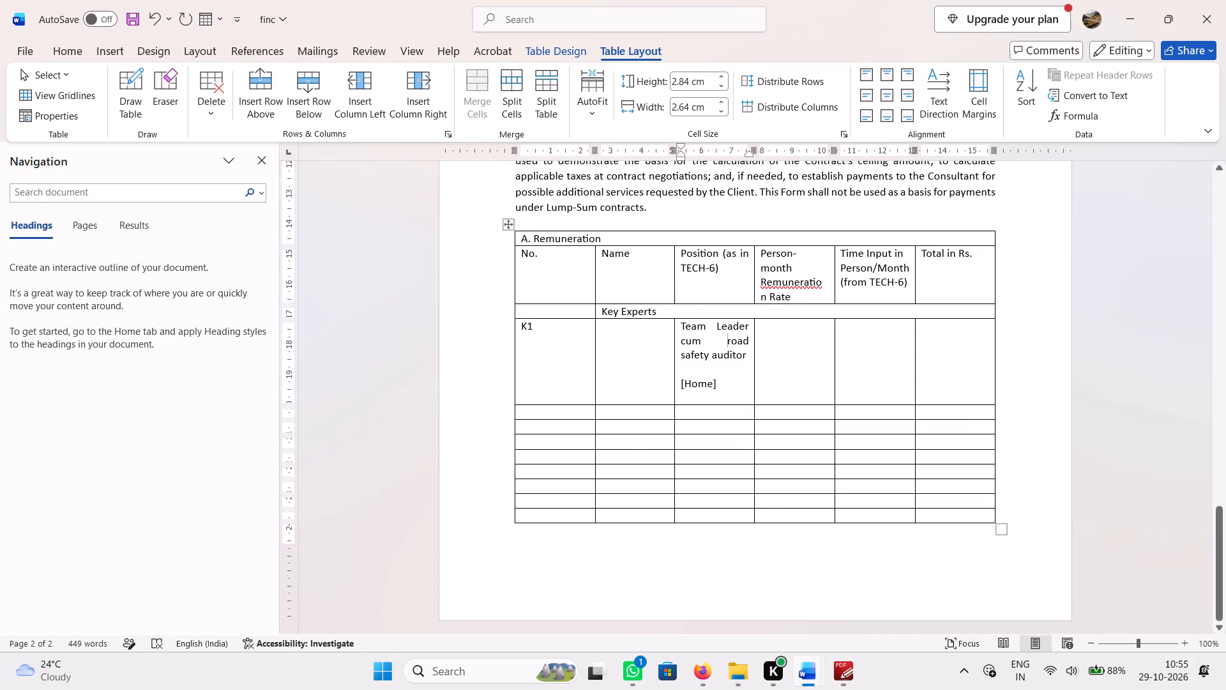
drag(729, 386, 676, 387)
key(ctrl+x)
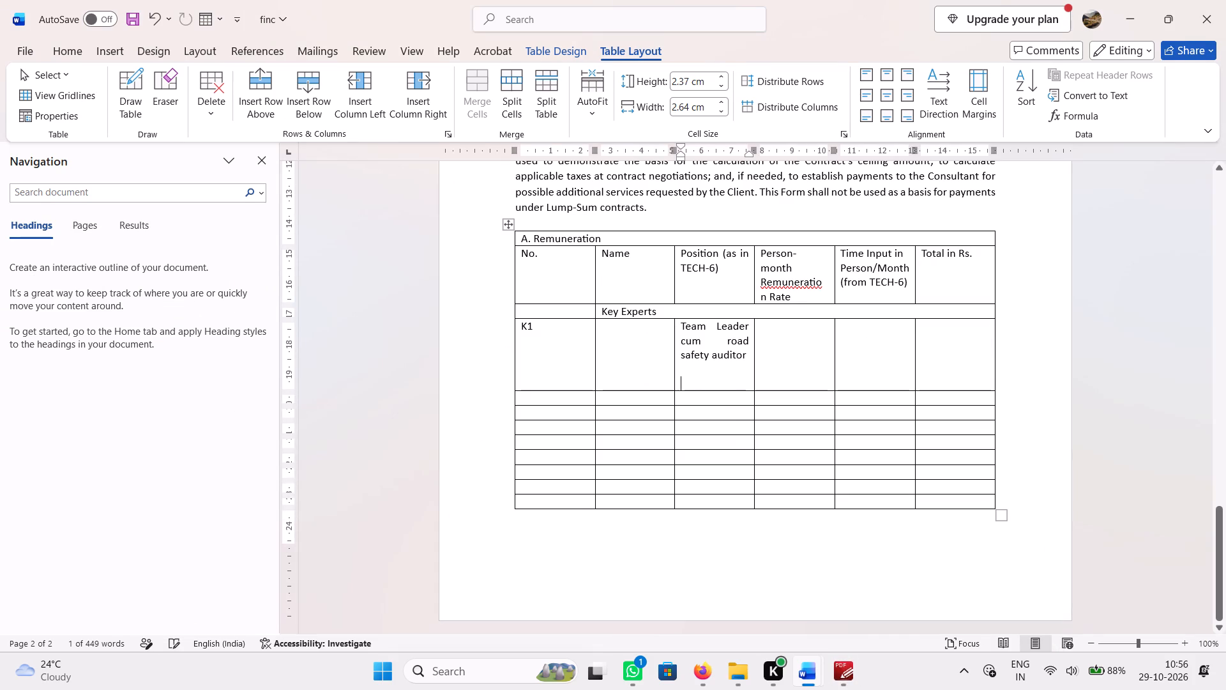
click(793, 337)
key(ctrl+v)
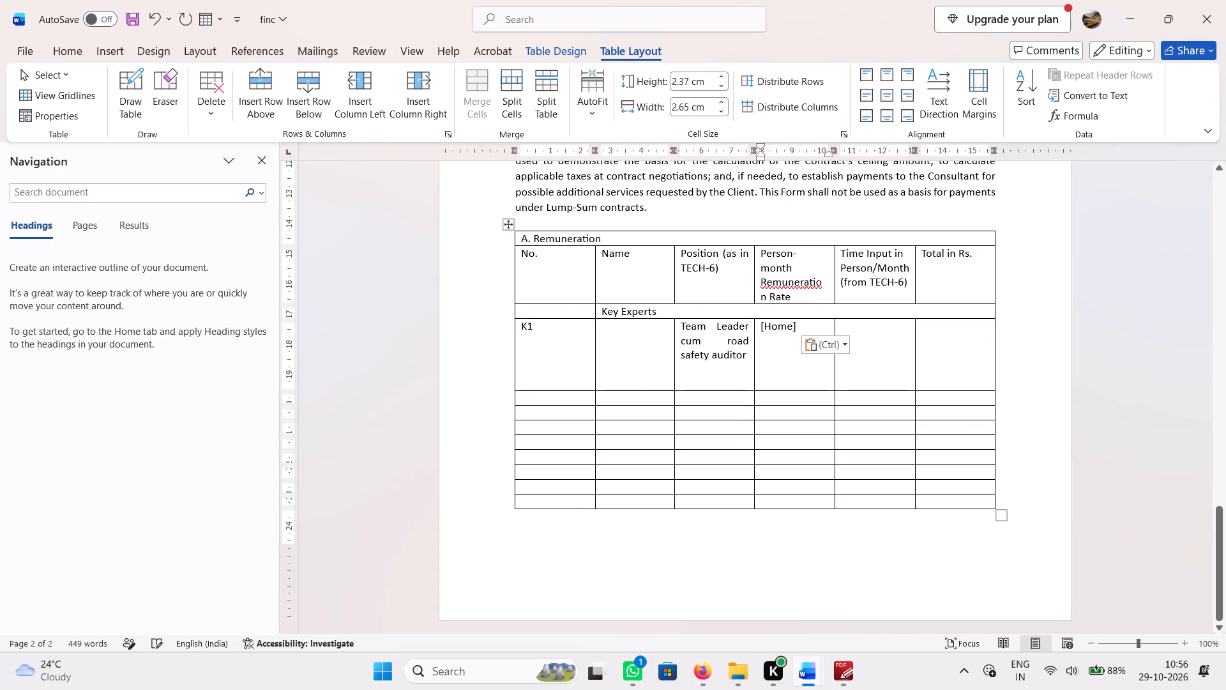
Enter "Field" in the Person-month Remuneration Rate cell directly below "[Home]" and check it against the PDF table.
click(776, 402)
text(Field)
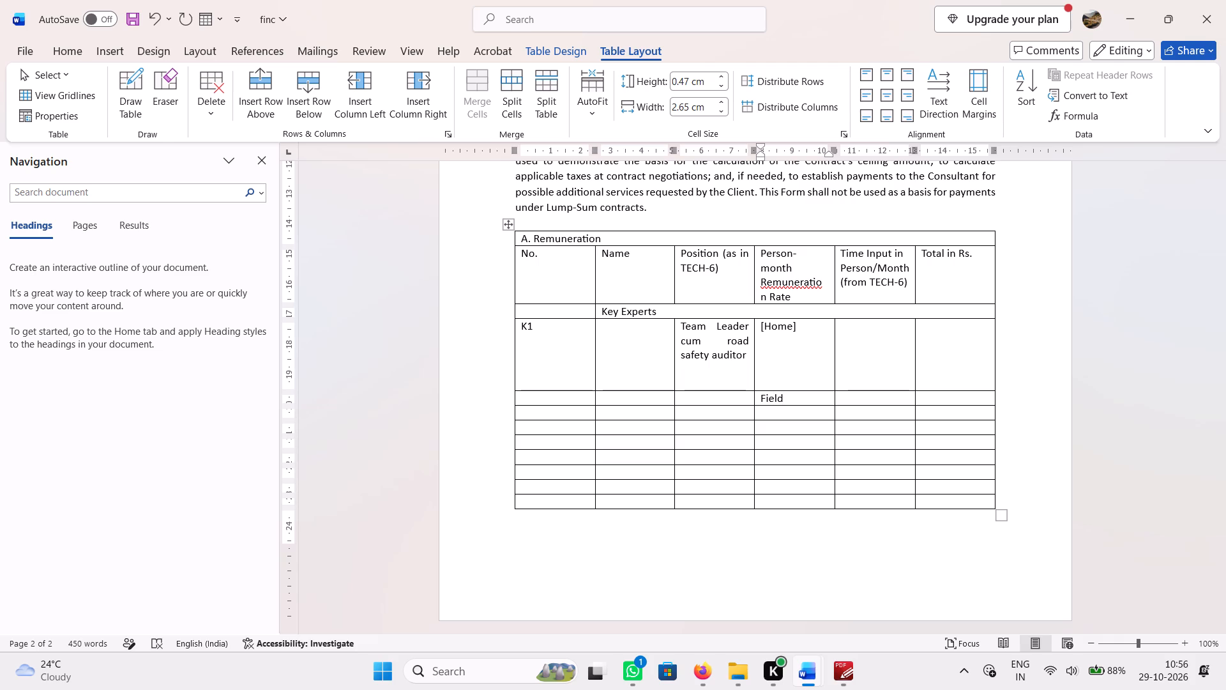
click(849, 683)
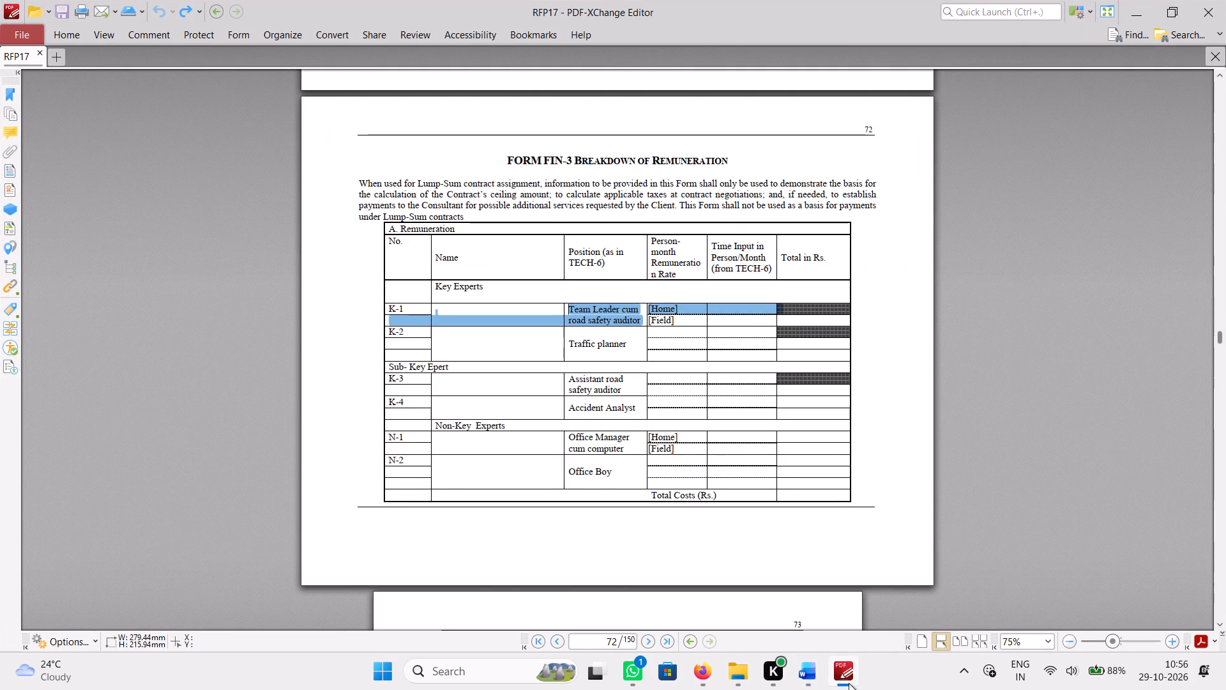
click(849, 683)
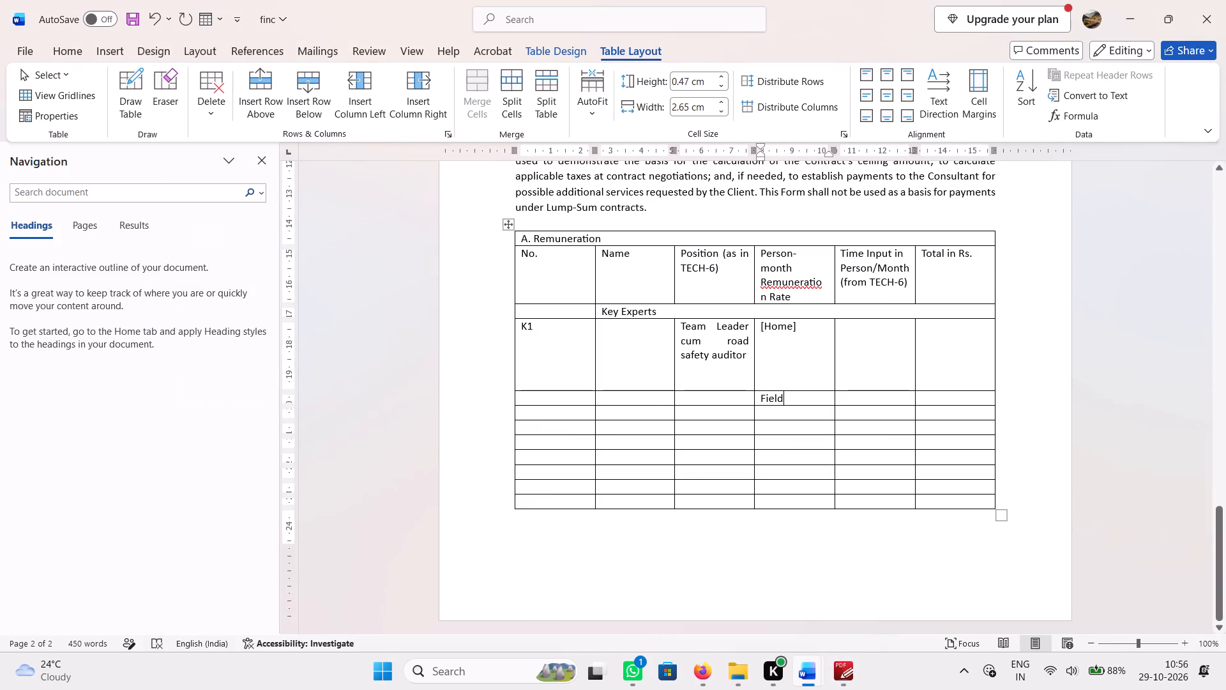
Remove the square brackets around "Home" in K1's Person-month Remuneration Rate cell.
click(806, 319)
click(808, 329)
key(BackSpace)
key(BackSpace)
click(762, 325)
key(BackSpace)
Copy "Traffic planner" from the PDF table into the Position cell of the row below "Field" in Word.
click(840, 679)
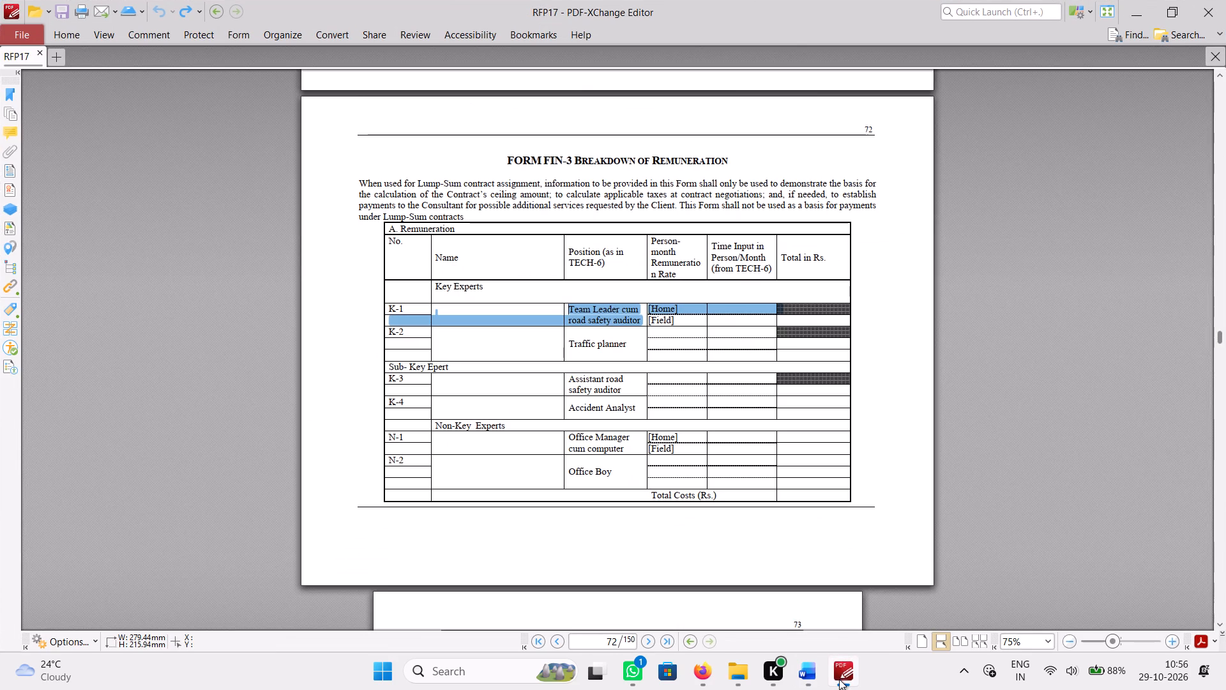
drag(629, 342, 584, 346)
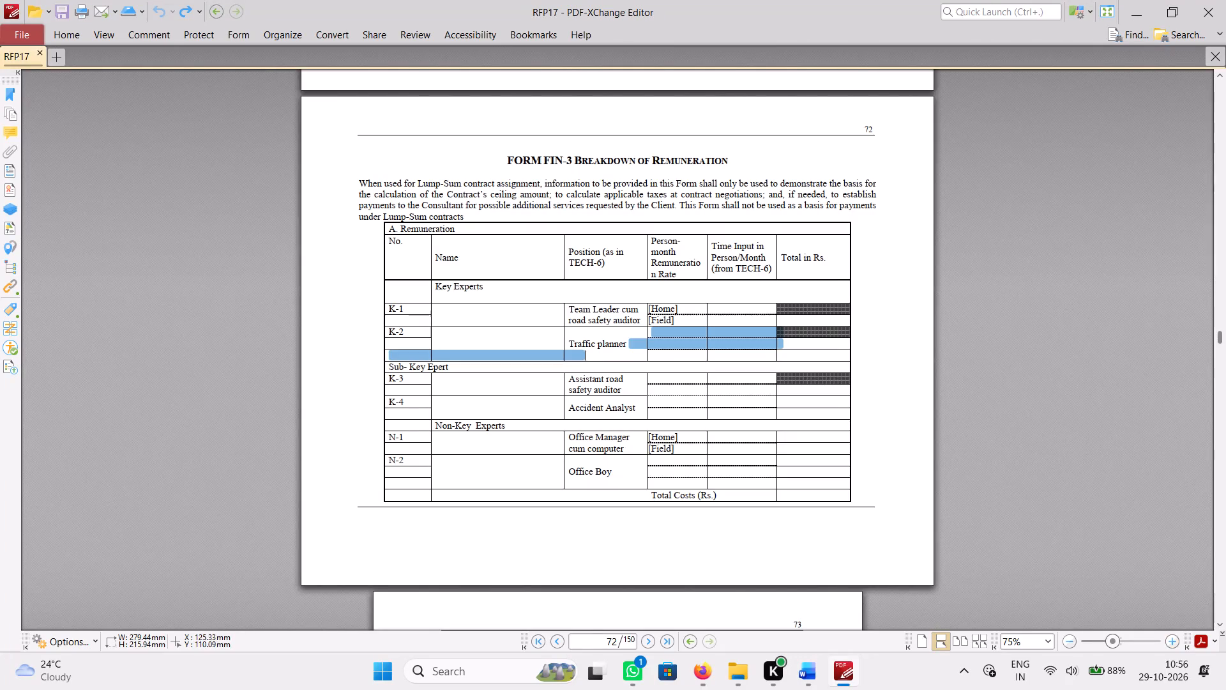
drag(584, 346, 566, 341)
key(ctrl+c)
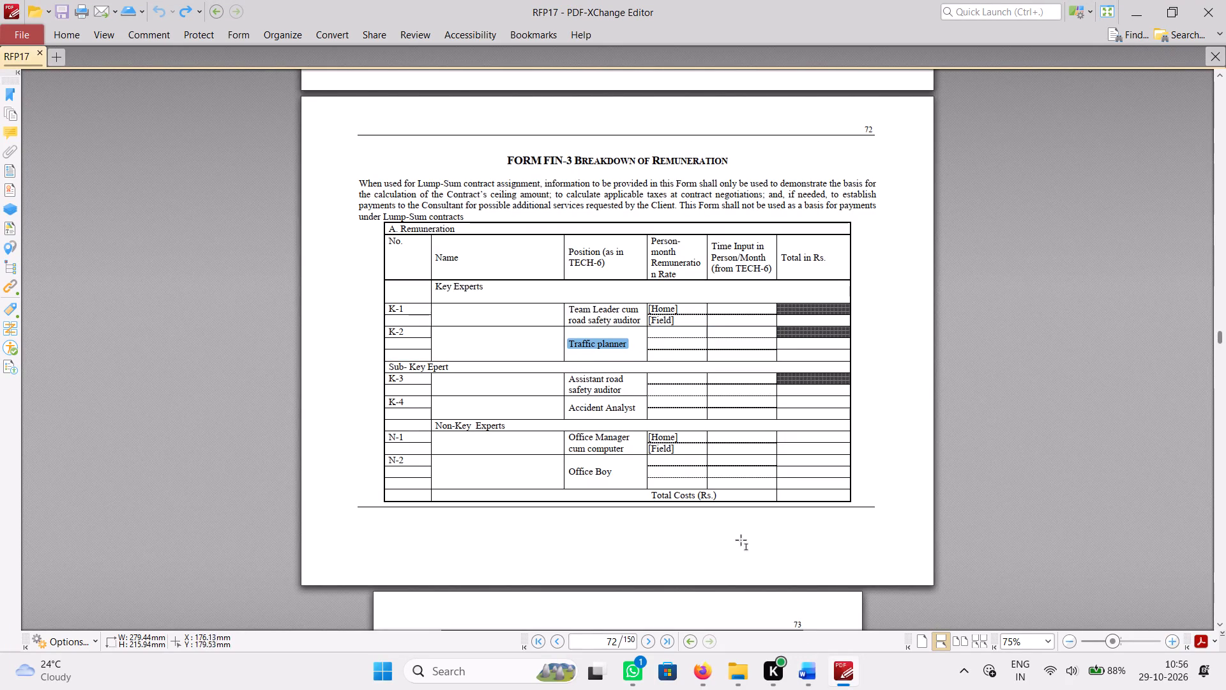
click(842, 680)
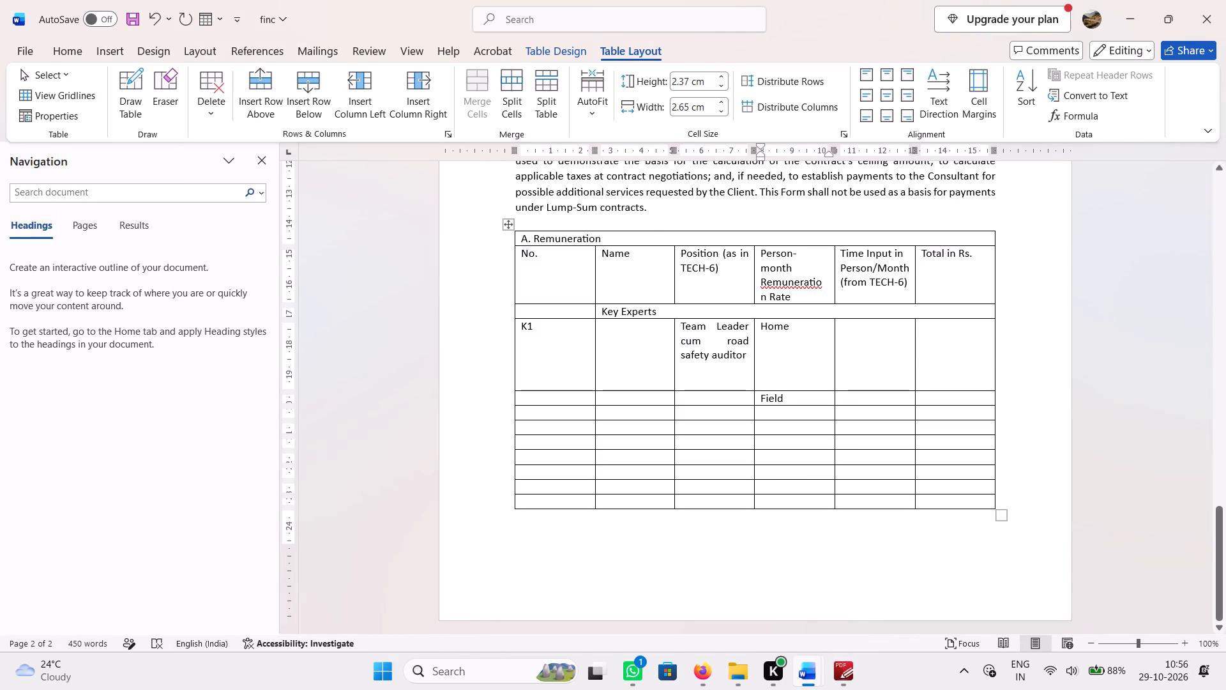
click(723, 412)
key(ctrl+v)
Merge K1's Position cell and its Name cell each with the empty cell directly below, matching the PDF table.
drag(713, 369, 712, 394)
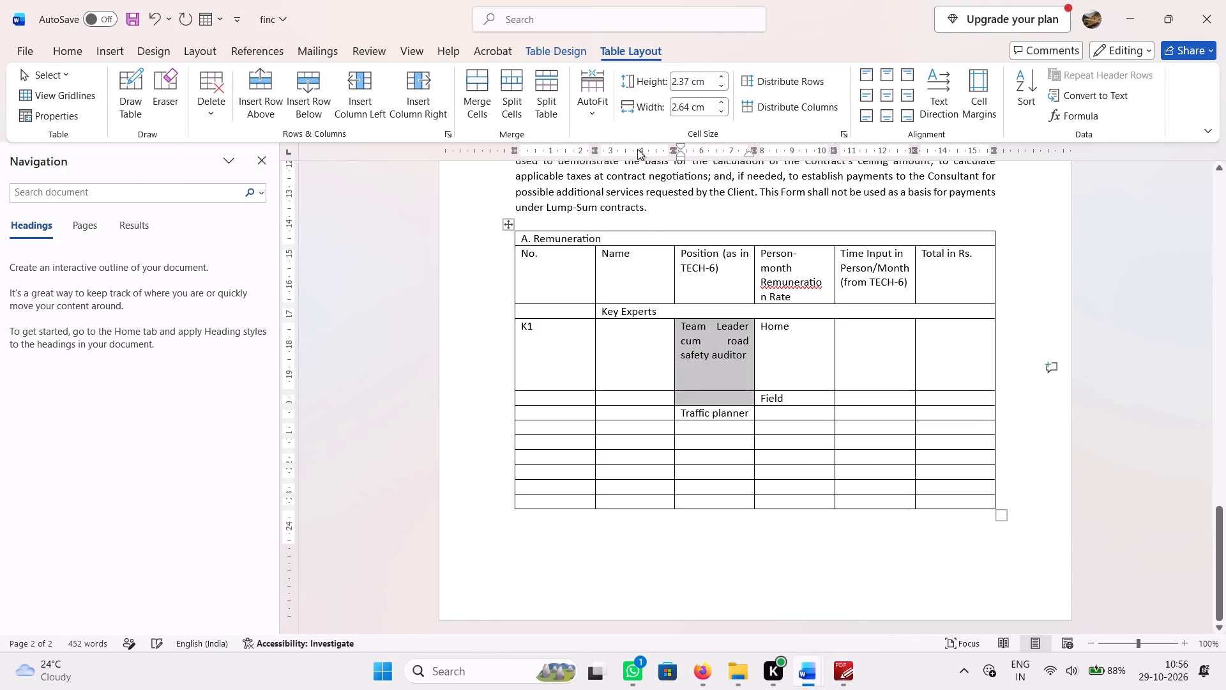
click(486, 86)
click(706, 363)
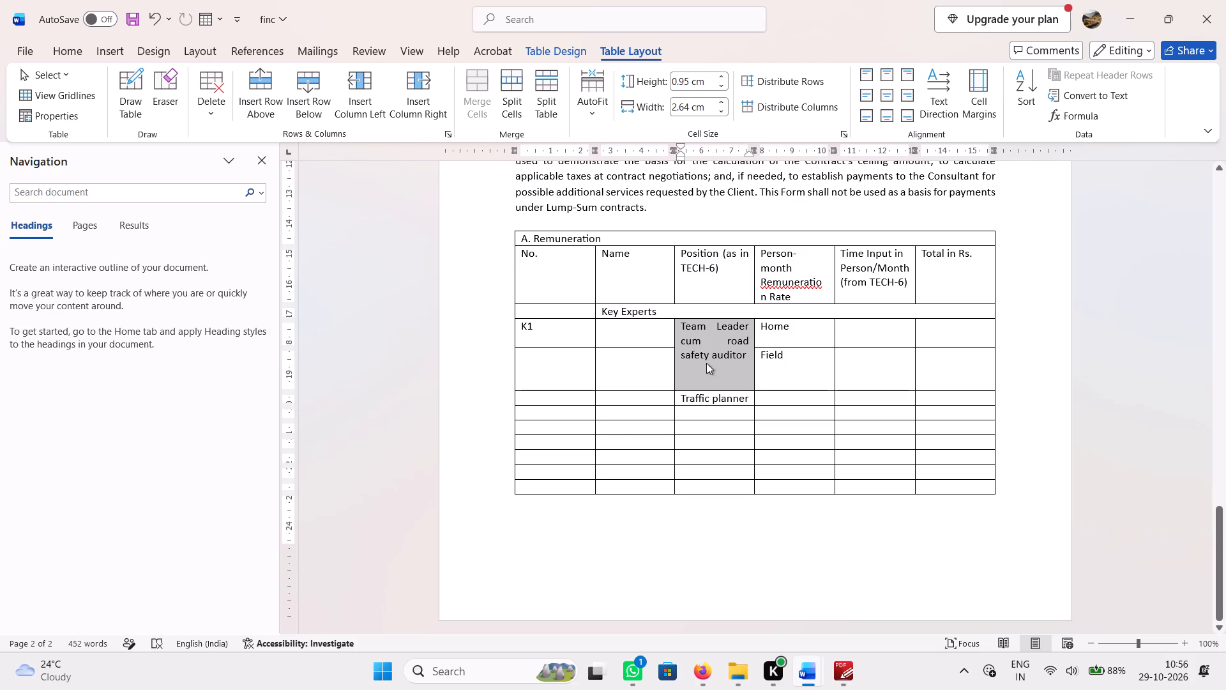
click(853, 672)
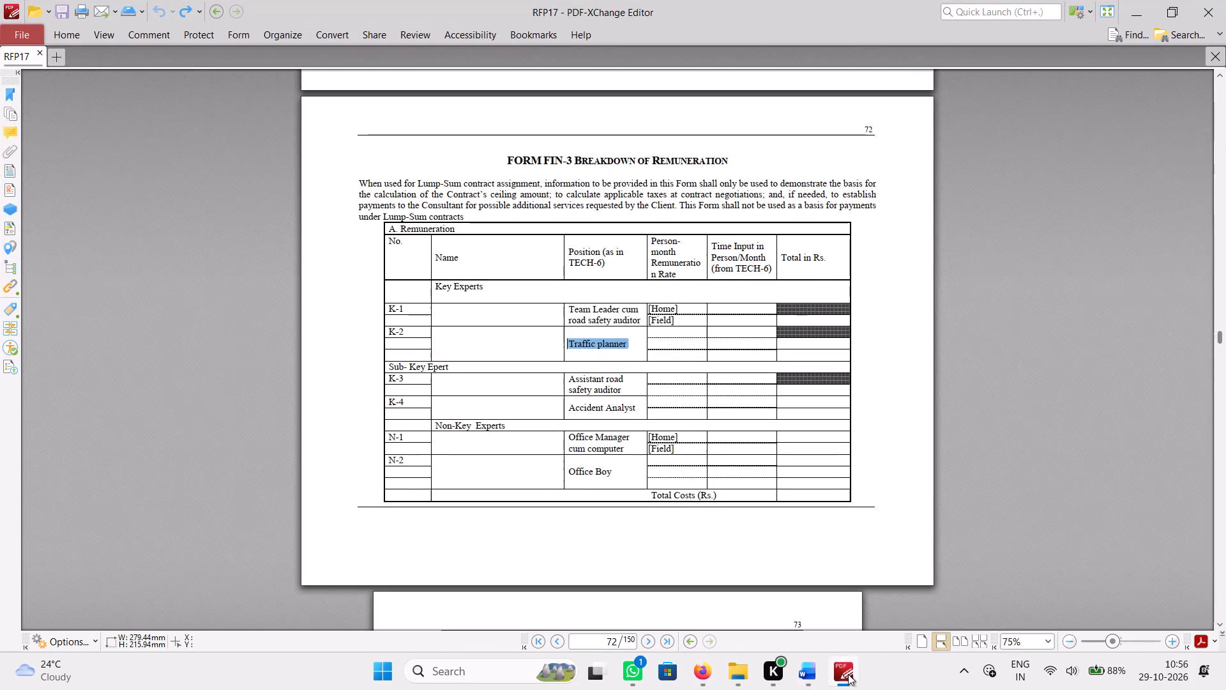
click(847, 674)
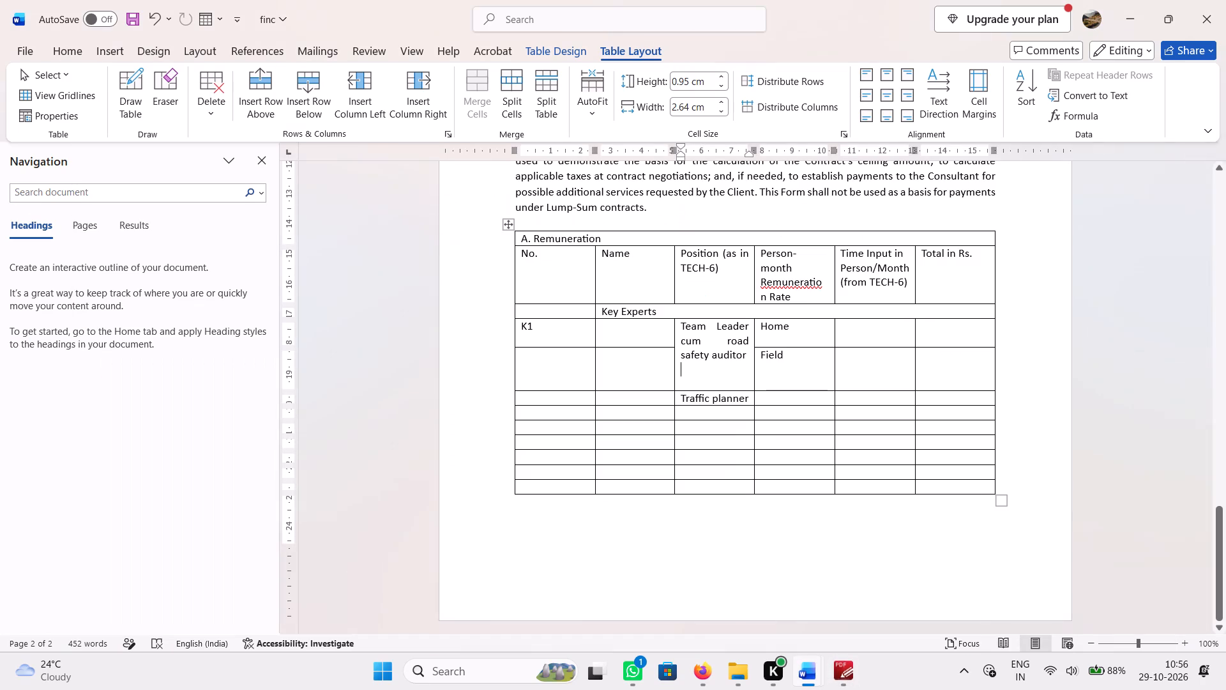
drag(635, 328, 628, 367)
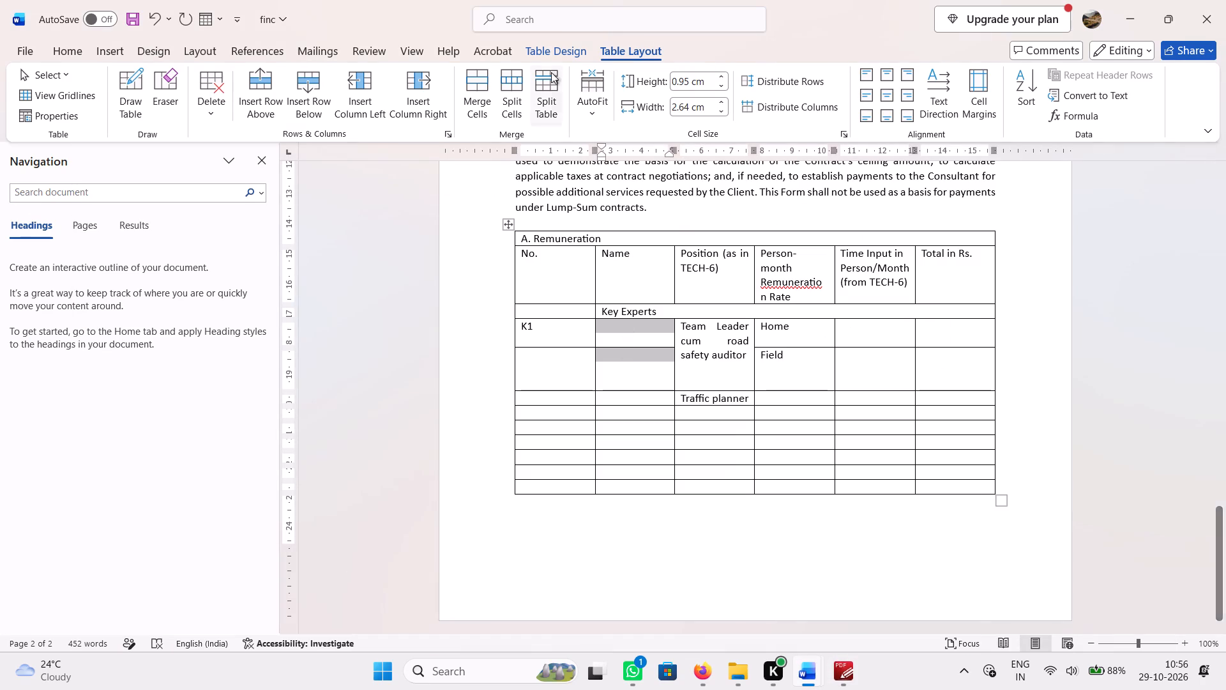
click(476, 86)
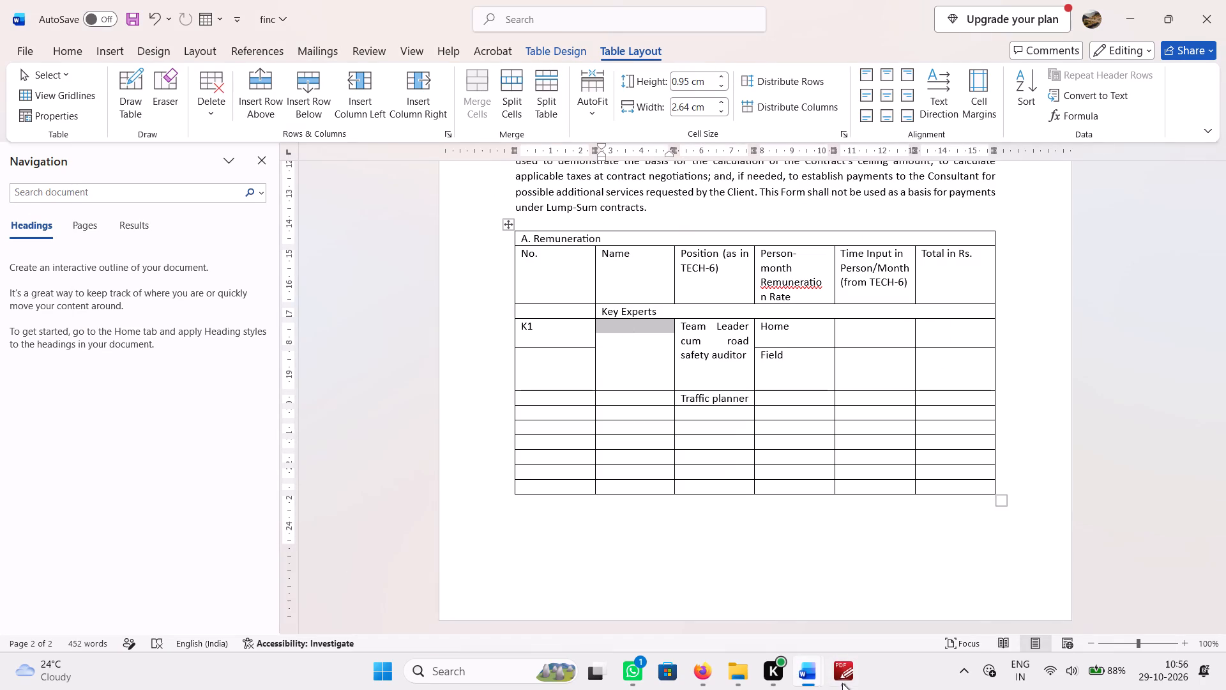
Check the PDF table and enter "K2" in the No. column of the "Traffic planner" row in Word.
click(842, 680)
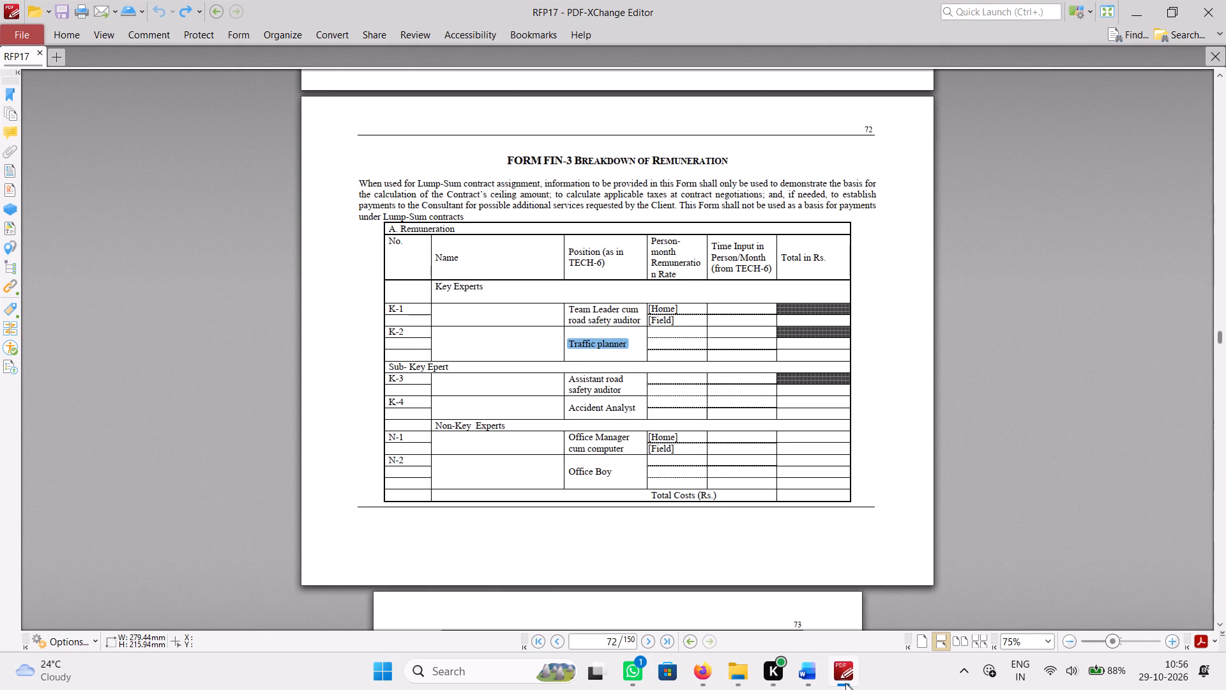
click(845, 683)
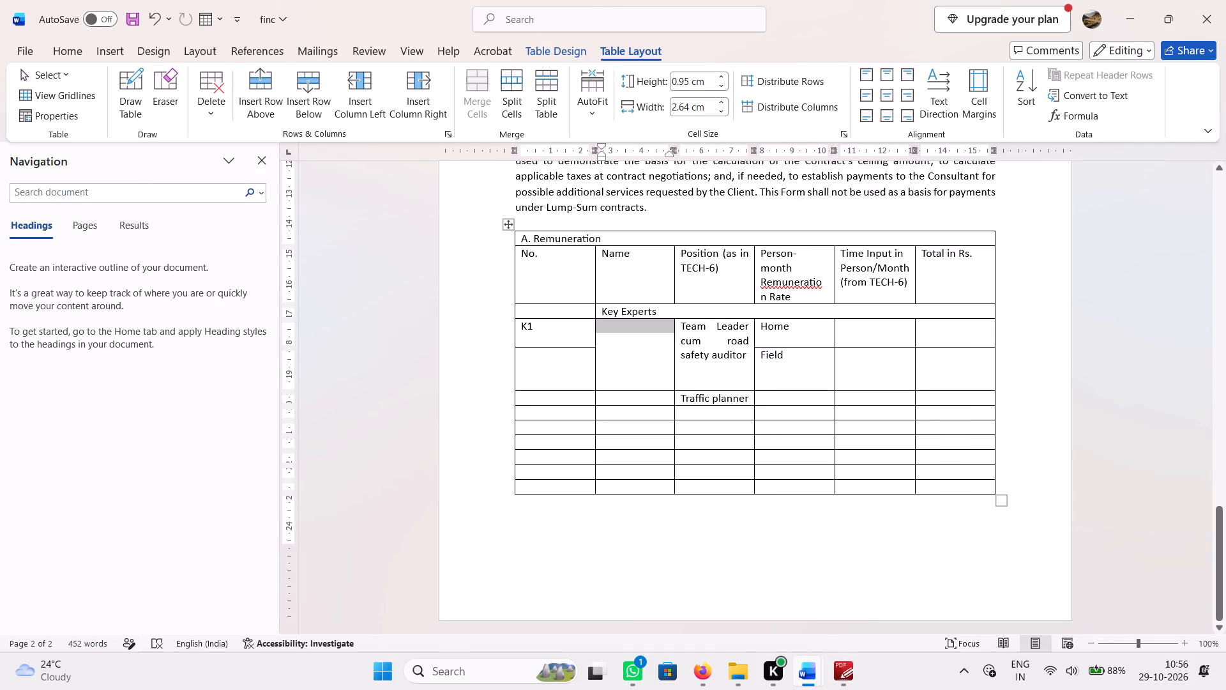
click(548, 395)
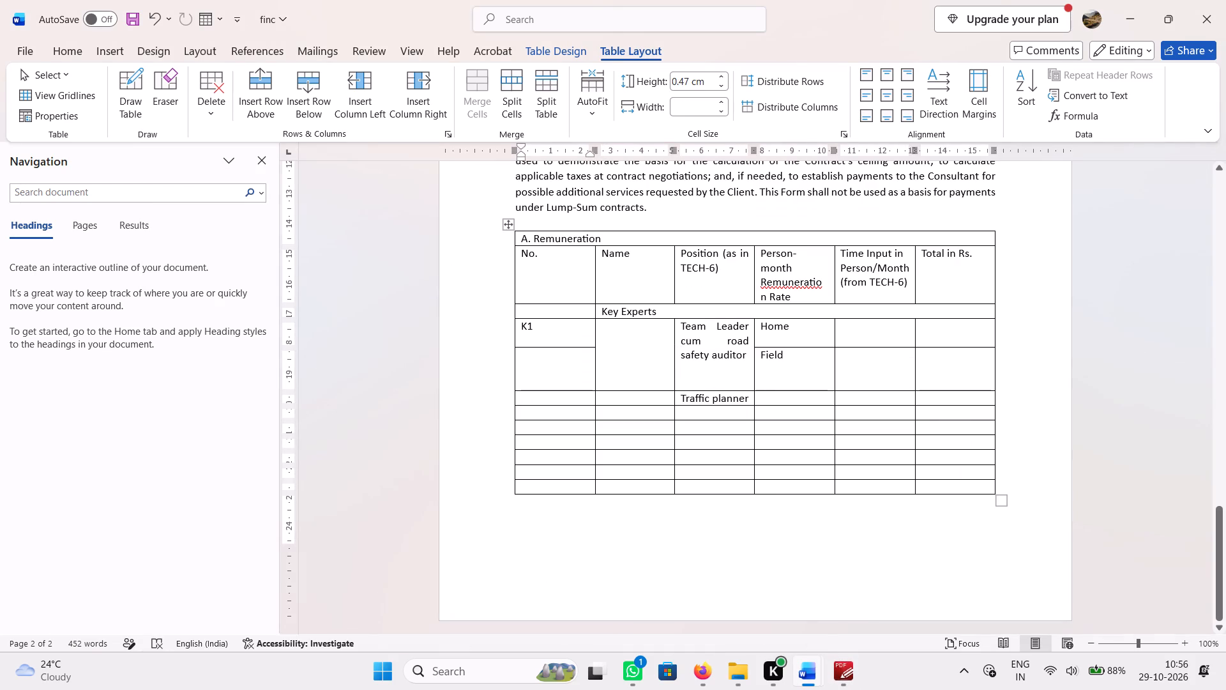
key(shift+k)
key(2)
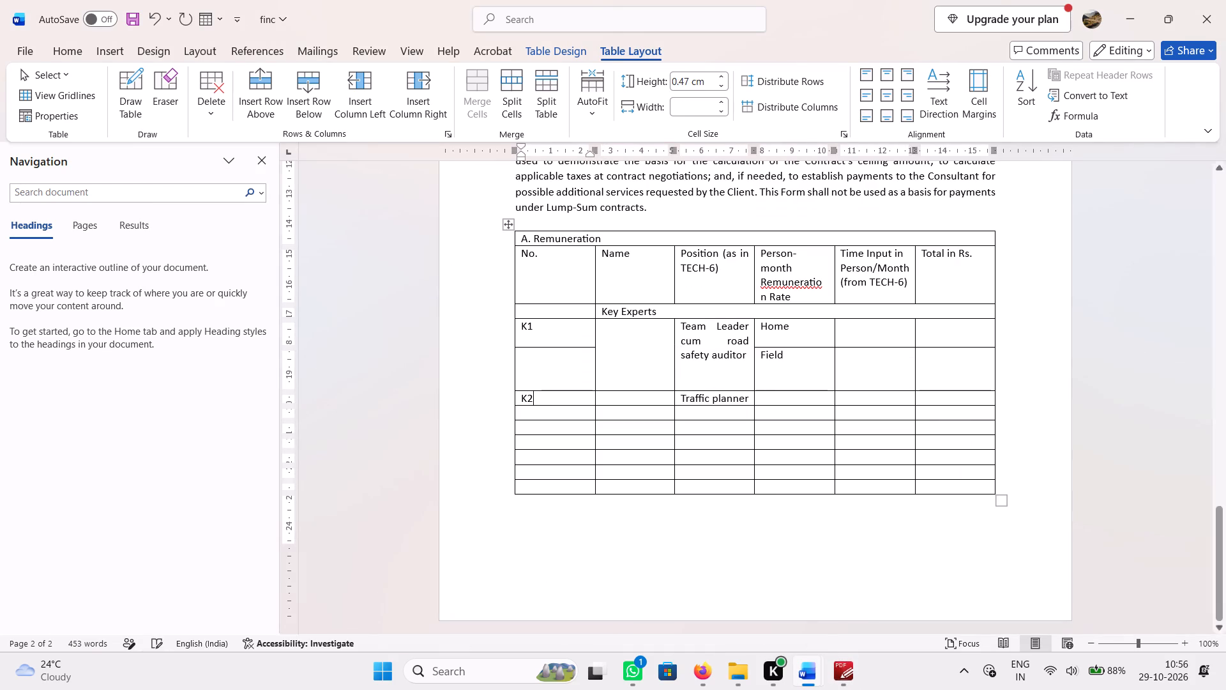
Compare the K-2 rows of the PDF remuneration table with the K2 rows in the Word table.
click(847, 675)
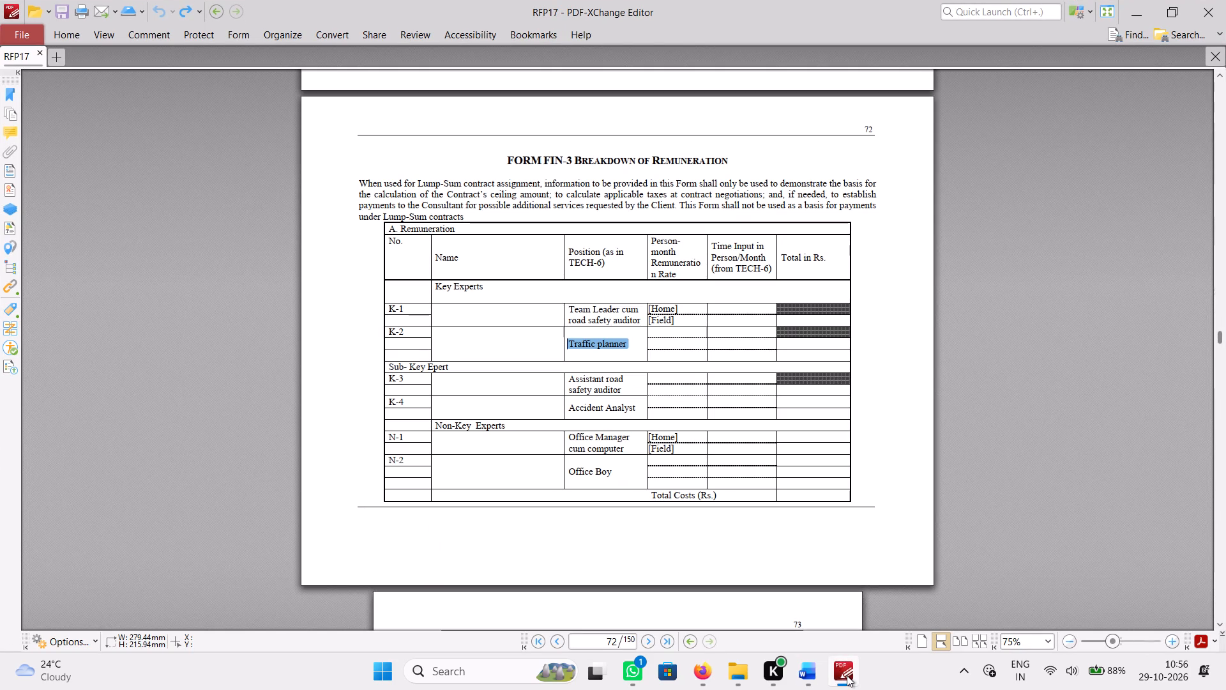
click(847, 675)
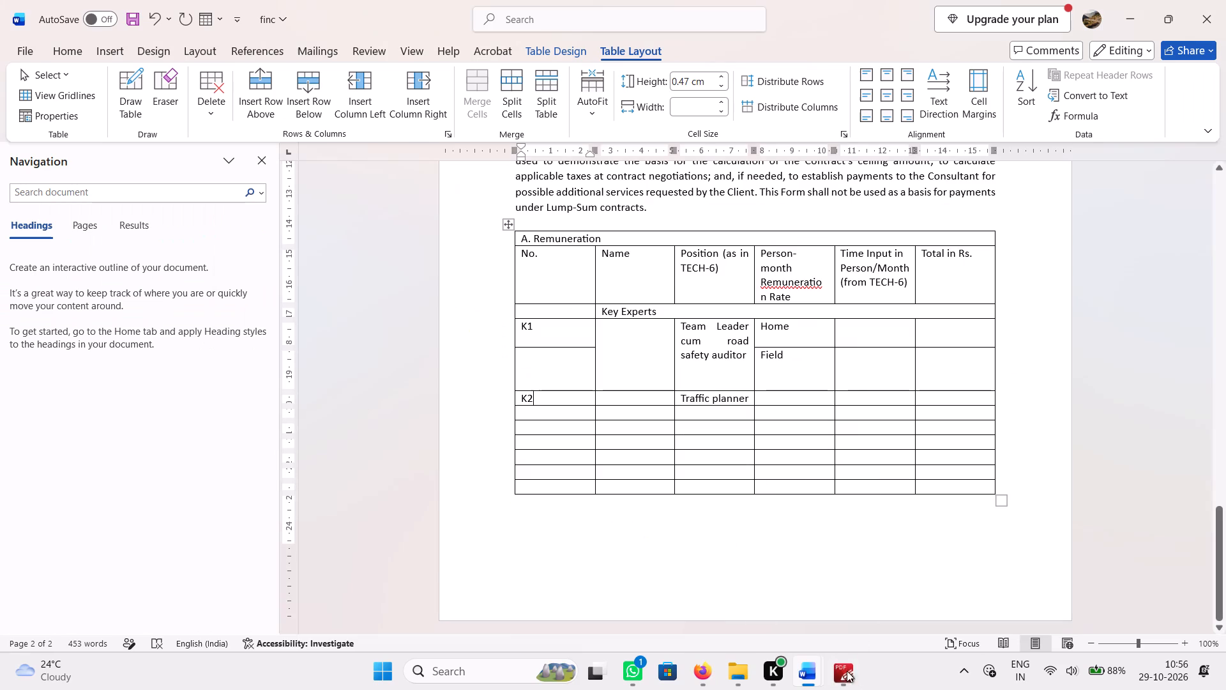
drag(563, 400, 563, 406)
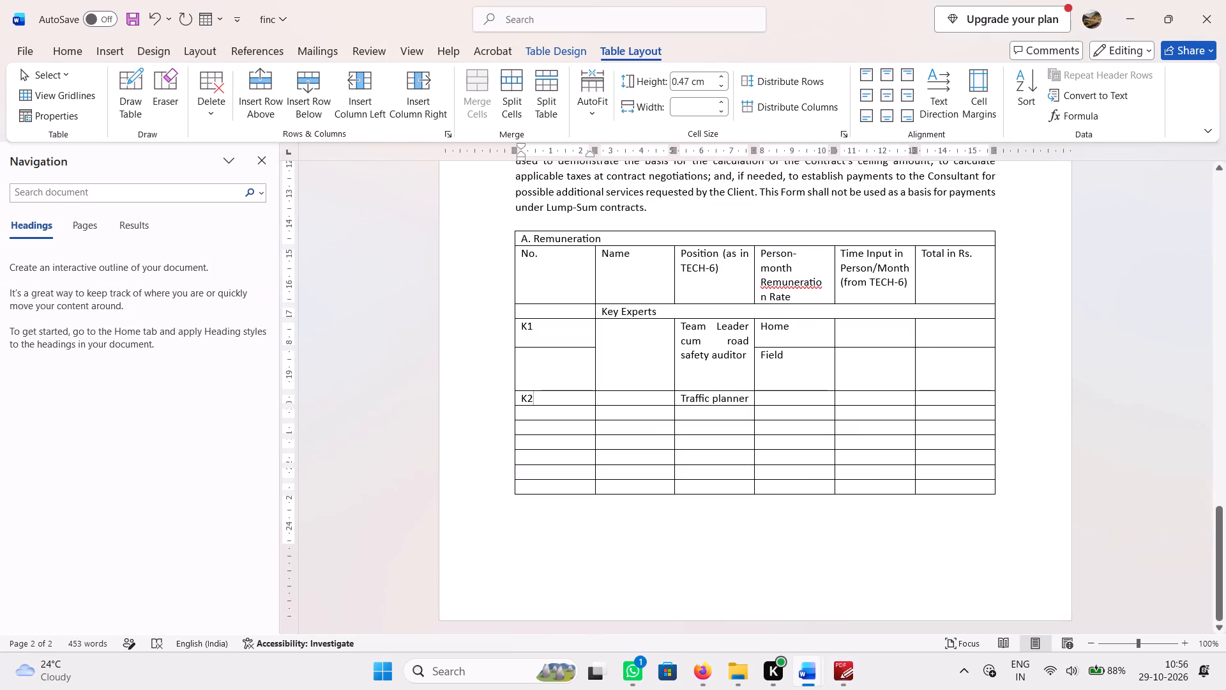
drag(563, 406, 563, 424)
click(851, 684)
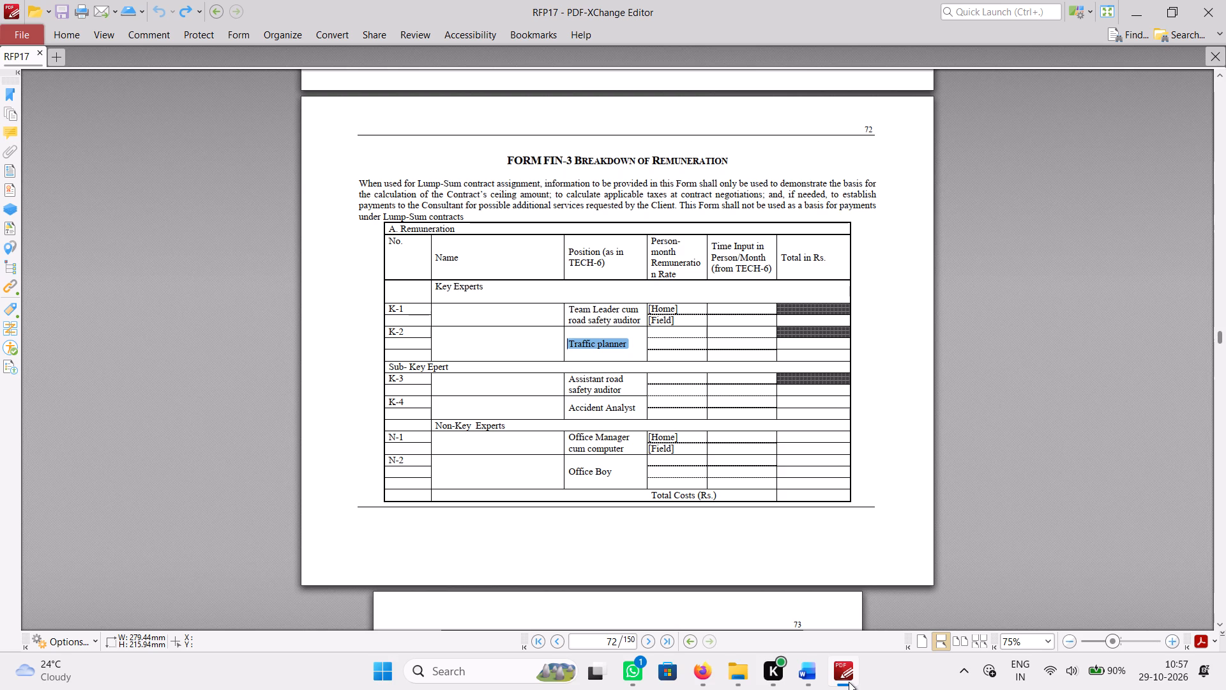
click(849, 682)
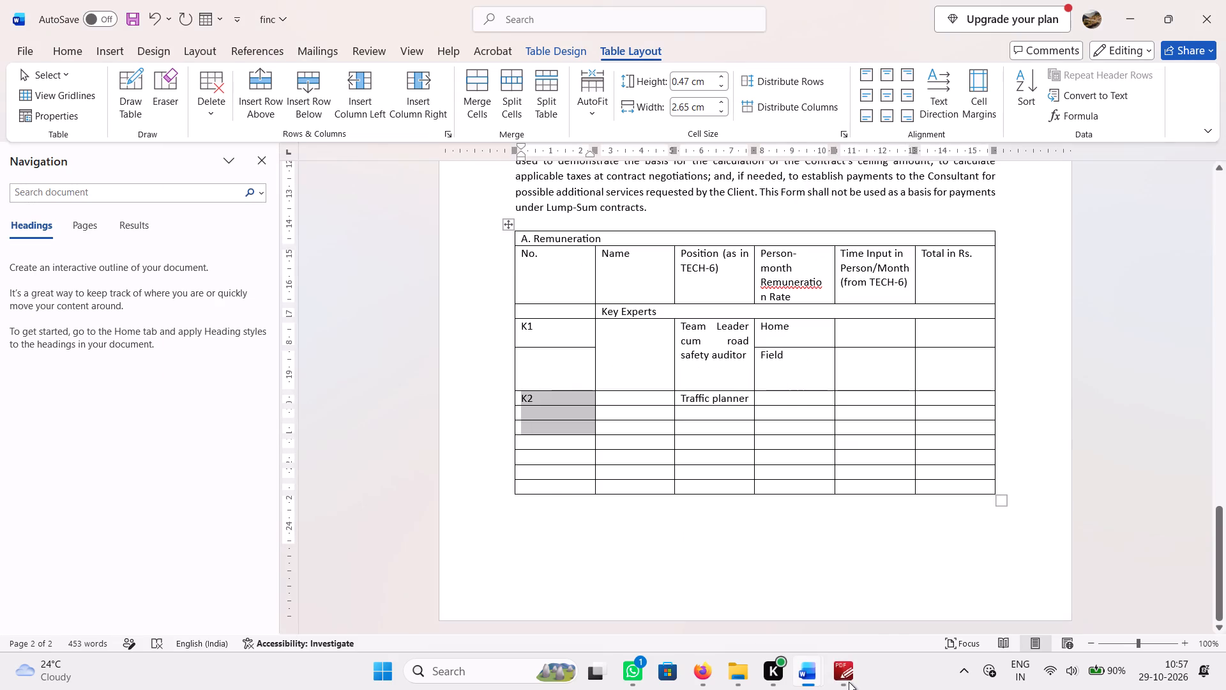
click(849, 682)
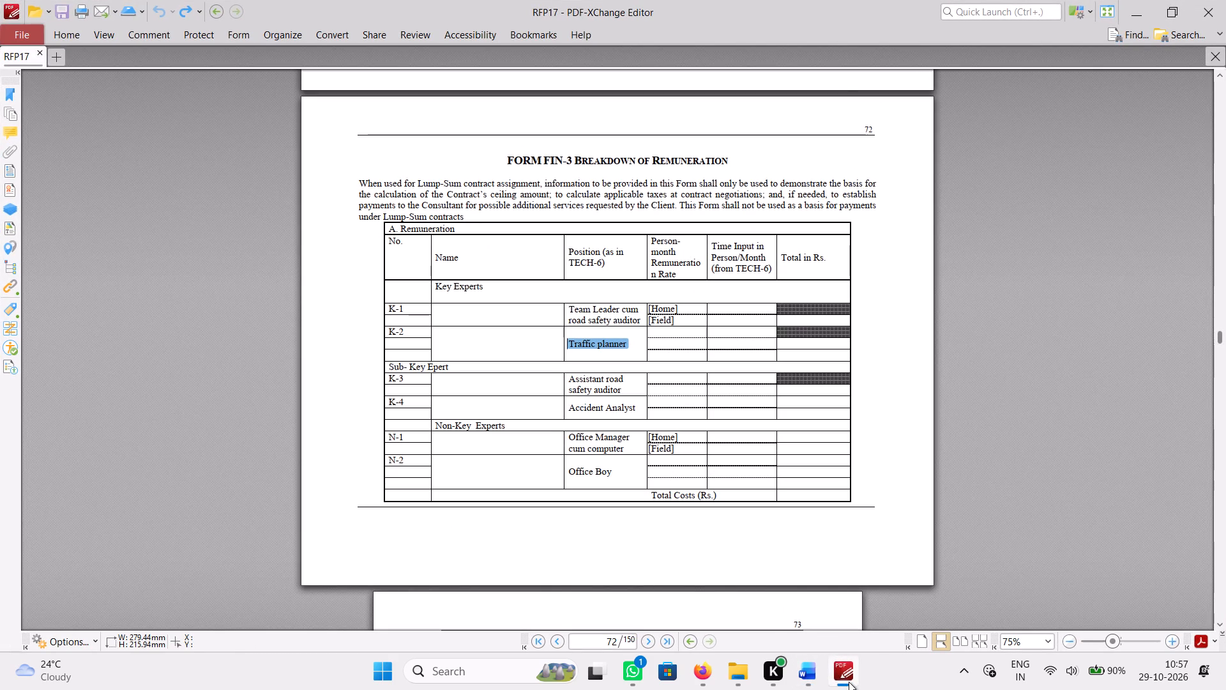
click(849, 682)
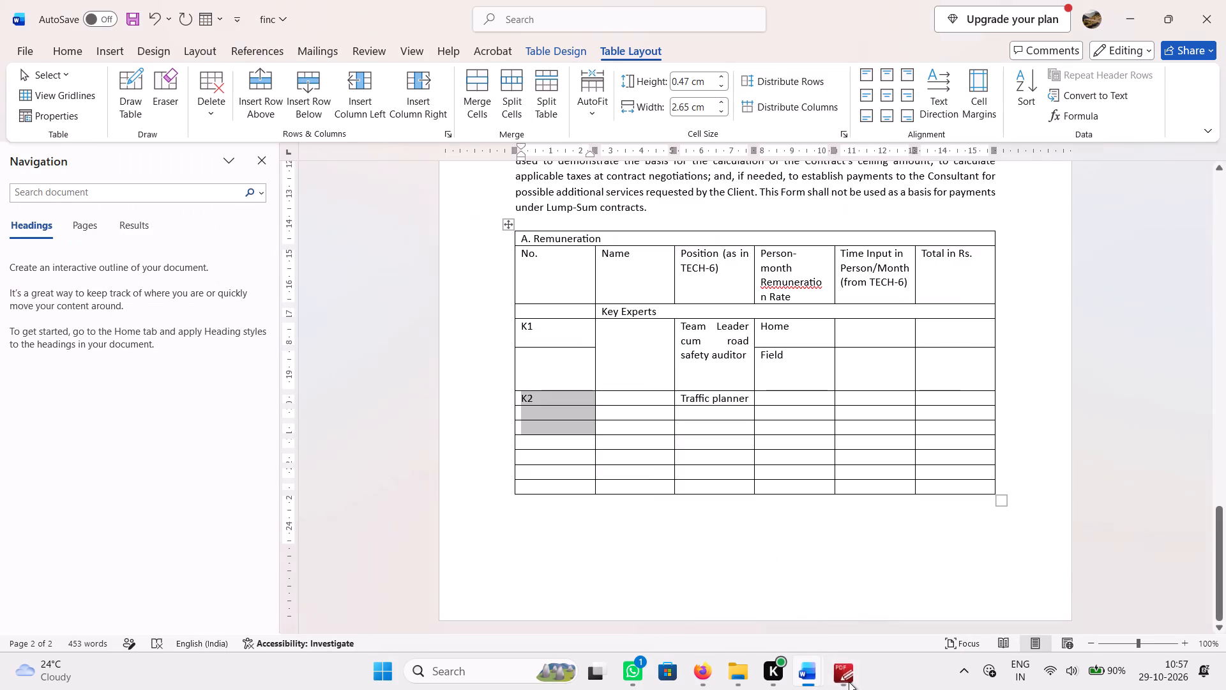
Delete the blank lines after "Team Leader cum road safety auditor" in K1's Position cell.
click(722, 378)
key(BackSpace)
key(BackSpace)
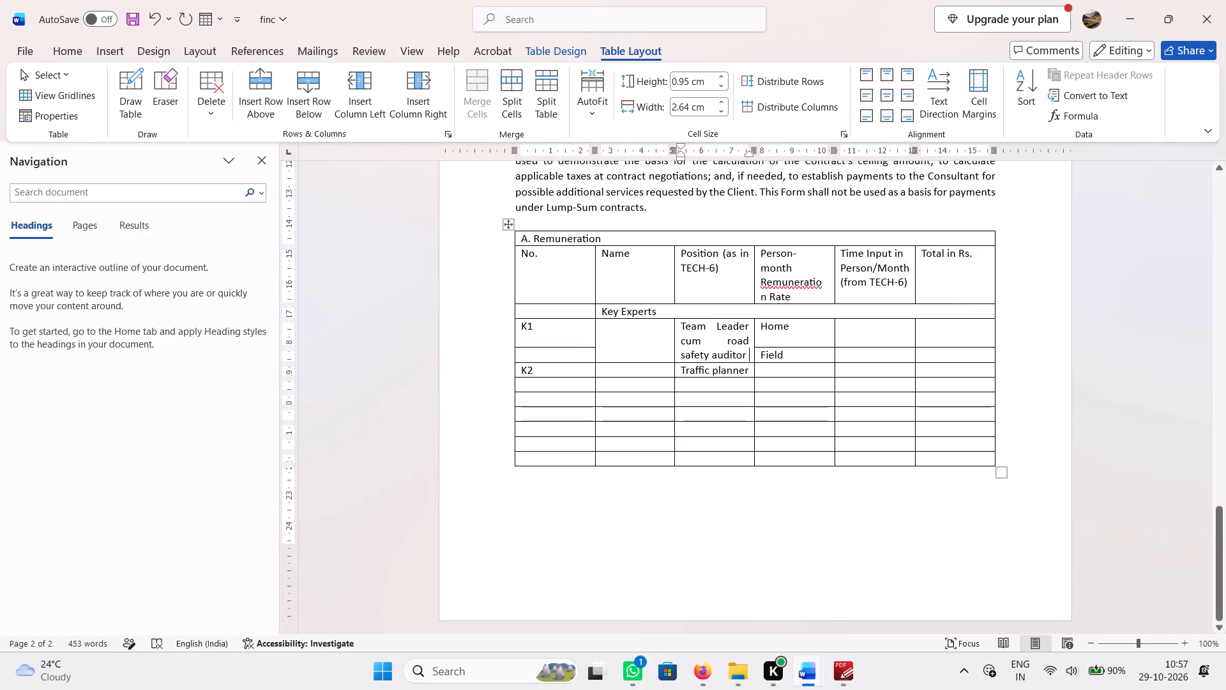
Check the PDF layout and merge K2's Name cell and its Position cell each with the empty cell directly below.
click(854, 664)
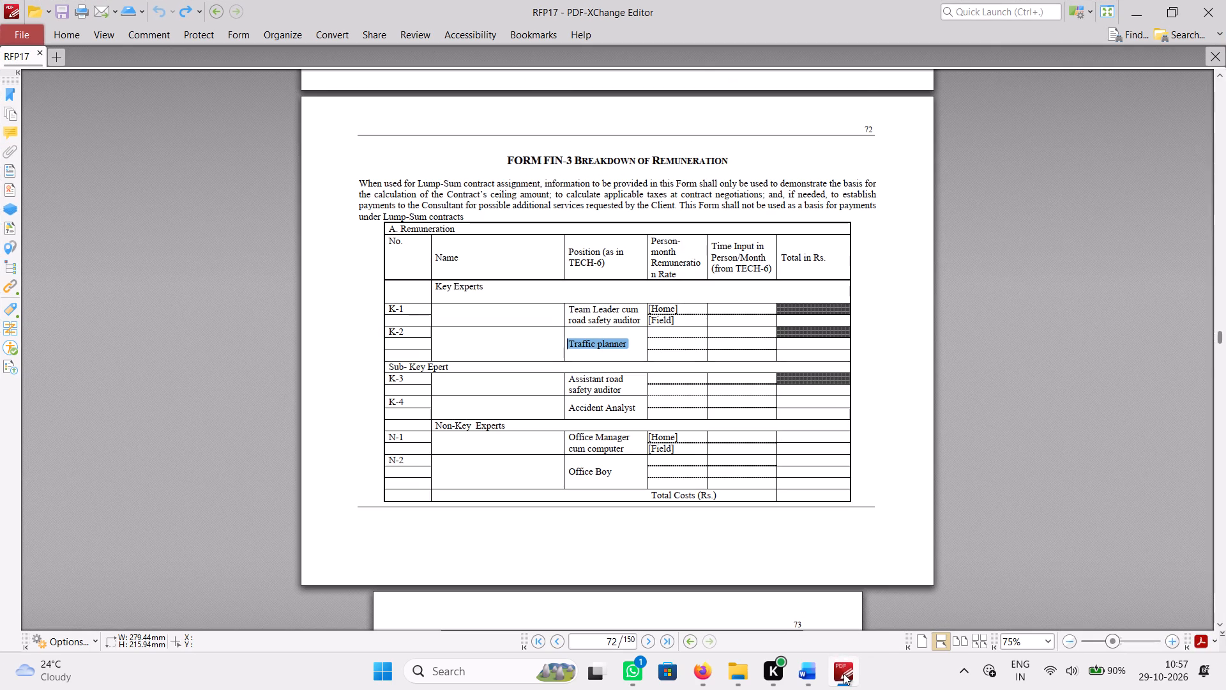
click(844, 673)
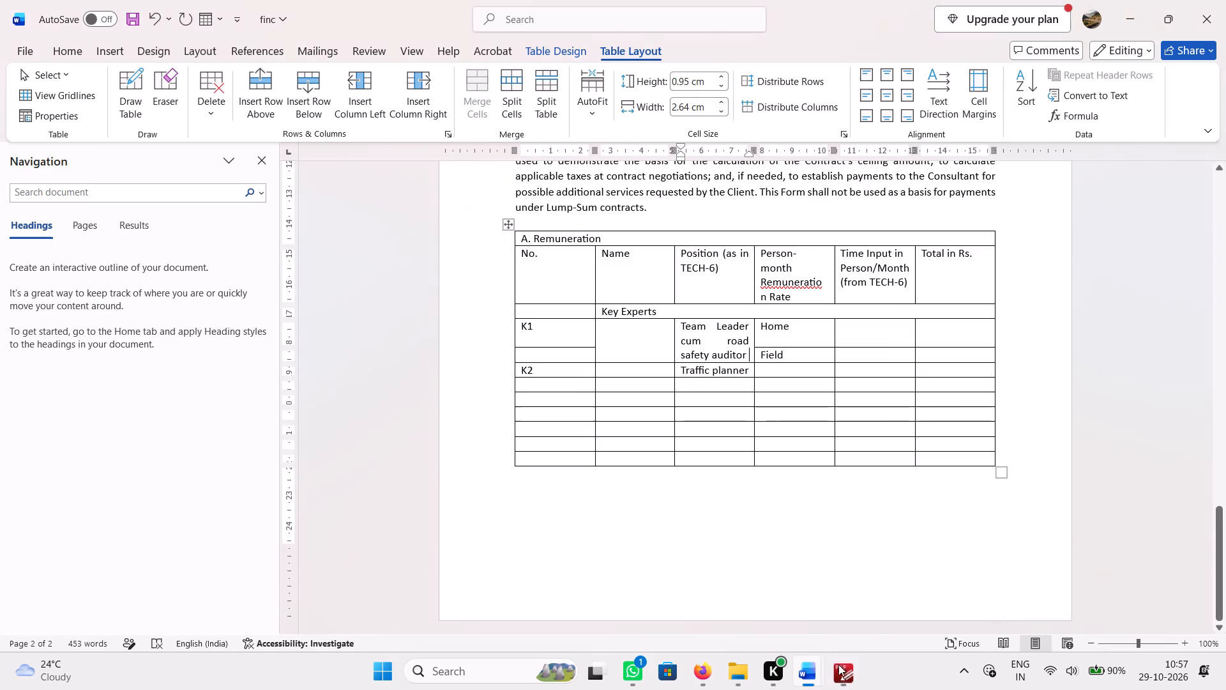
drag(651, 367, 650, 379)
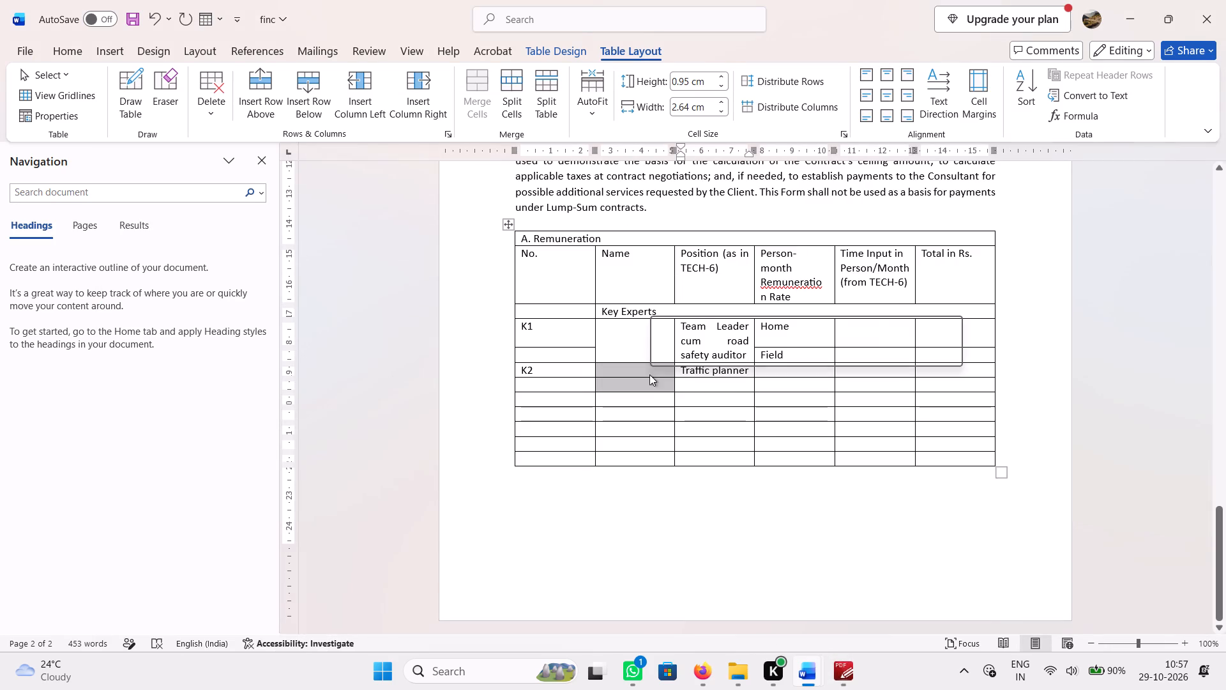
click(474, 76)
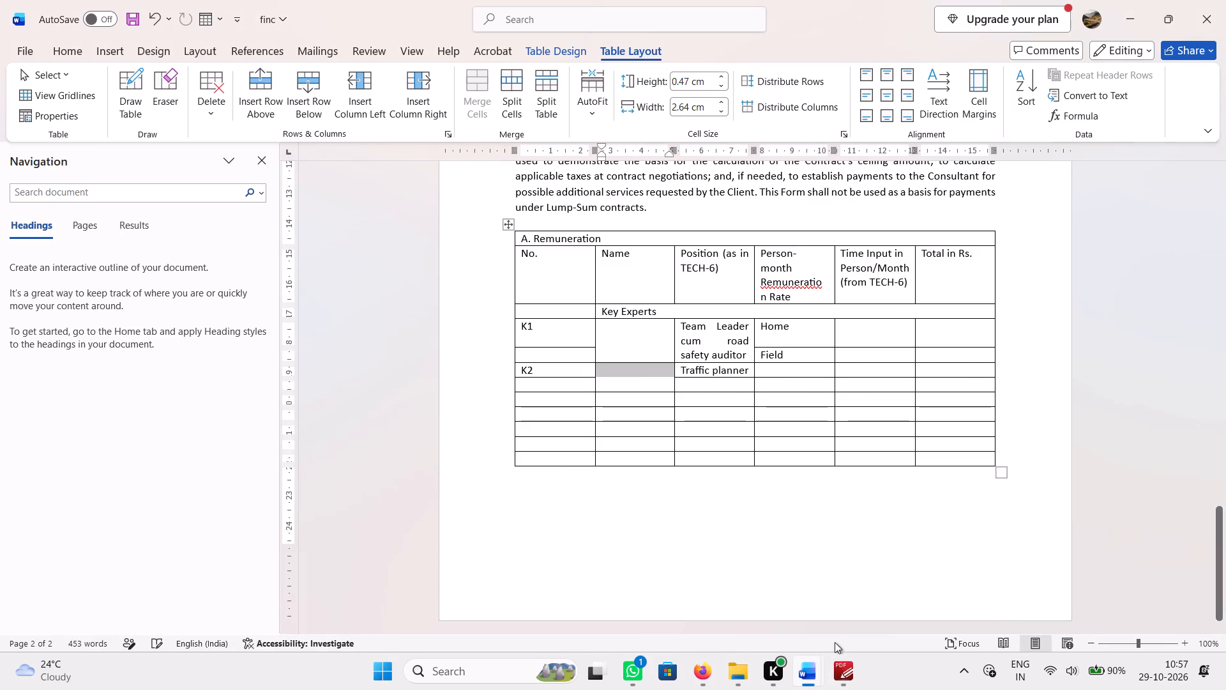
click(846, 676)
click(845, 676)
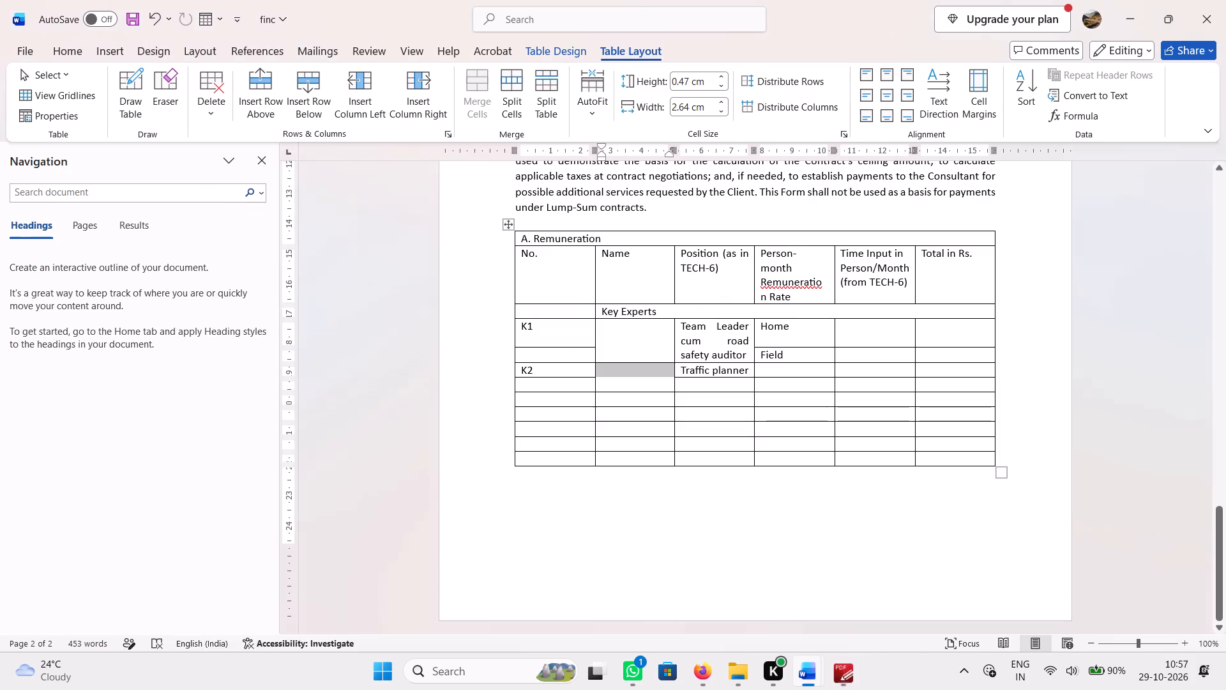
drag(715, 367, 714, 379)
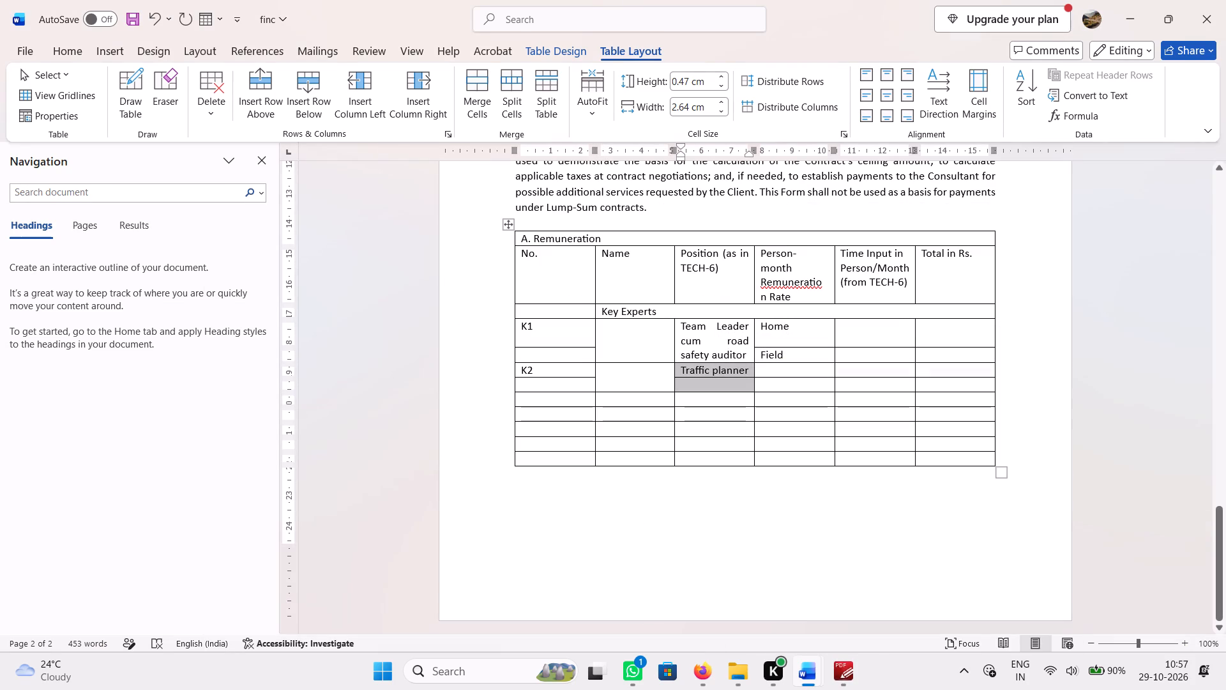
click(482, 83)
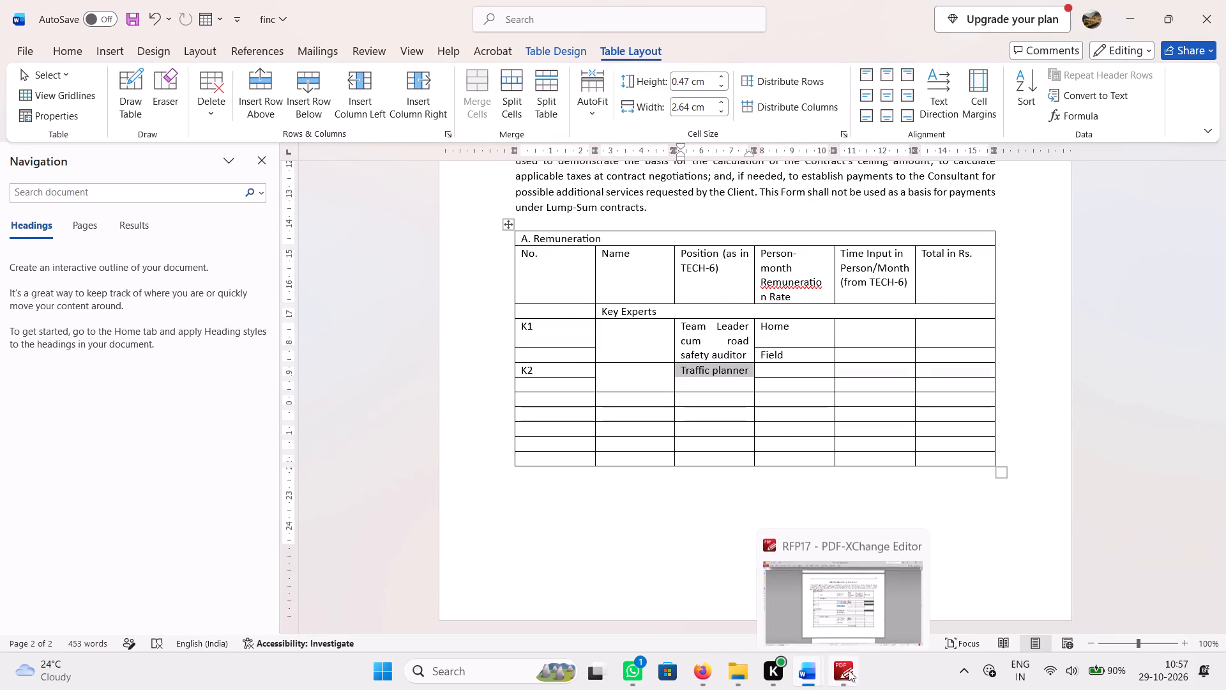
Centre the text of the K1 and K2 Position cells both horizontally and vertically.
drag(735, 348, 730, 369)
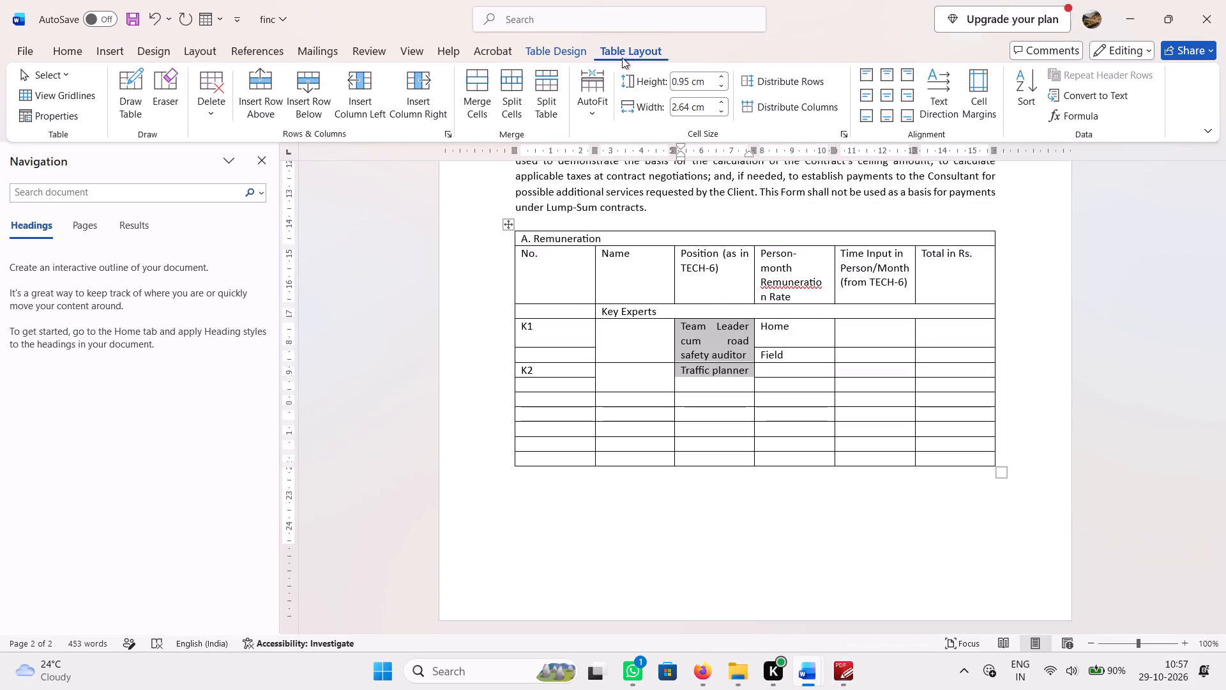
click(886, 100)
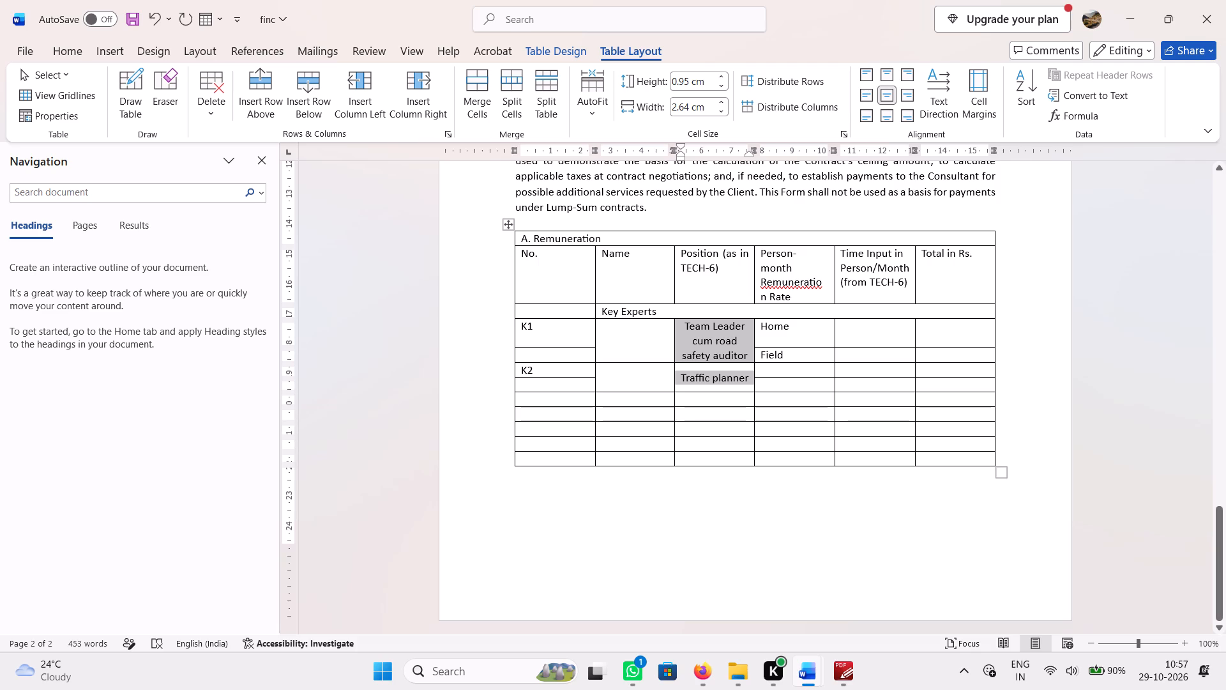
Copy K1's "Home" and "Field" cells into K2's two Person-month Remuneration Rate cells.
drag(806, 334, 804, 351)
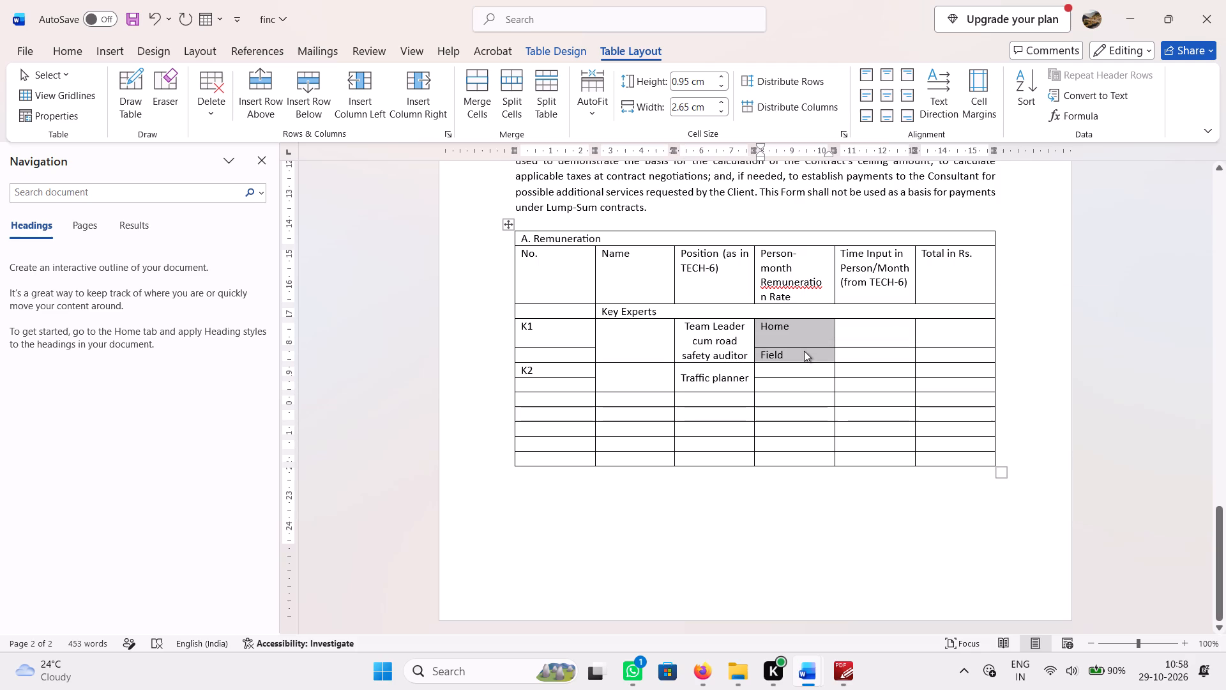
key(ctrl+c)
click(785, 374)
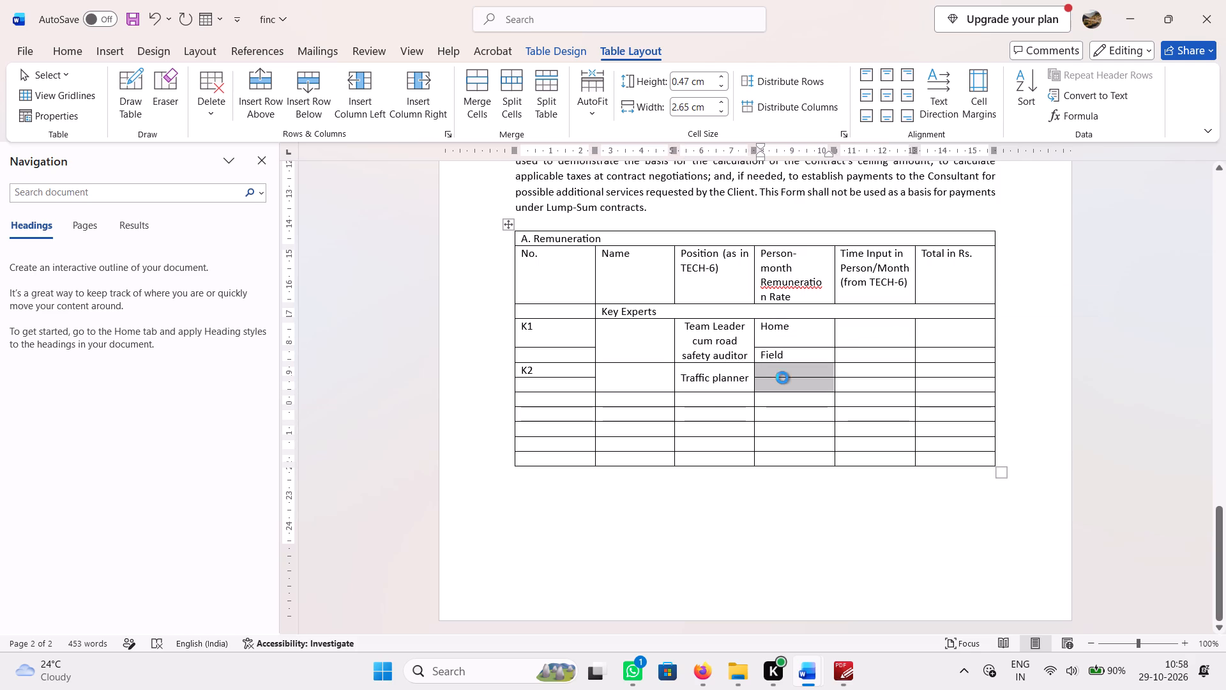
key(ctrl+v)
Centre the "Home" and "Field" cells of K1 and K2 both horizontally and vertically.
click(882, 96)
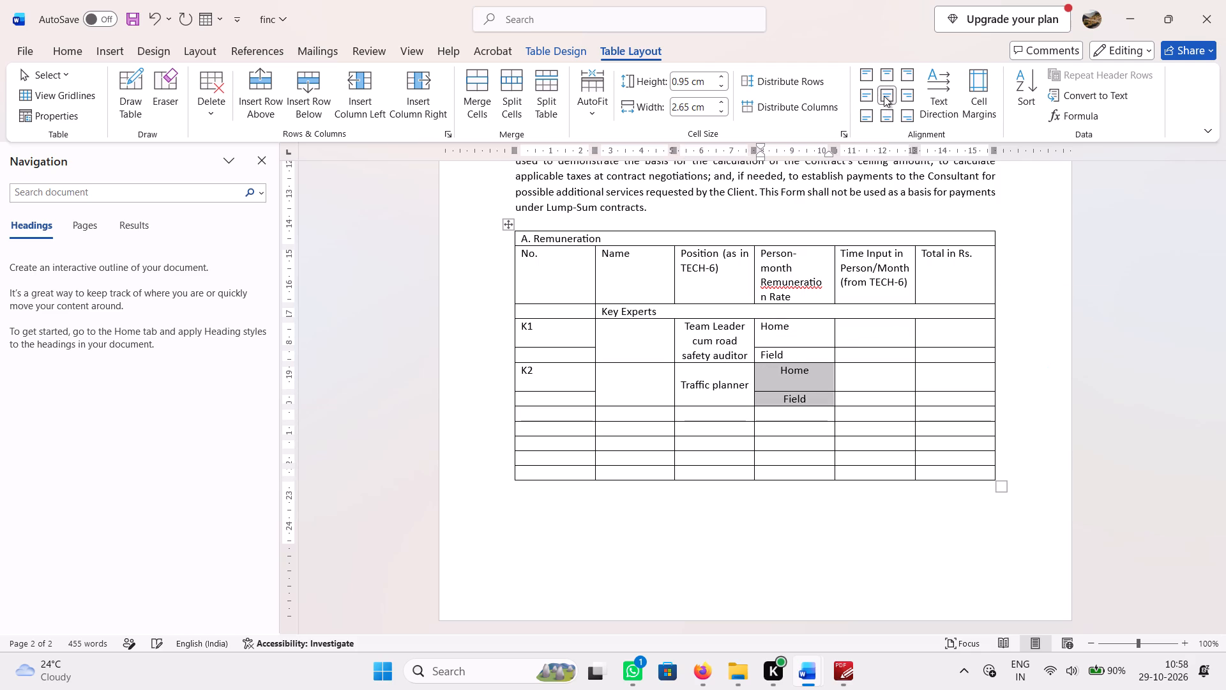
drag(807, 328, 812, 387)
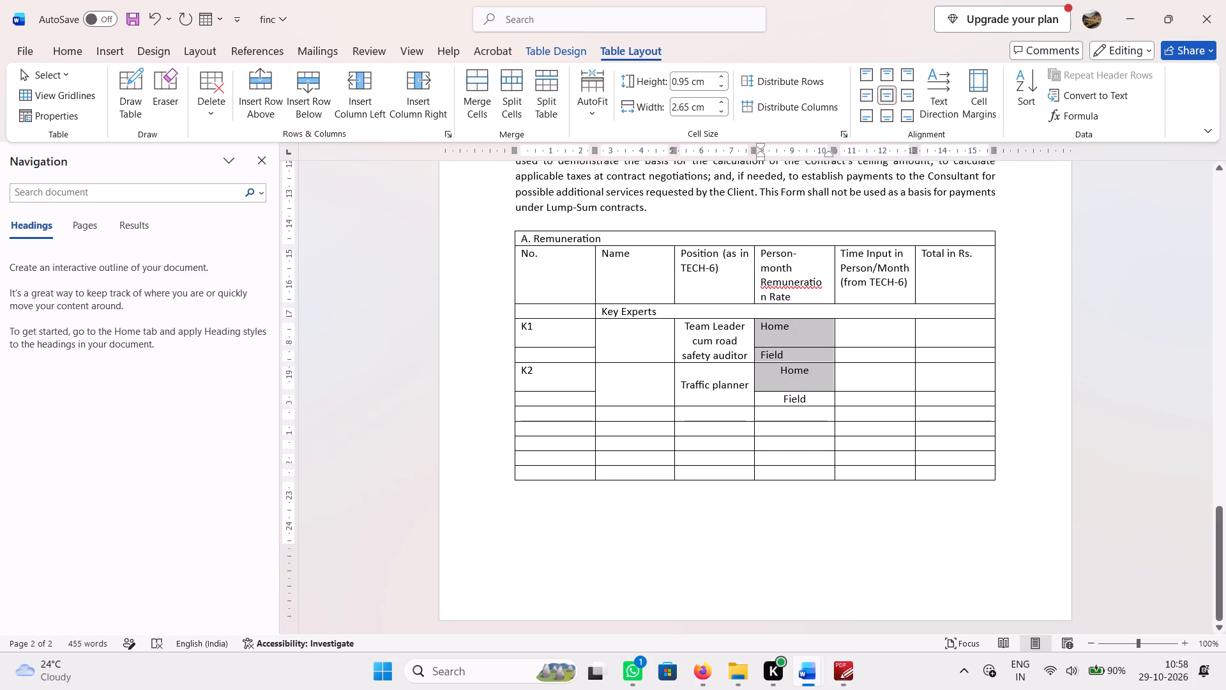
drag(812, 387, 814, 394)
click(885, 97)
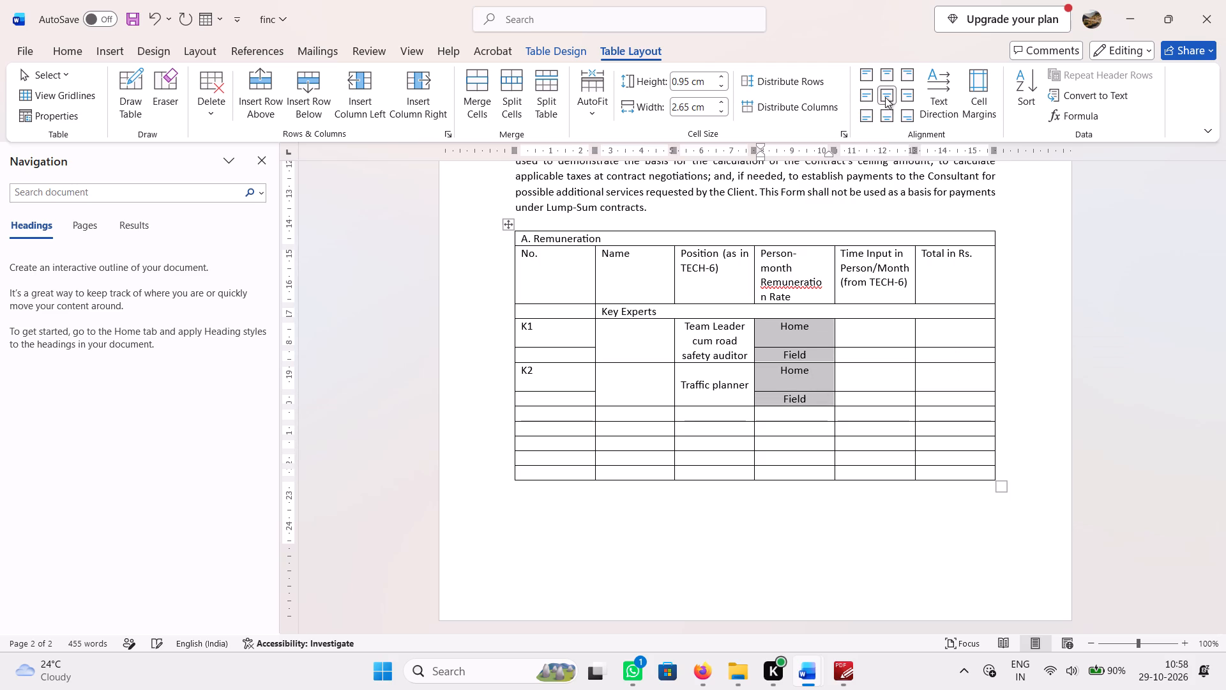
Delete the blank lines below "Home" in the K2 and K1 rate cells.
click(796, 387)
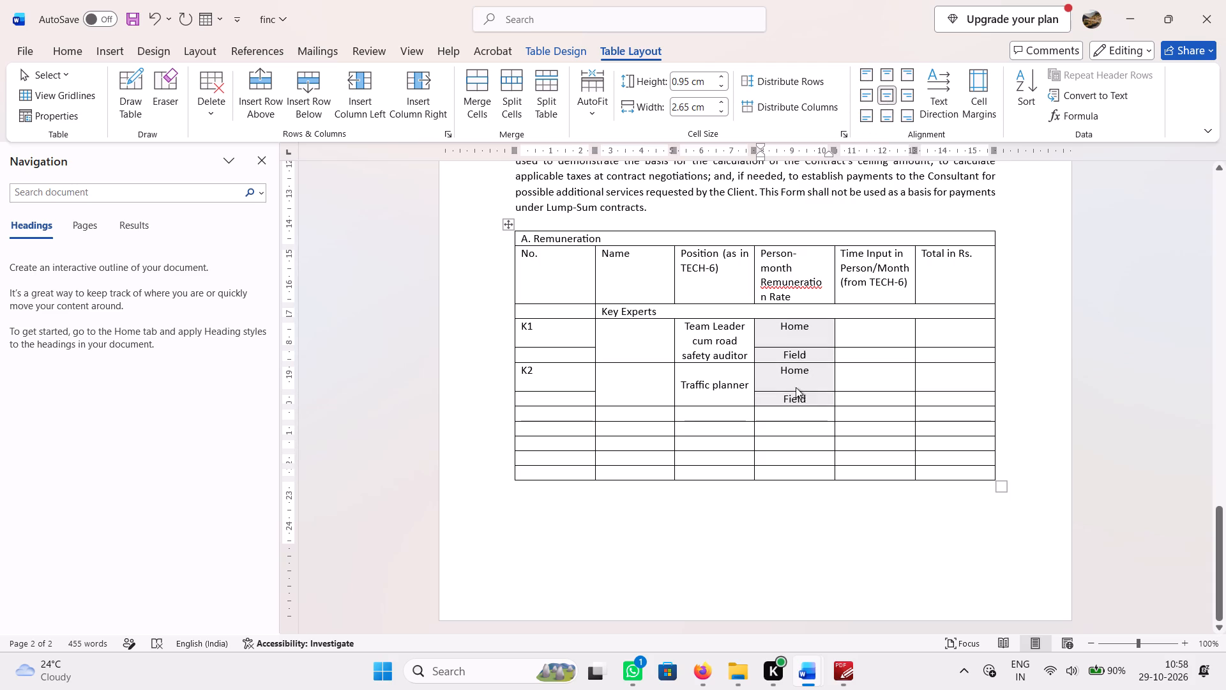
key(BackSpace)
key(BackSpace)
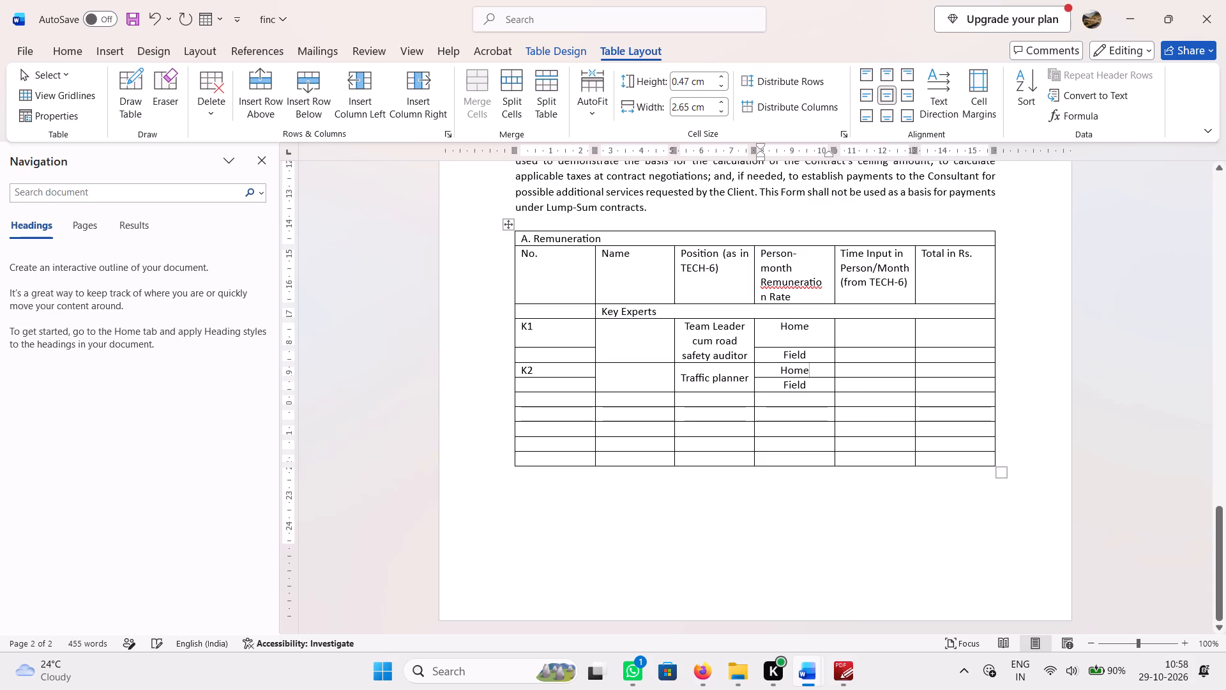
click(804, 336)
key(BackSpace)
key(BackSpace)
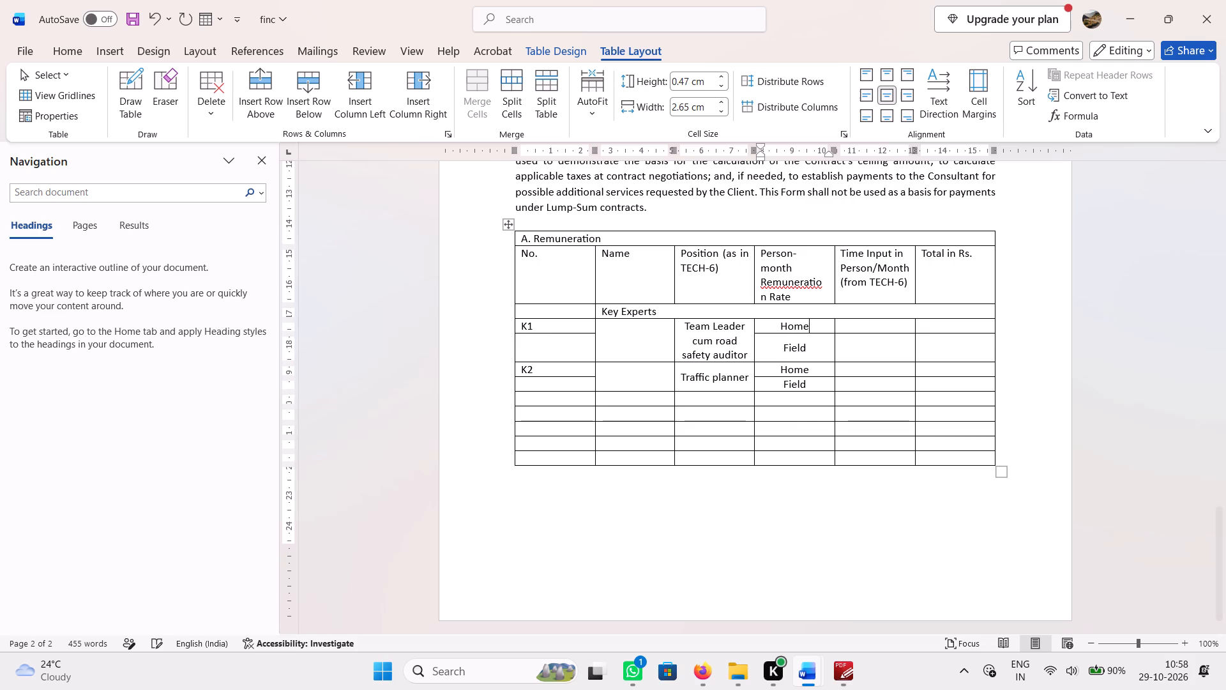
click(799, 357)
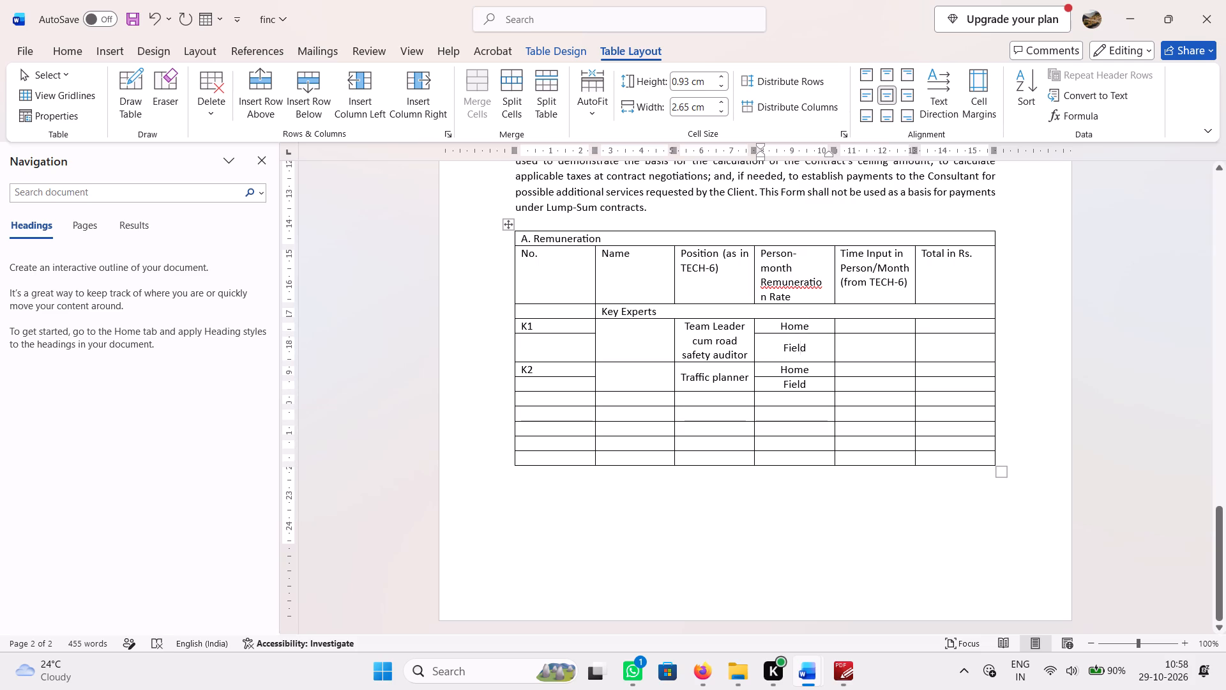
Correct the rate column heading to "Remuneration" and delete the stray "n" before "Rate".
right_click(788, 284)
click(777, 300)
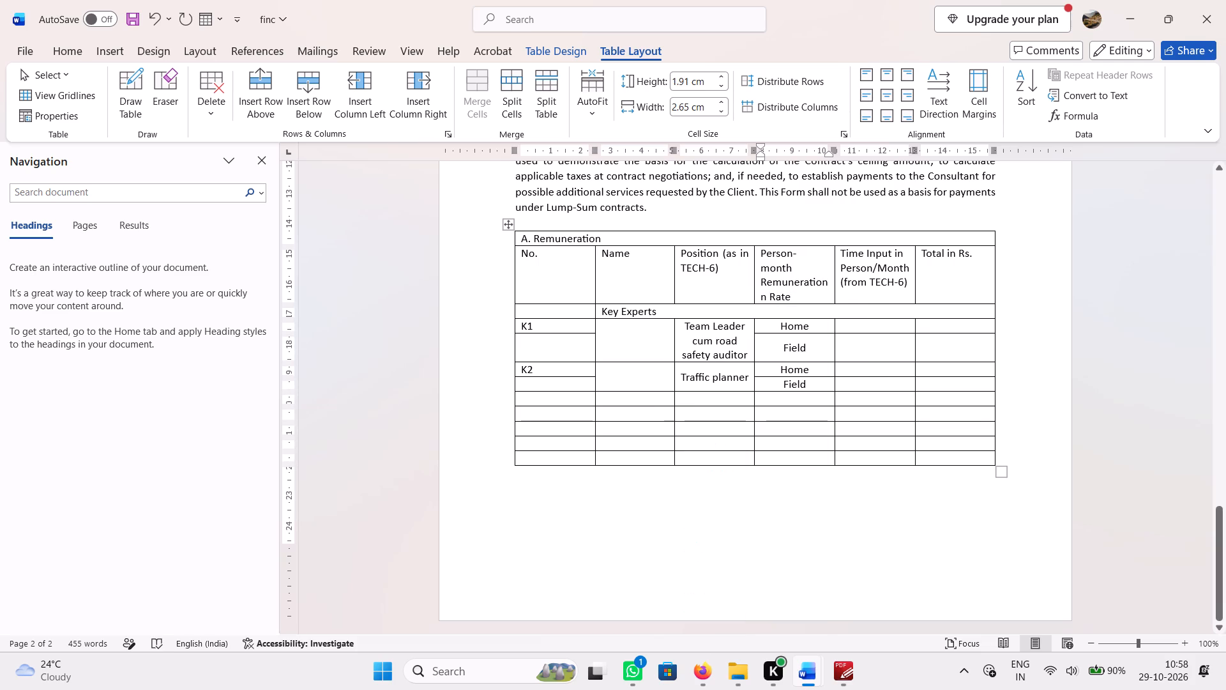
click(767, 297)
key(BackSpace)
Check the PDF table and merge the empty No. cell with the "Key Experts" cell into one full-width row in Word.
click(844, 673)
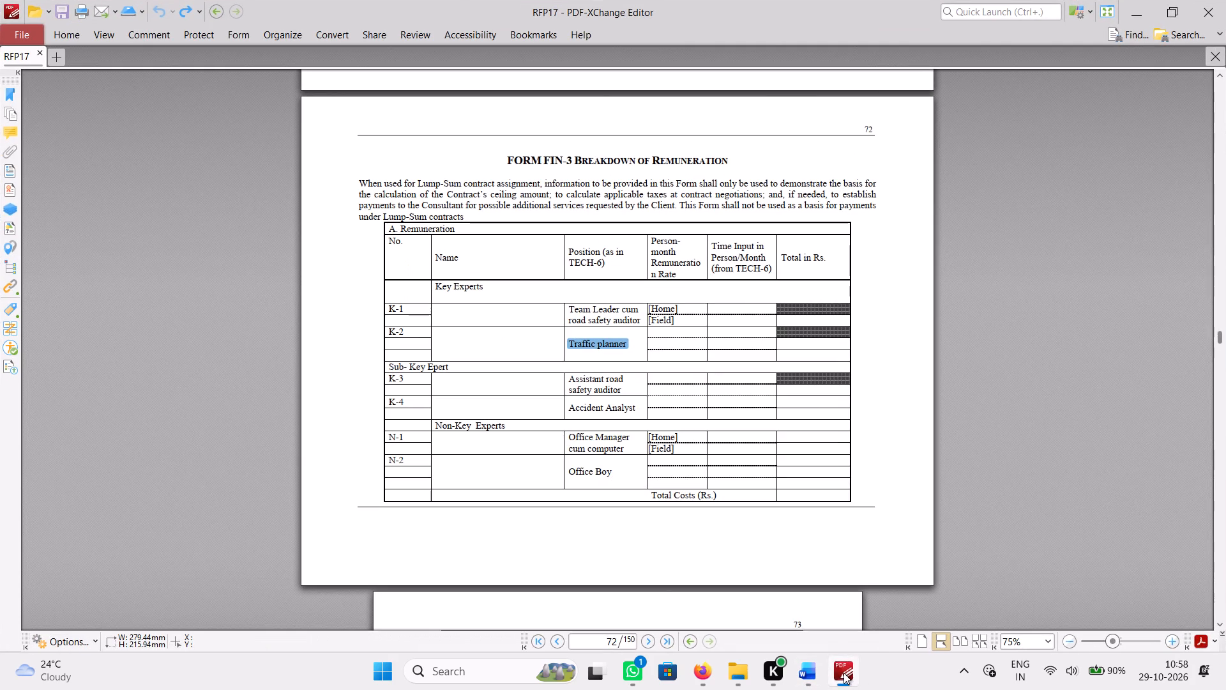
click(844, 673)
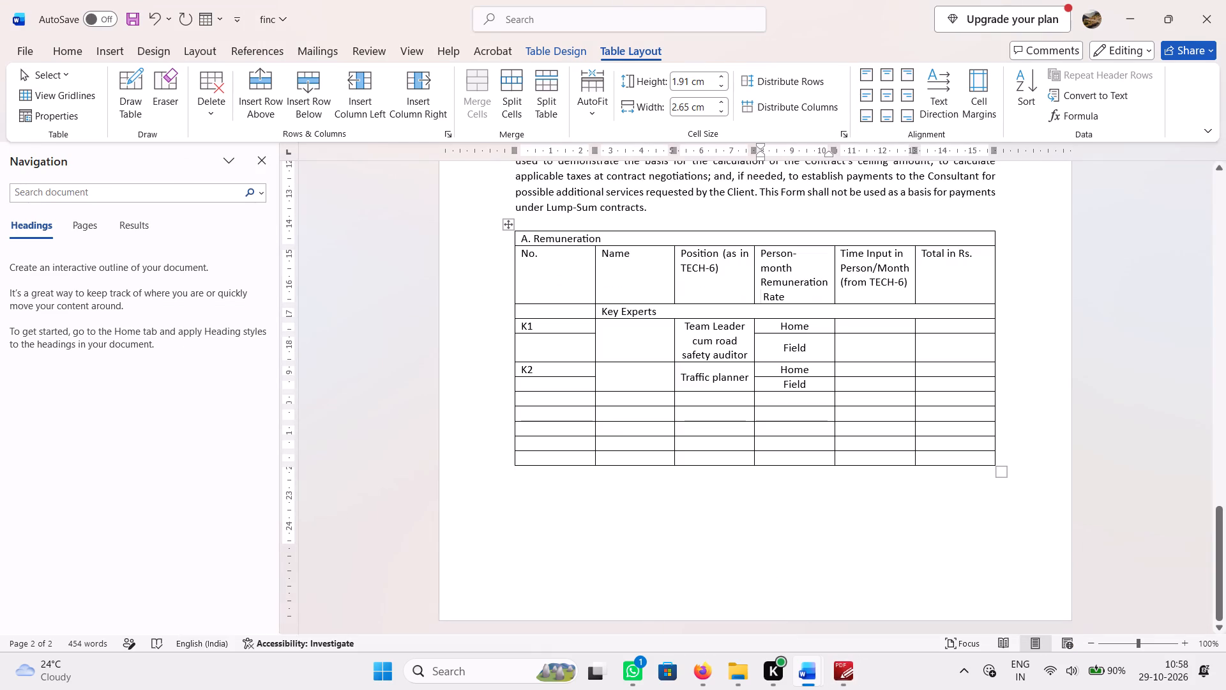
click(577, 400)
click(841, 675)
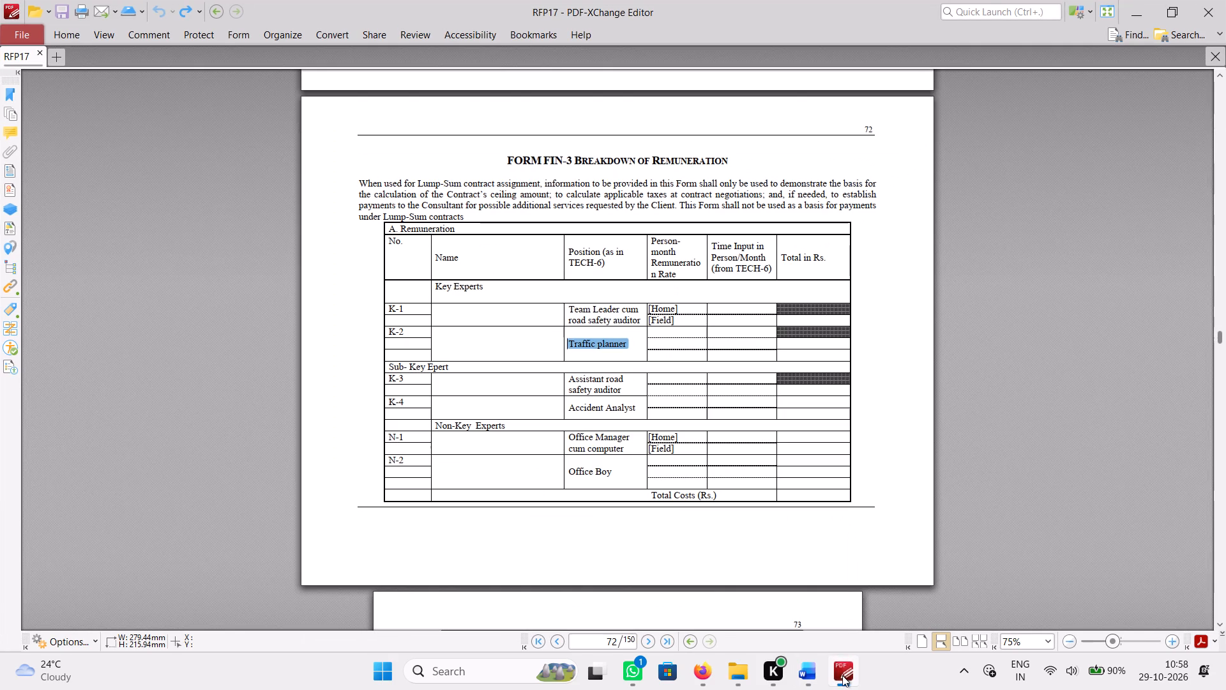
click(845, 675)
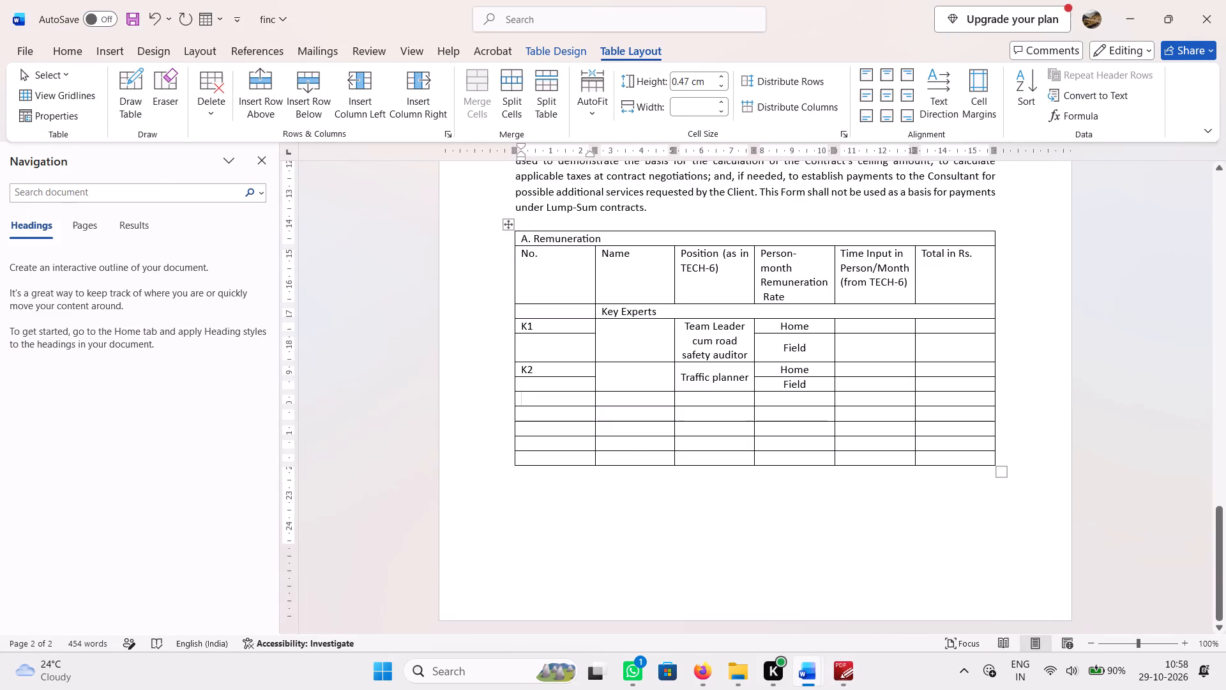
drag(608, 312, 577, 306)
click(481, 83)
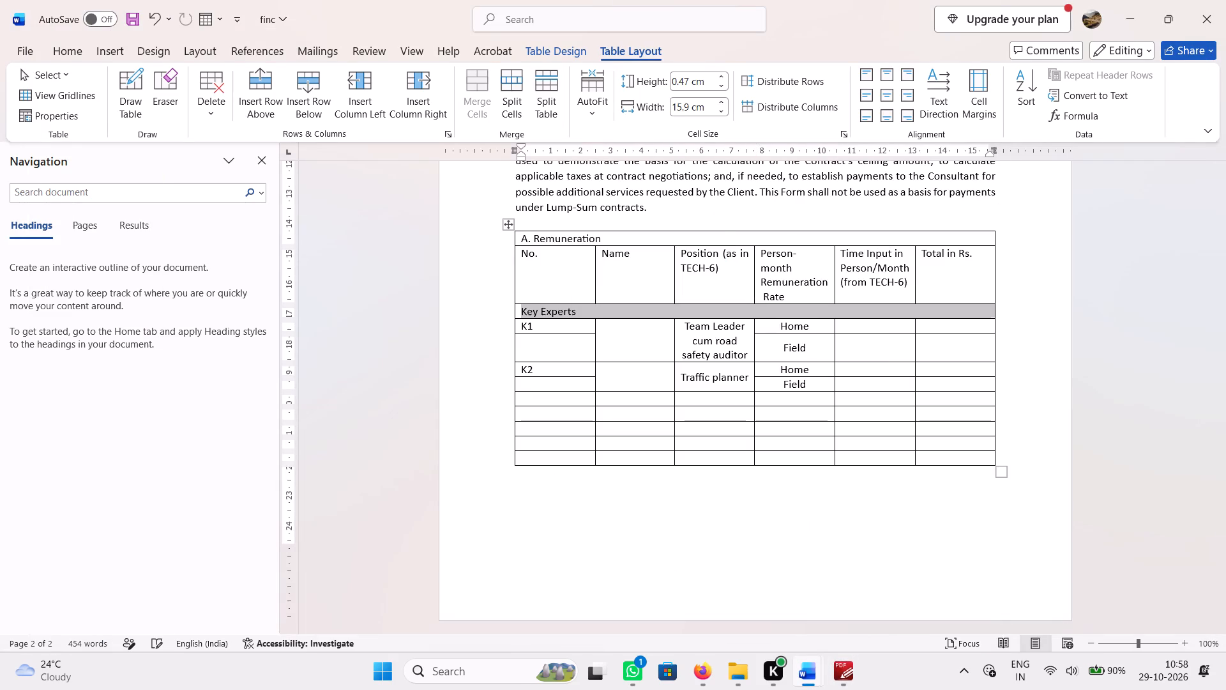
click(556, 400)
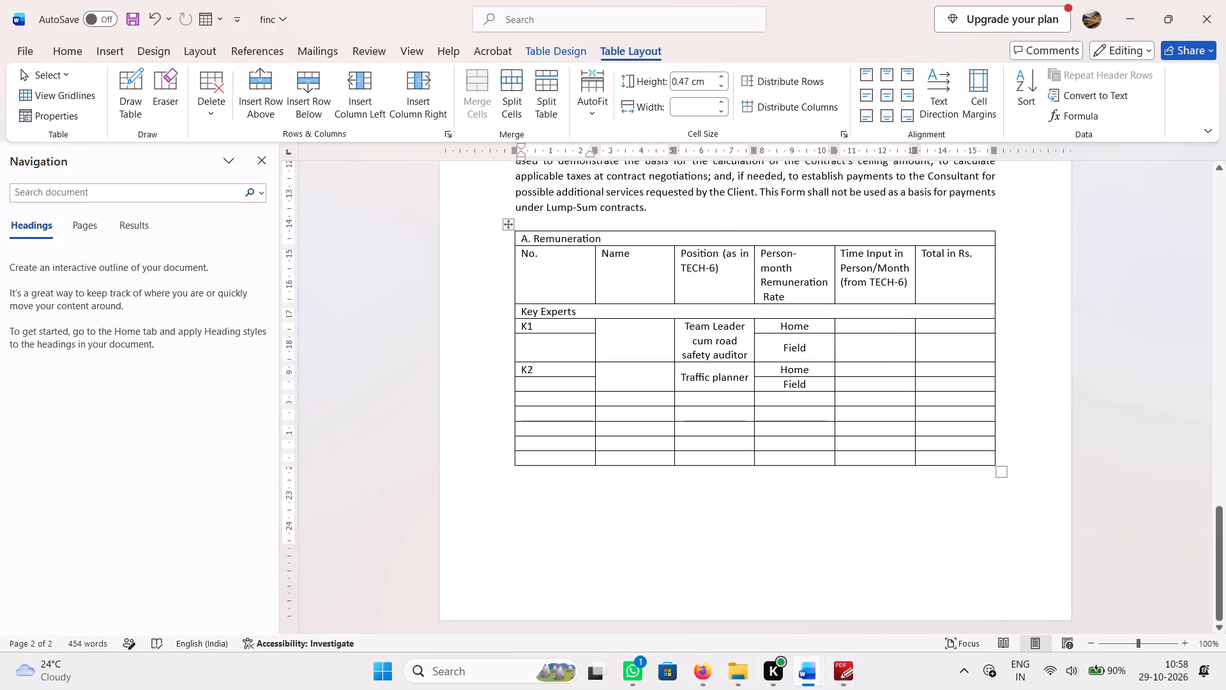
Enter "Sub Key Expert" in the No. column below K2 and "K3" in the row beneath, checking the PDF table.
text(Sub)
key(space)
text(Key Expert)
click(836, 679)
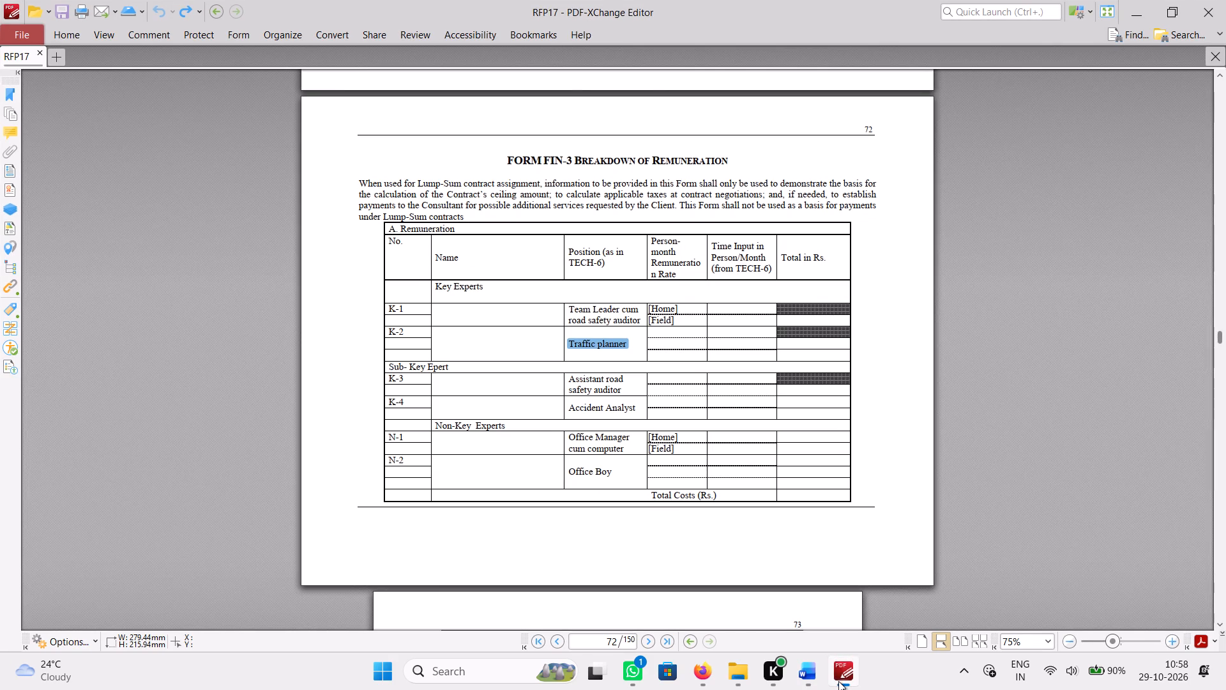
click(842, 680)
click(566, 425)
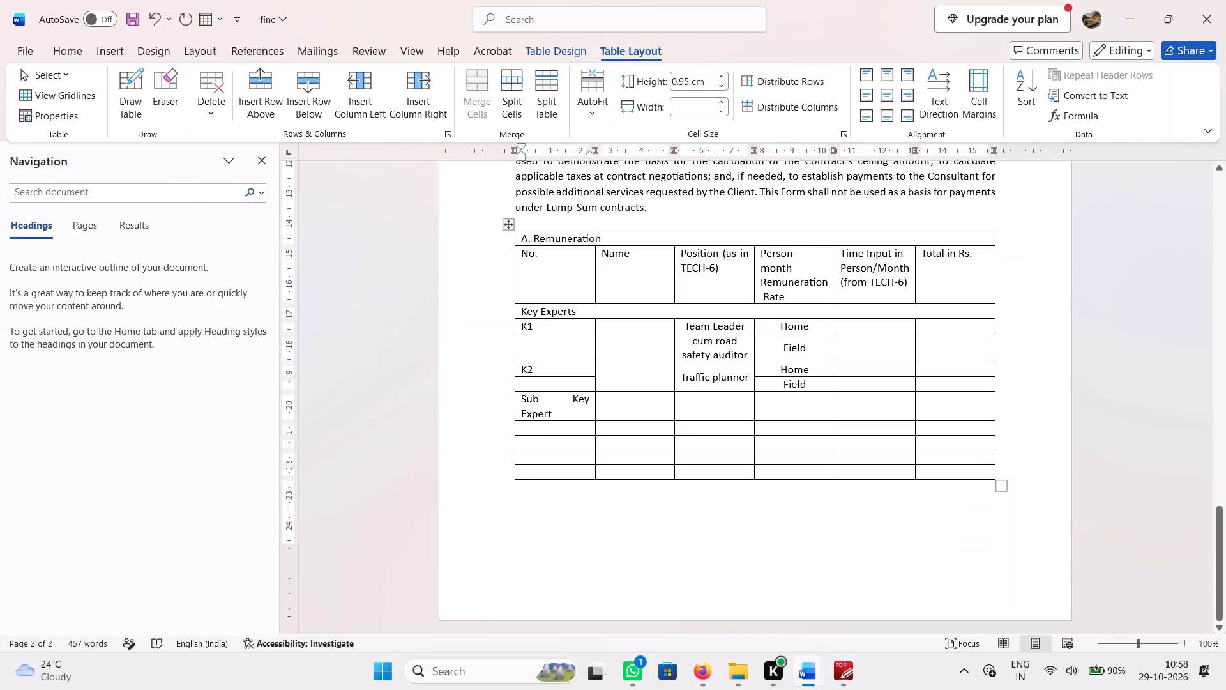
key(k)
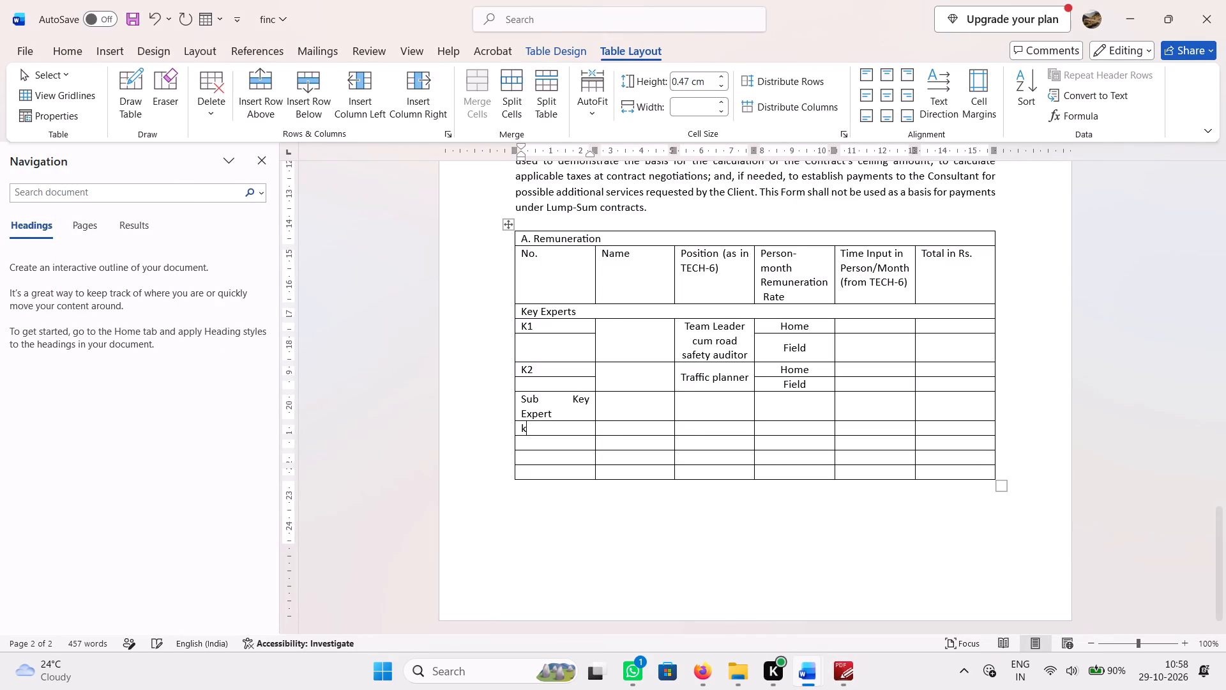
key(BackSpace)
key(shift+k)
key(3)
Copy the K-3 position "Assistant road safety auditor" from the PDF into K3's Position cell in Word and remove its blank lines.
click(838, 678)
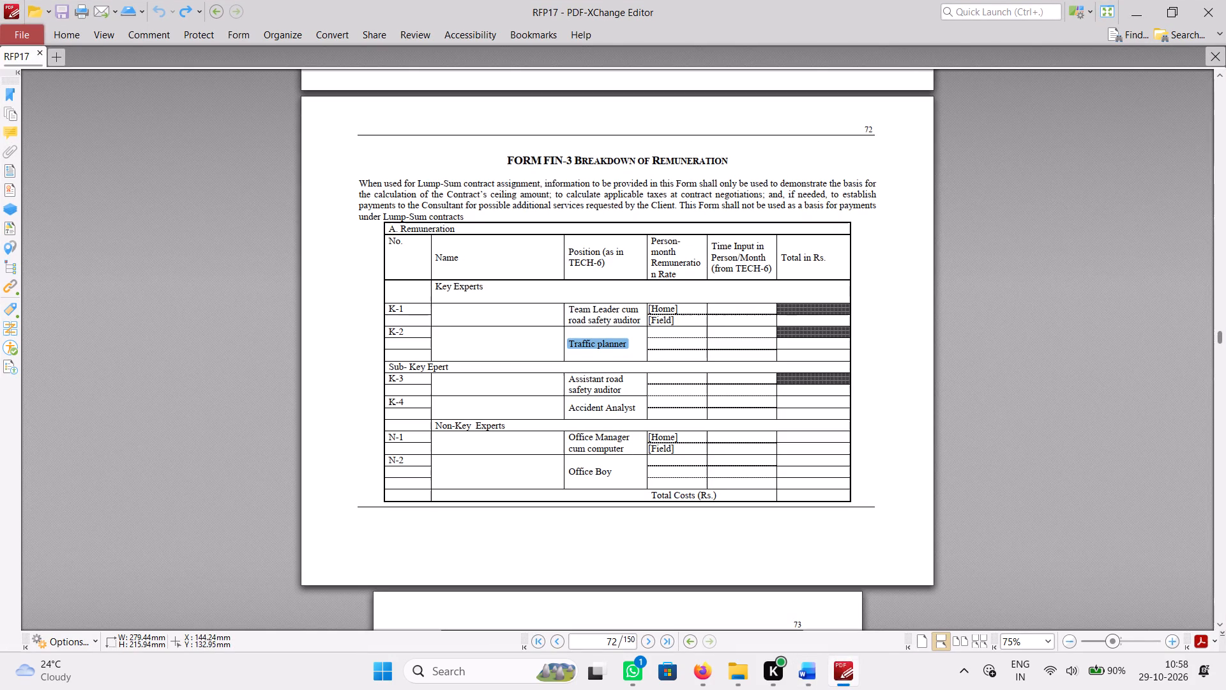
drag(623, 389, 571, 378)
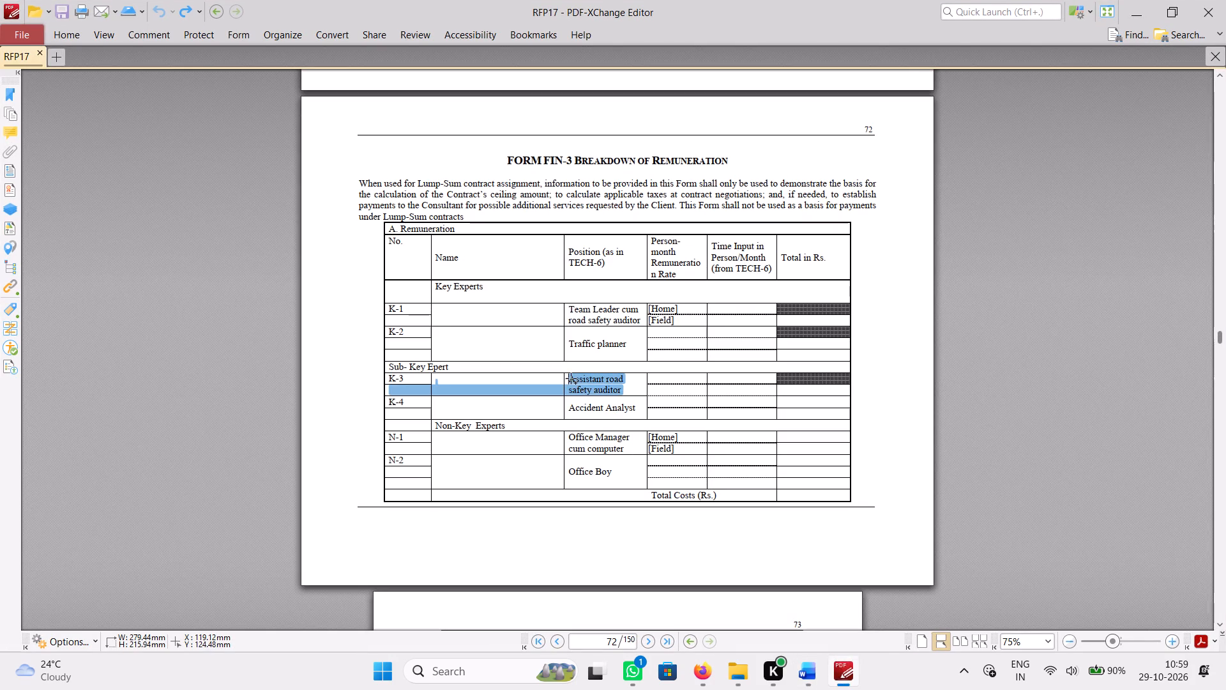
key(ctrl+c)
click(842, 663)
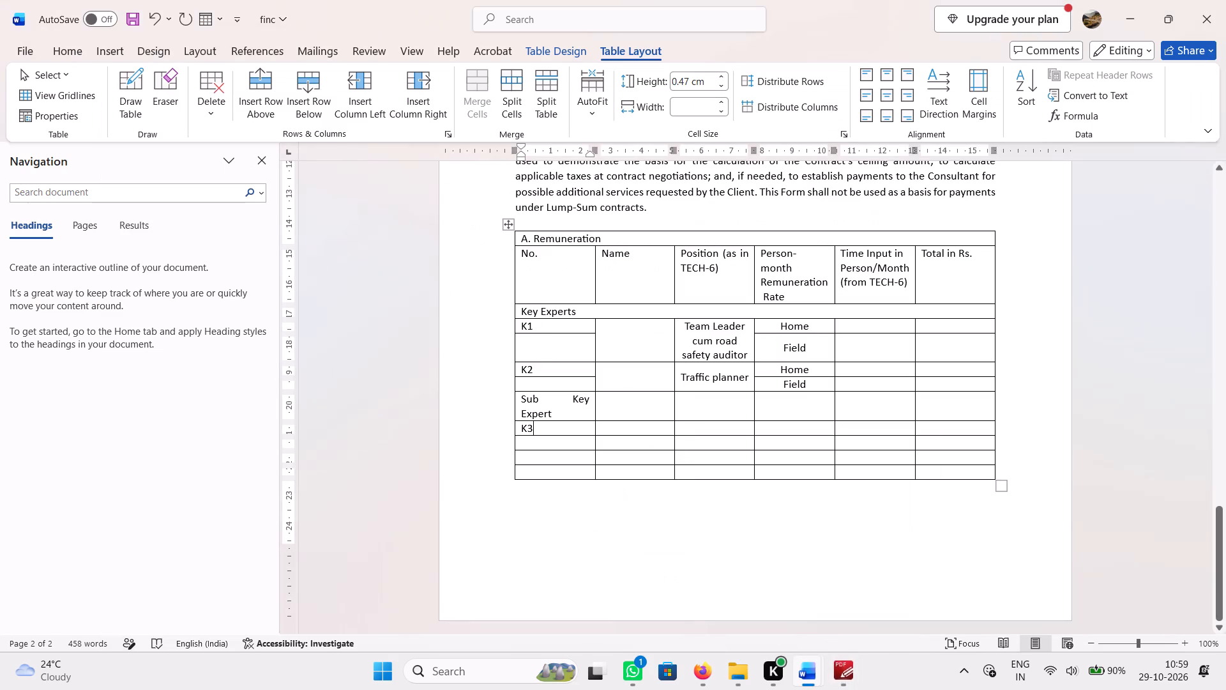
click(713, 429)
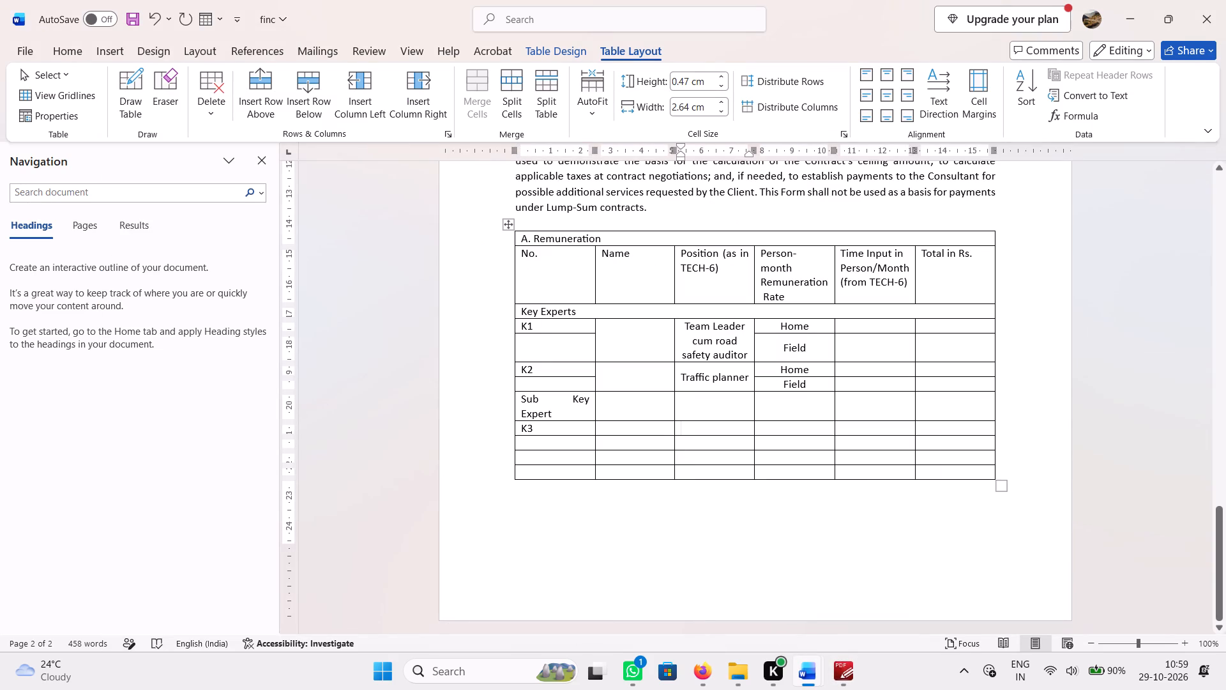
key(ctrl+v)
click(710, 454)
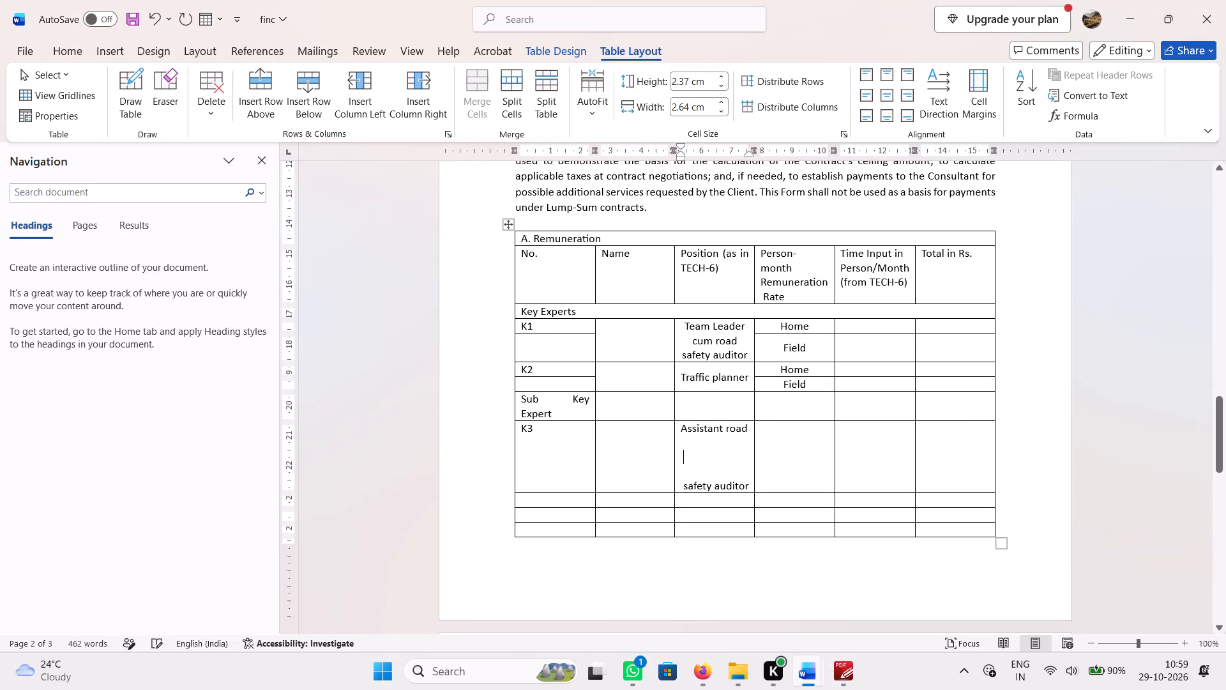
click(714, 480)
click(713, 480)
click(708, 476)
key(BackSpace)
key(BackSpace)
key(BackSpace)
key(BackSpace)
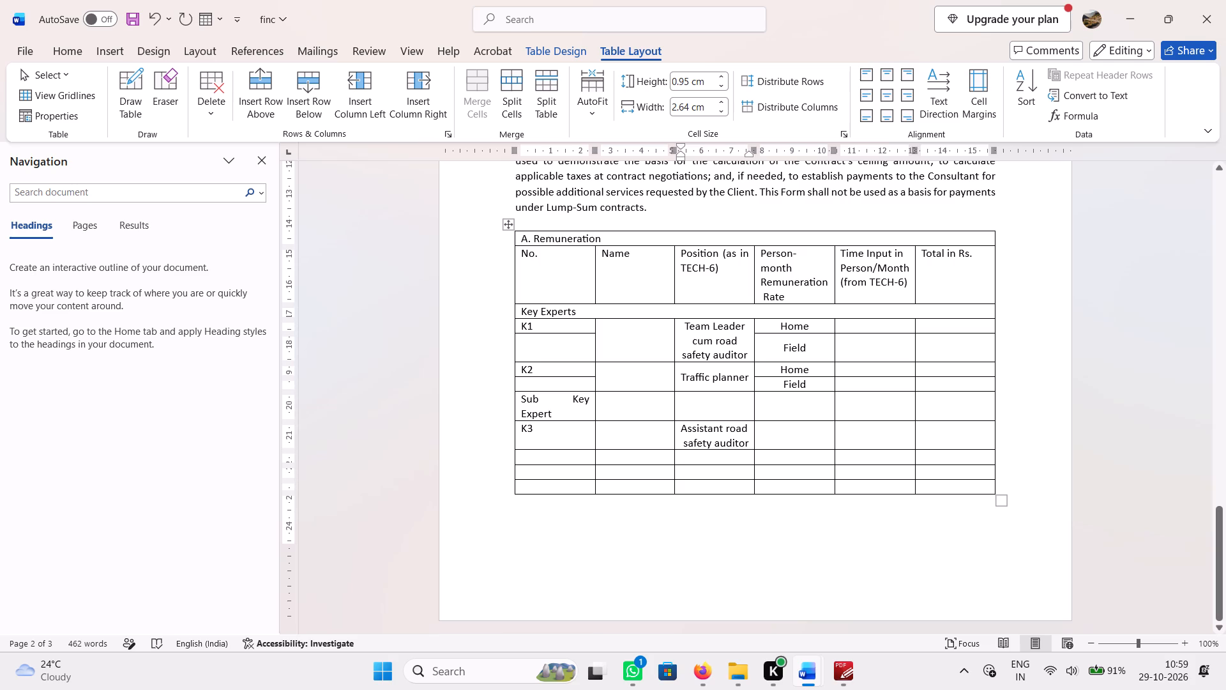
Merge K3's Position cell with the empty cell below it, and merge its two Name cells likewise.
drag(701, 436, 704, 453)
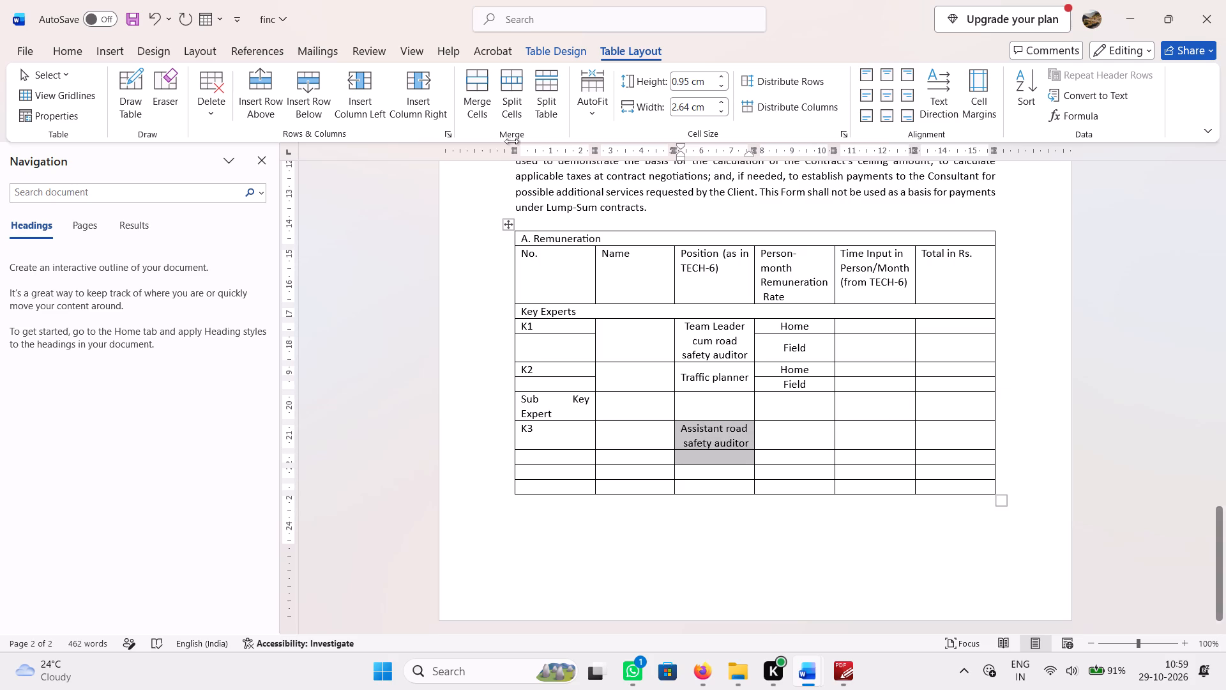
click(486, 83)
drag(652, 429, 654, 440)
click(471, 76)
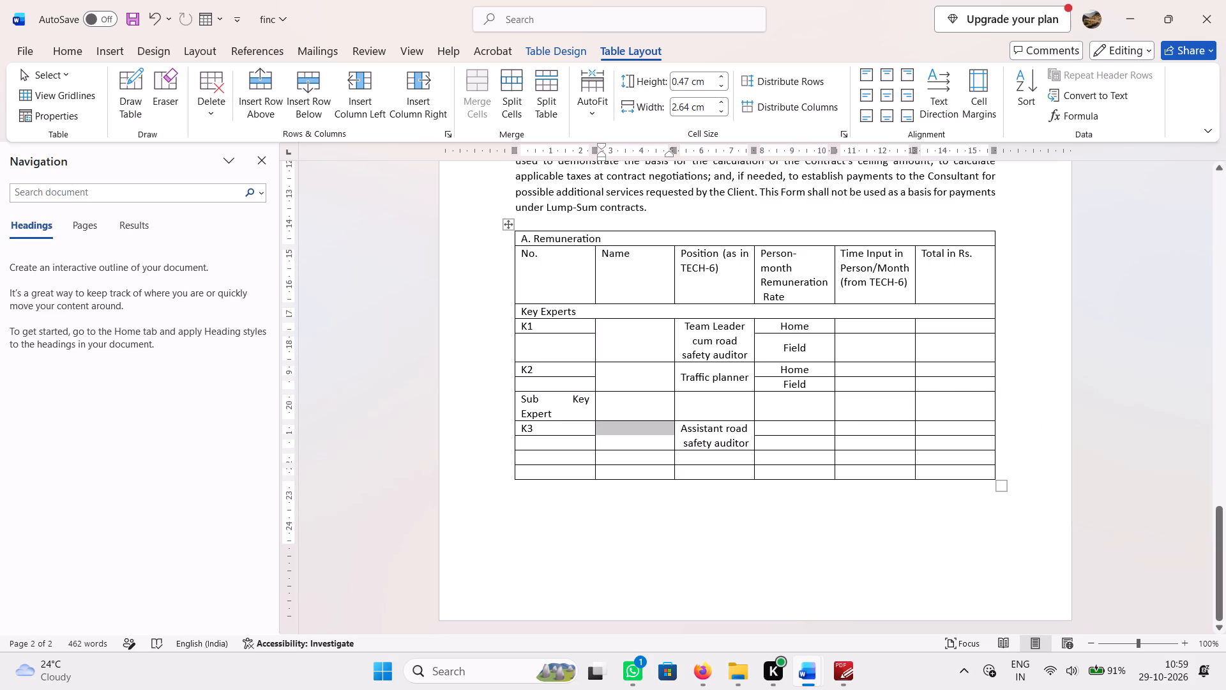
Merge the "Sub Key Expert" cell with the empty cells beside it into one full-width row.
drag(938, 408, 575, 408)
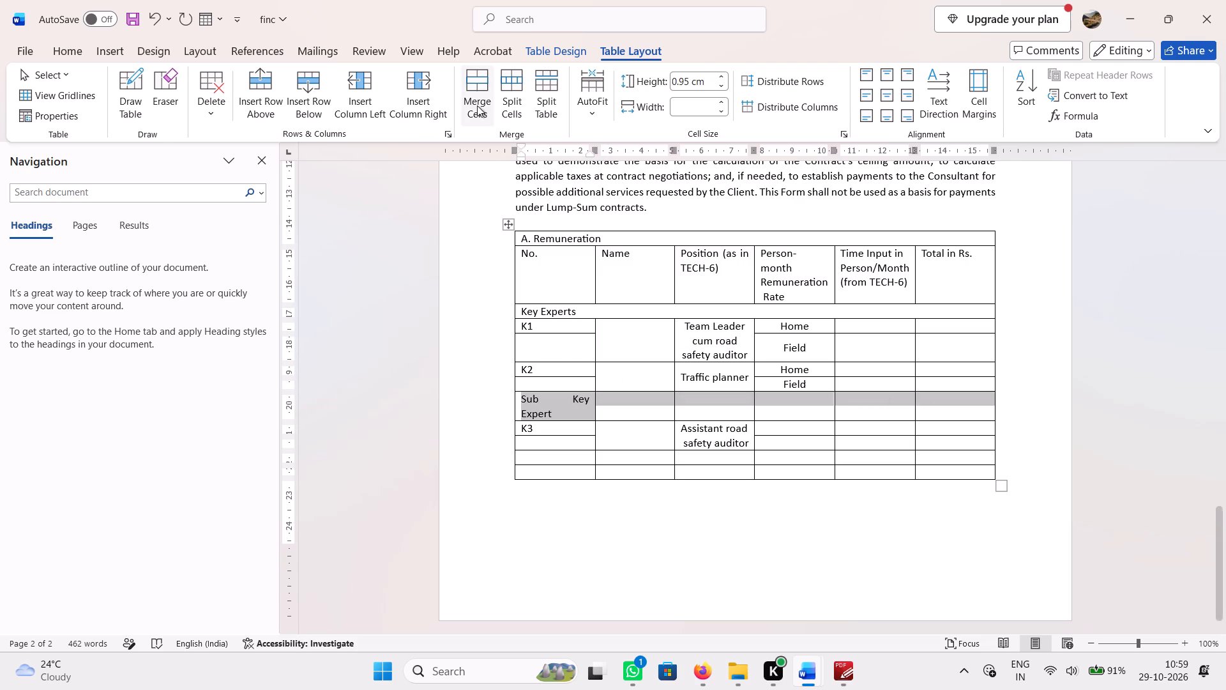
click(476, 84)
click(707, 417)
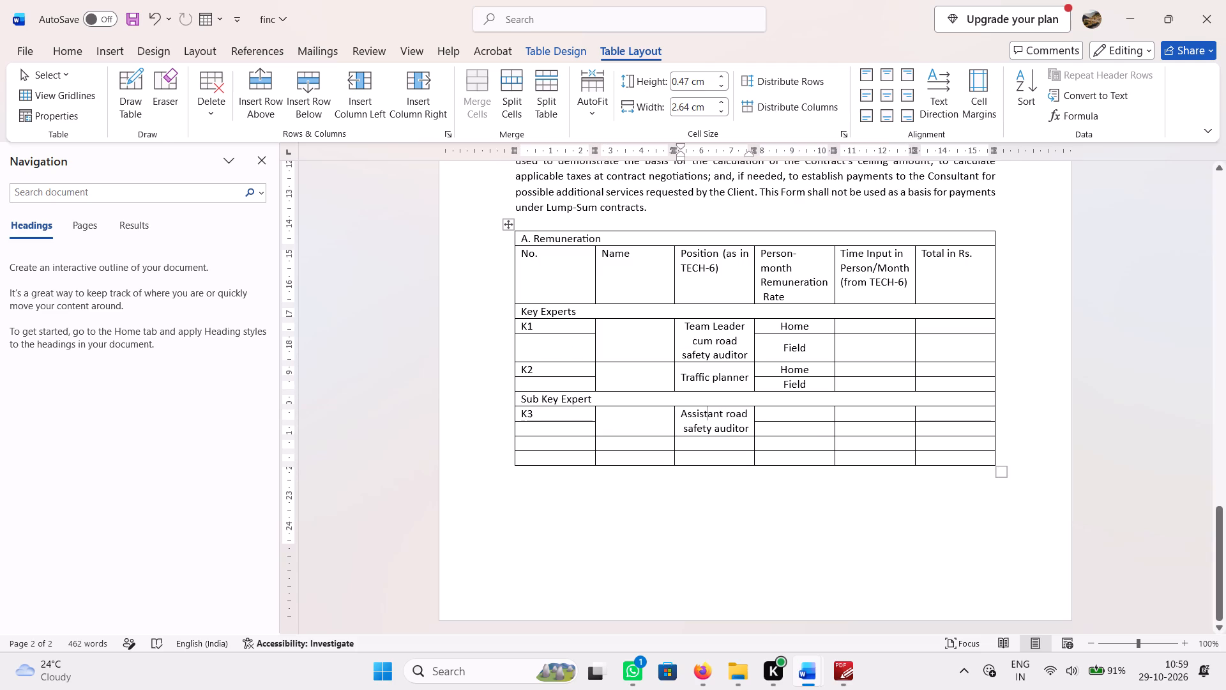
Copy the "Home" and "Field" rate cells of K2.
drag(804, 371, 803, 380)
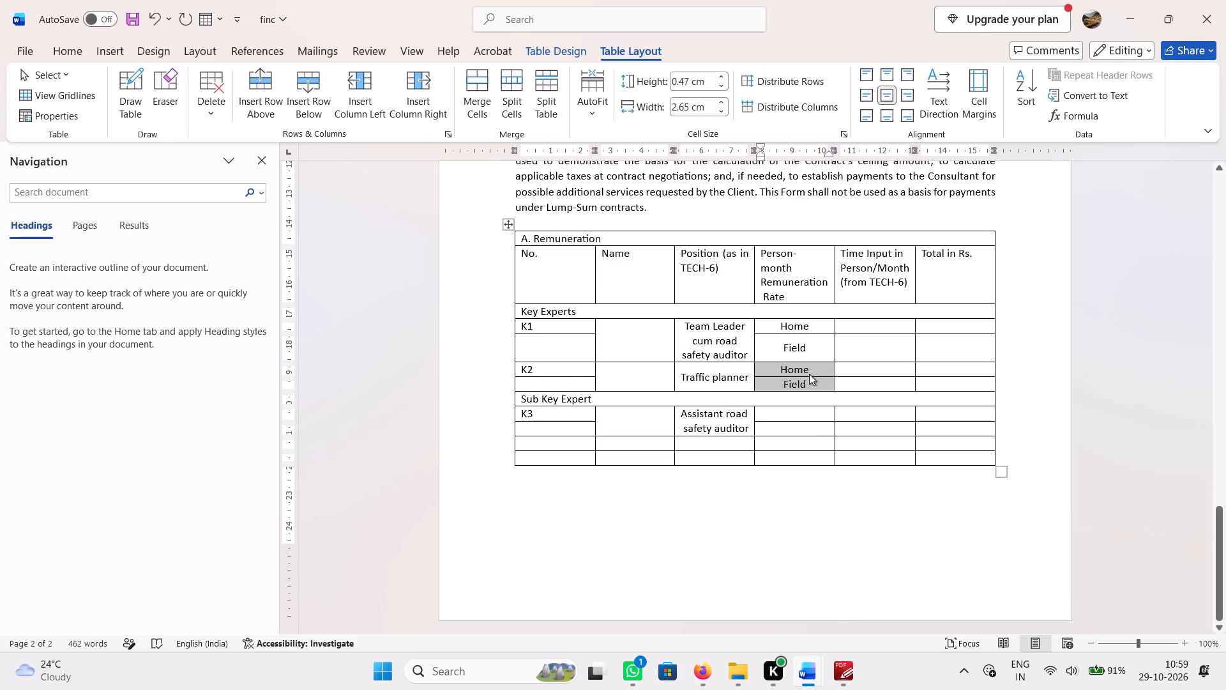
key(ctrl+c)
Check the PDF table and enter "K4" in the No. column below the K3 rows in Word.
click(850, 680)
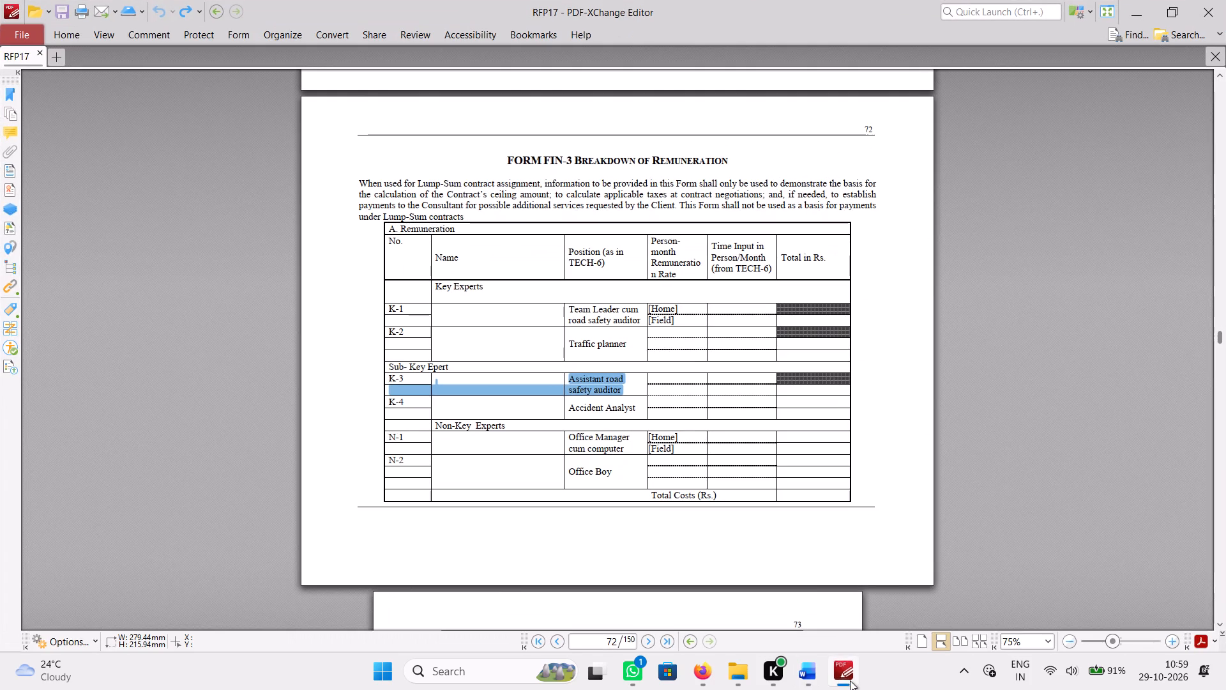
key(Escape)
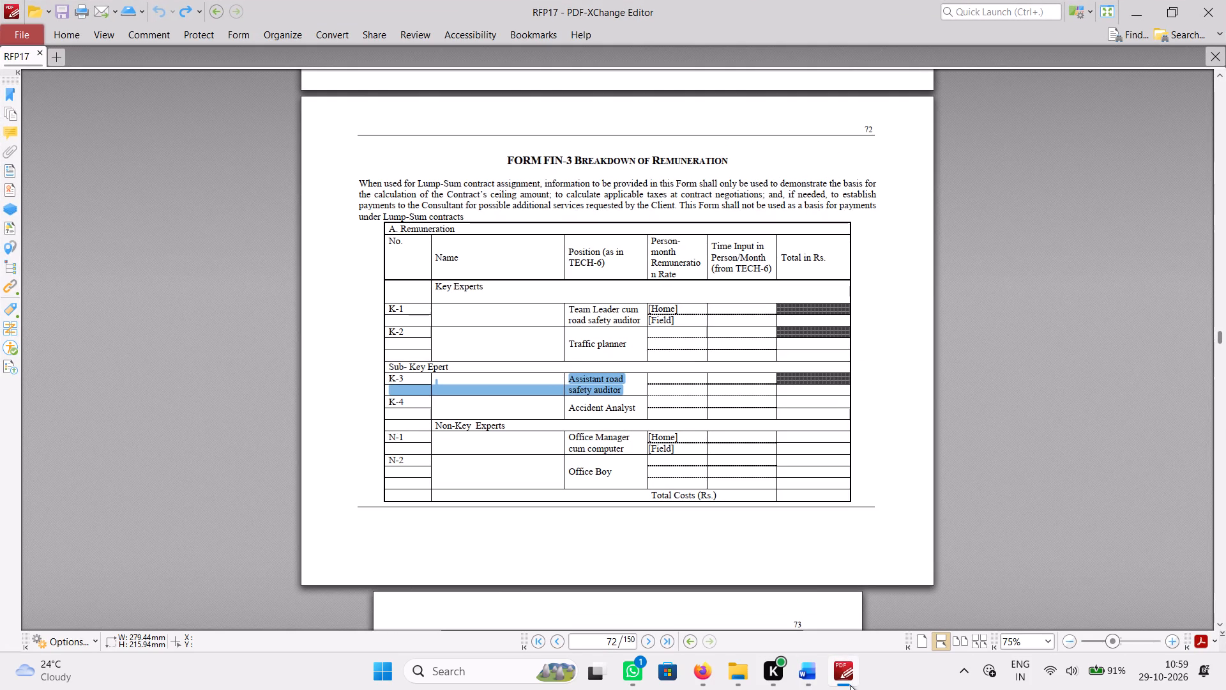
click(851, 686)
click(570, 441)
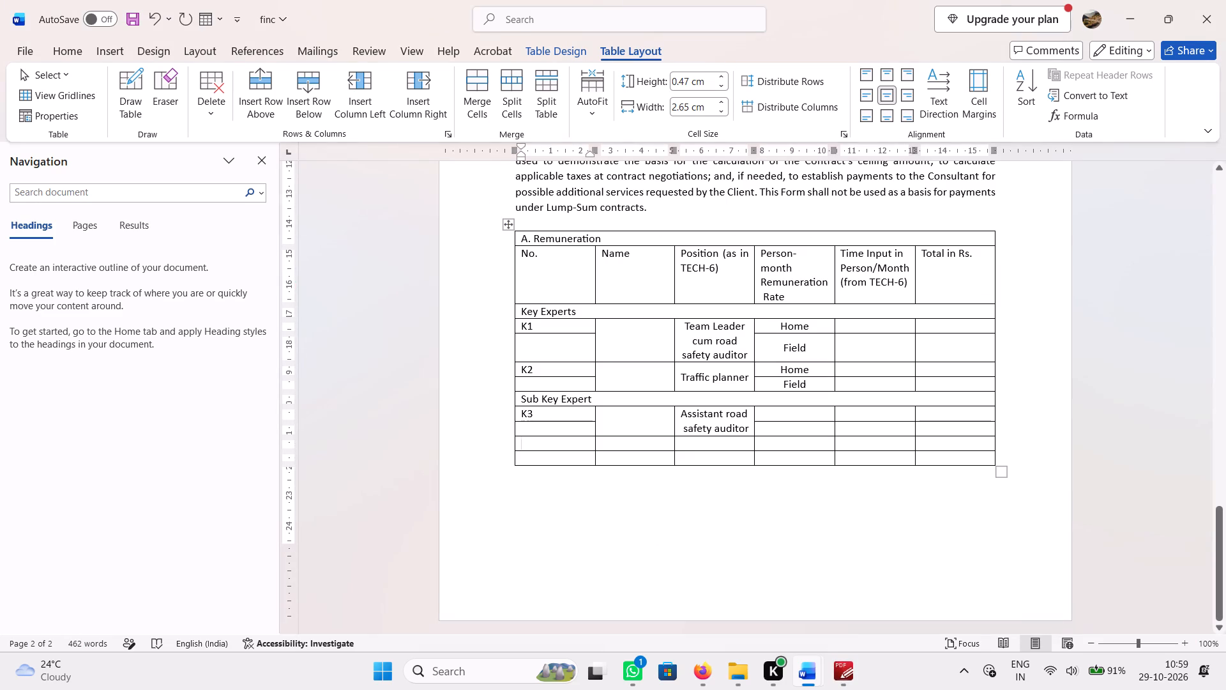
key(k)
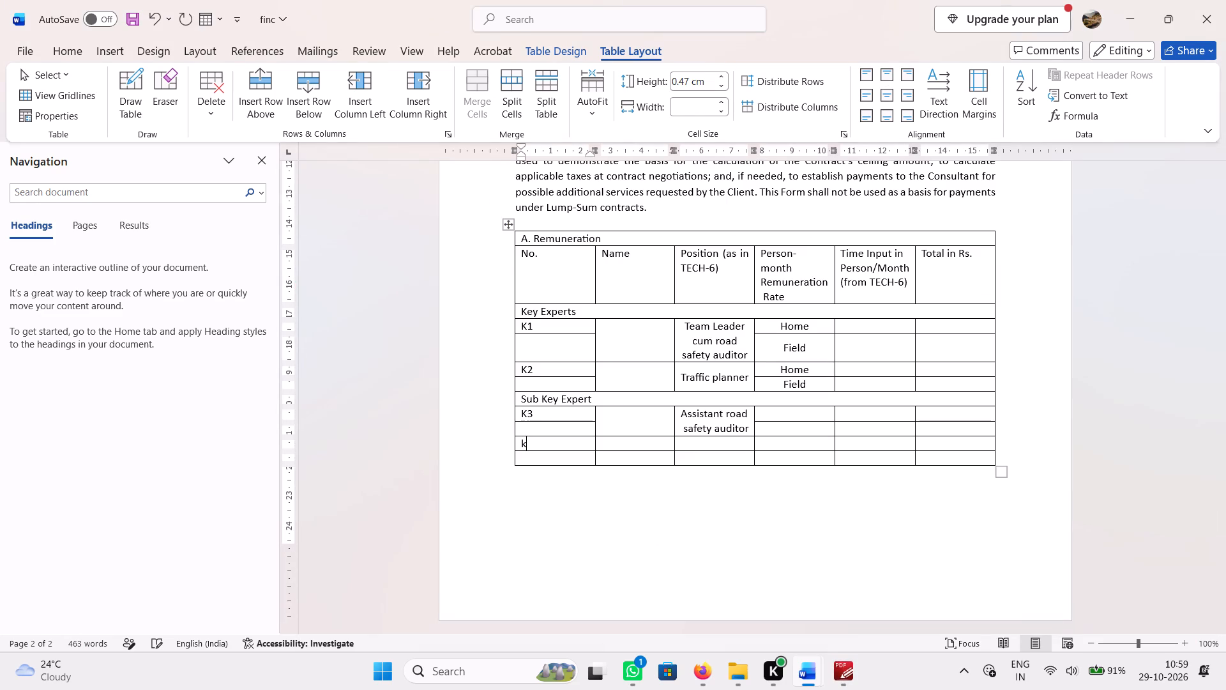
key(BackSpace)
key(shift+k)
key(4)
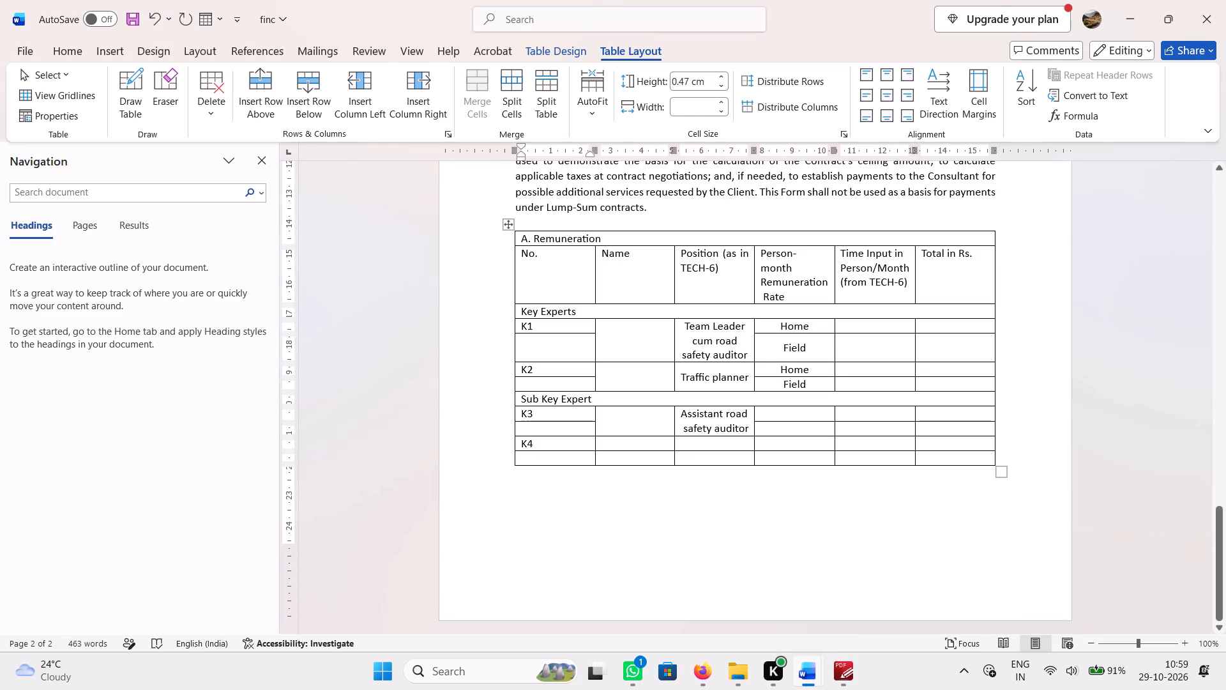
Add six blank rows at the bottom of the remuneration table.
click(1001, 457)
key(Return)
click(1011, 476)
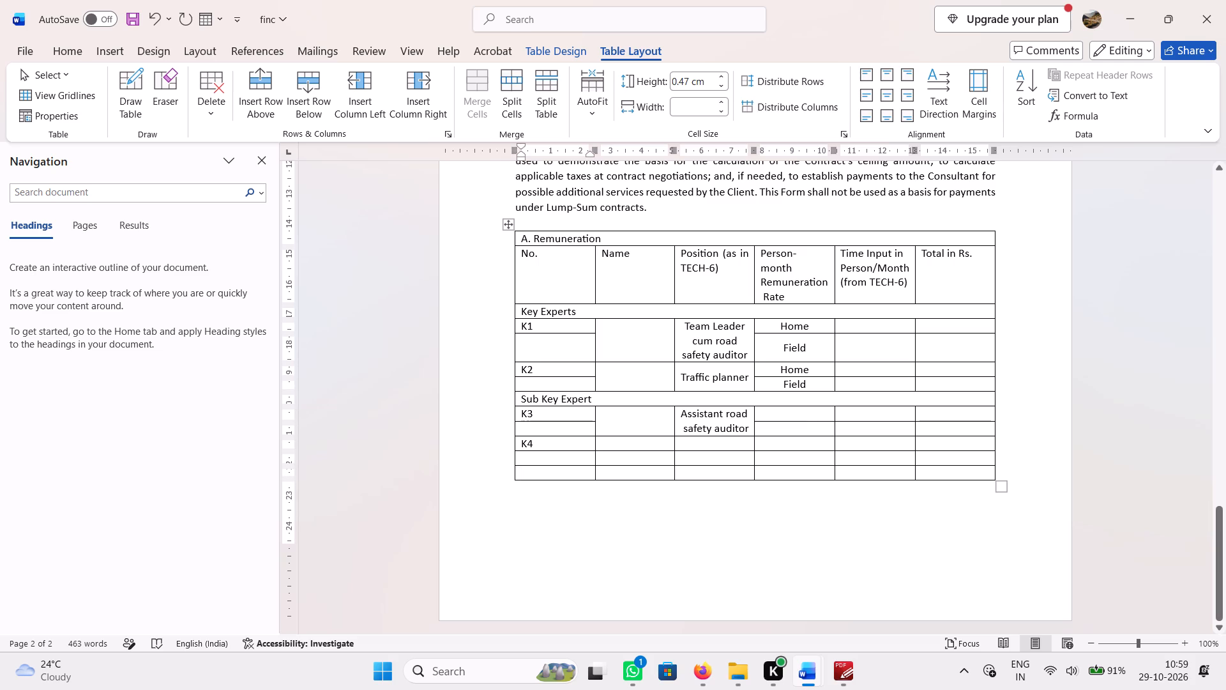
key(Return)
click(1009, 476)
key(Return)
click(1009, 476)
key(Return)
click(1009, 476)
key(Return)
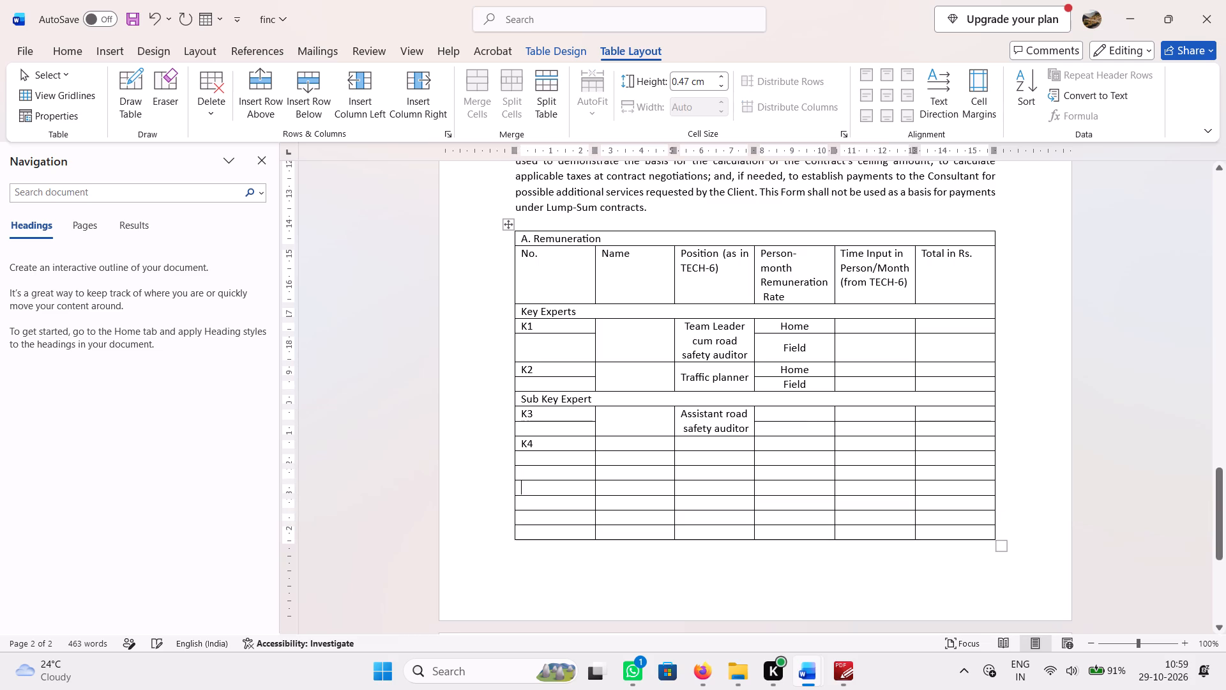
click(1009, 476)
key(Return)
Copy the K-4 position "Accident Analyst" from the PDF into K4's Position cell in Word.
click(853, 689)
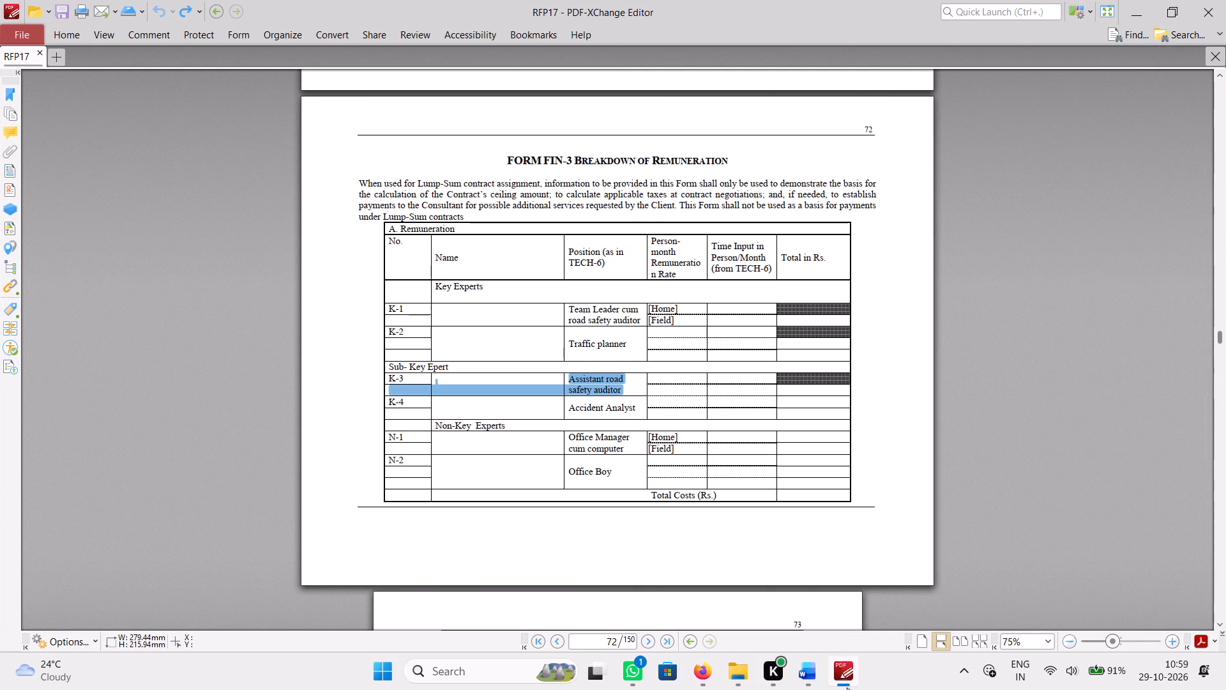
drag(570, 410, 587, 406)
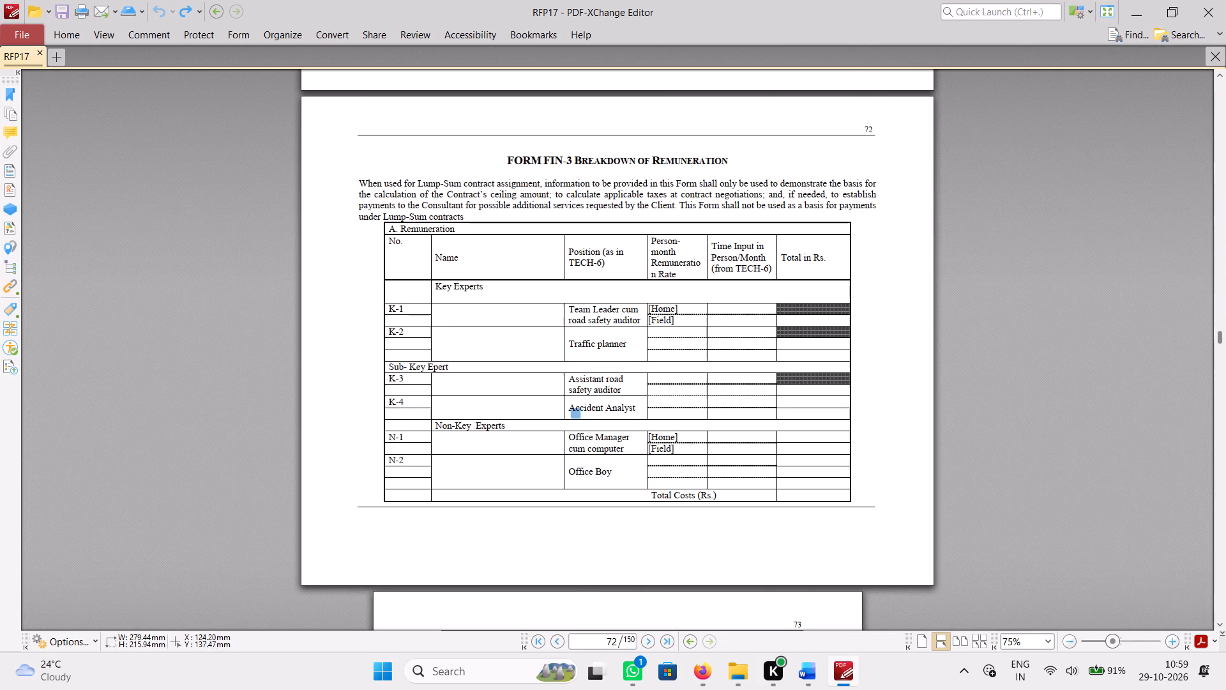
drag(587, 406, 648, 403)
click(568, 407)
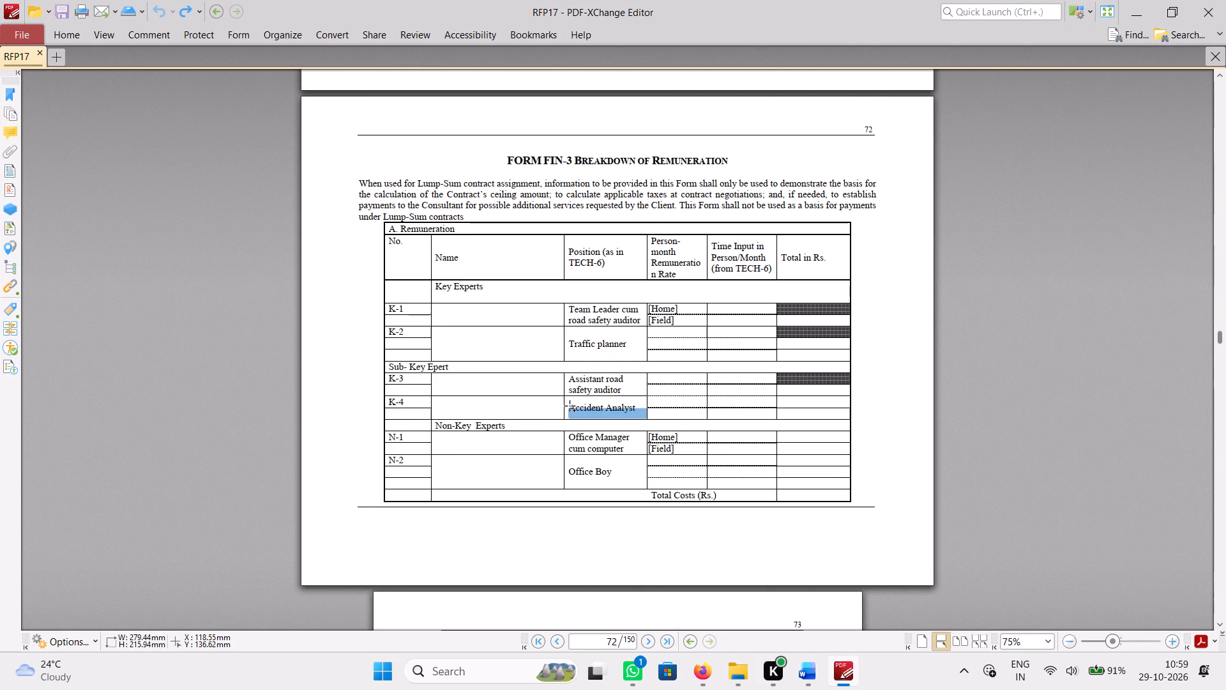
click(570, 406)
key(Escape)
drag(570, 404, 603, 403)
key(Escape)
drag(633, 406, 561, 395)
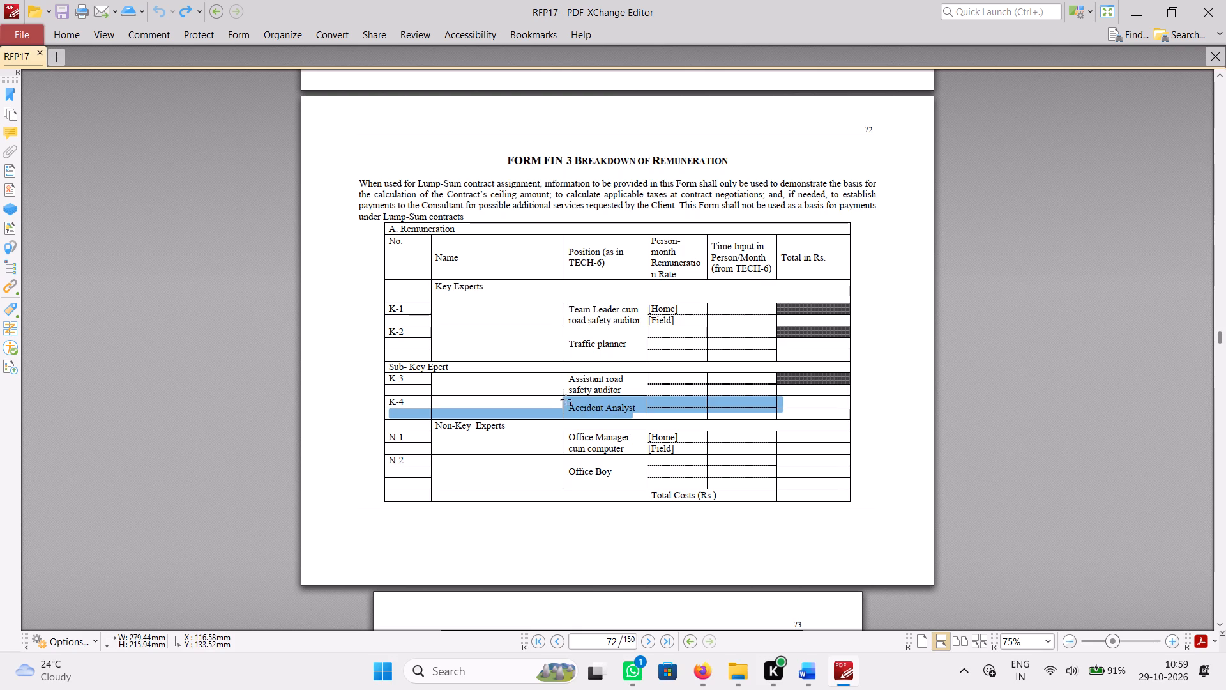
key(ctrl+c)
click(813, 679)
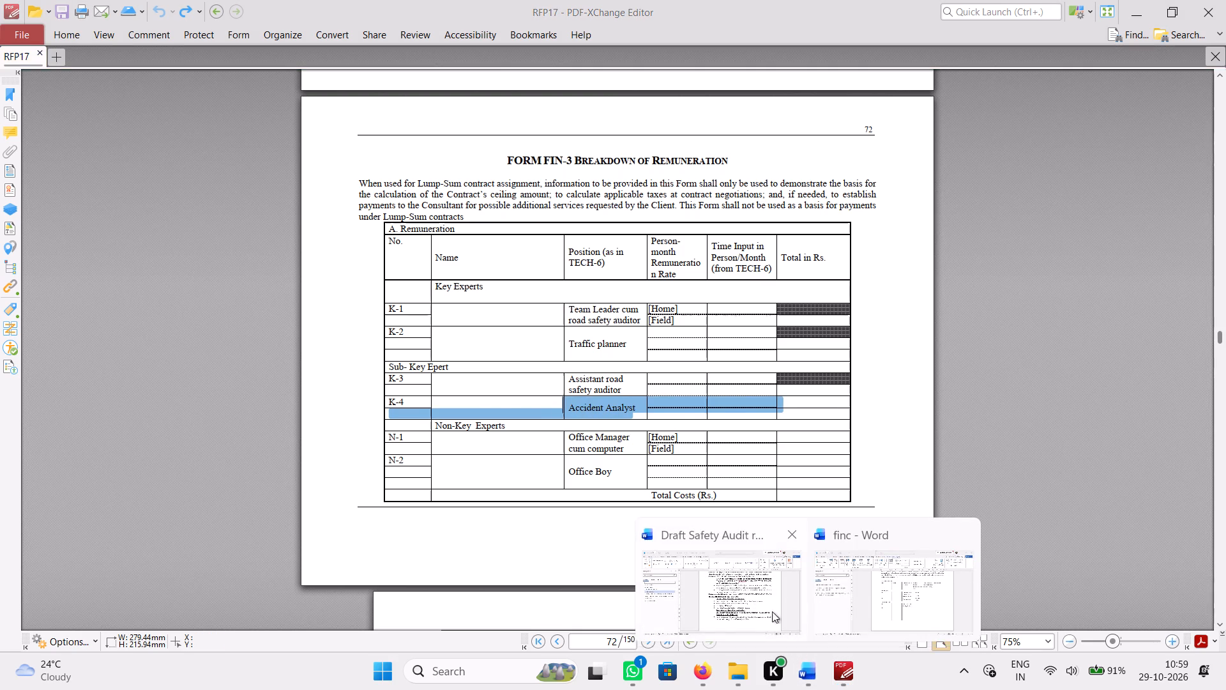
click(893, 599)
click(710, 447)
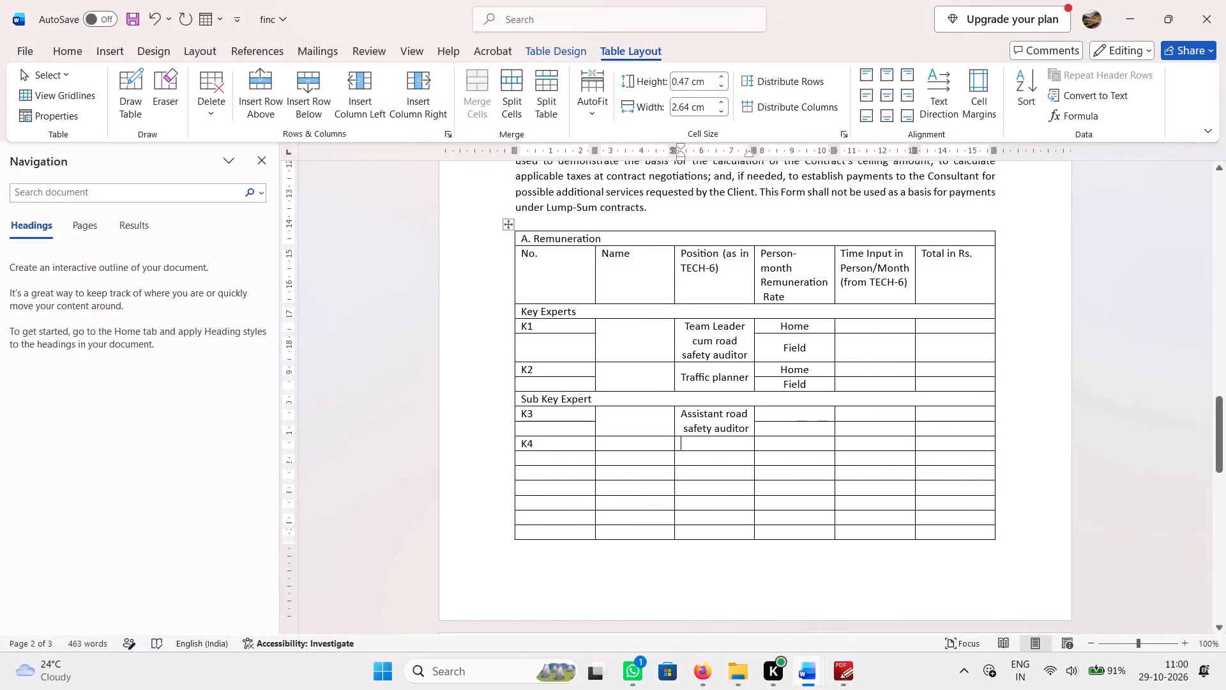
key(ctrl+v)
Merge K4's Position cell with the one below it, and merge its two Name cells likewise.
click(731, 445)
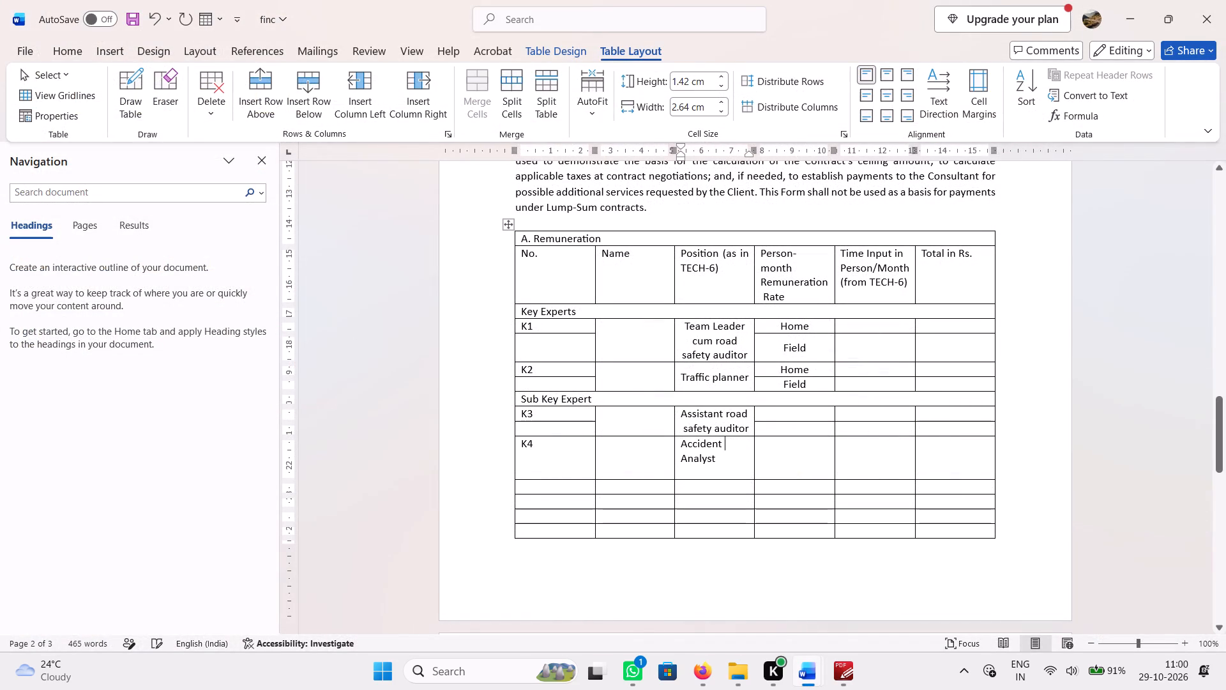
click(721, 486)
drag(727, 469, 729, 482)
click(480, 84)
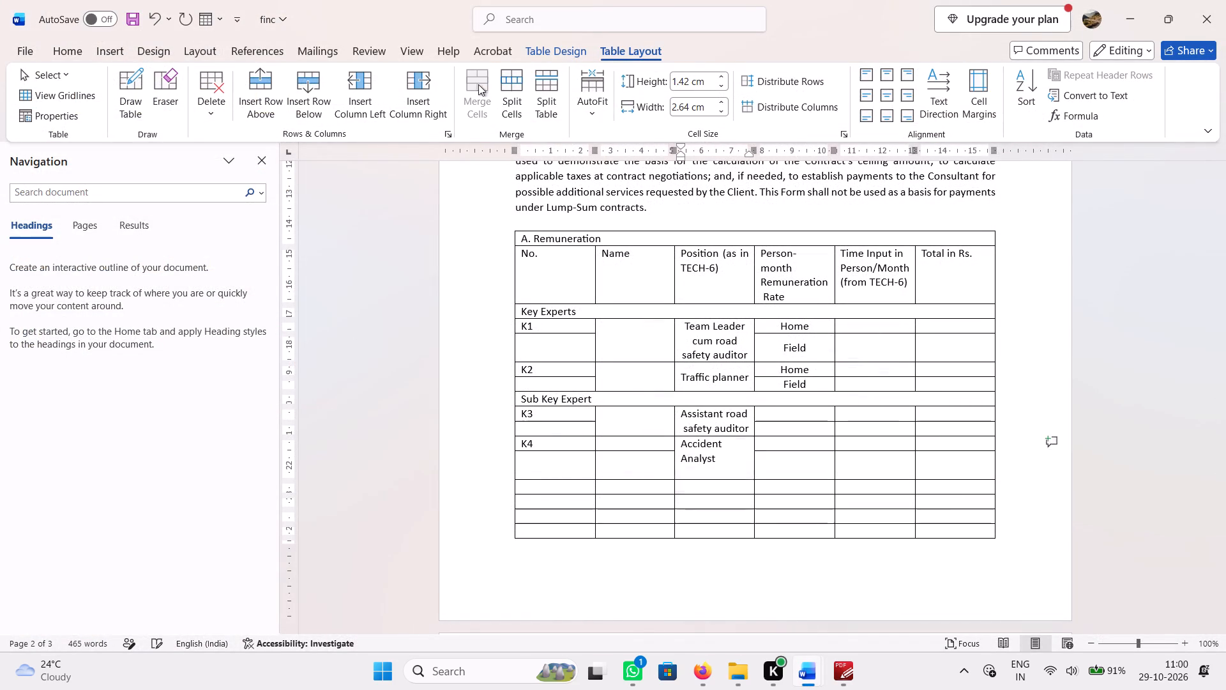
drag(642, 445, 646, 454)
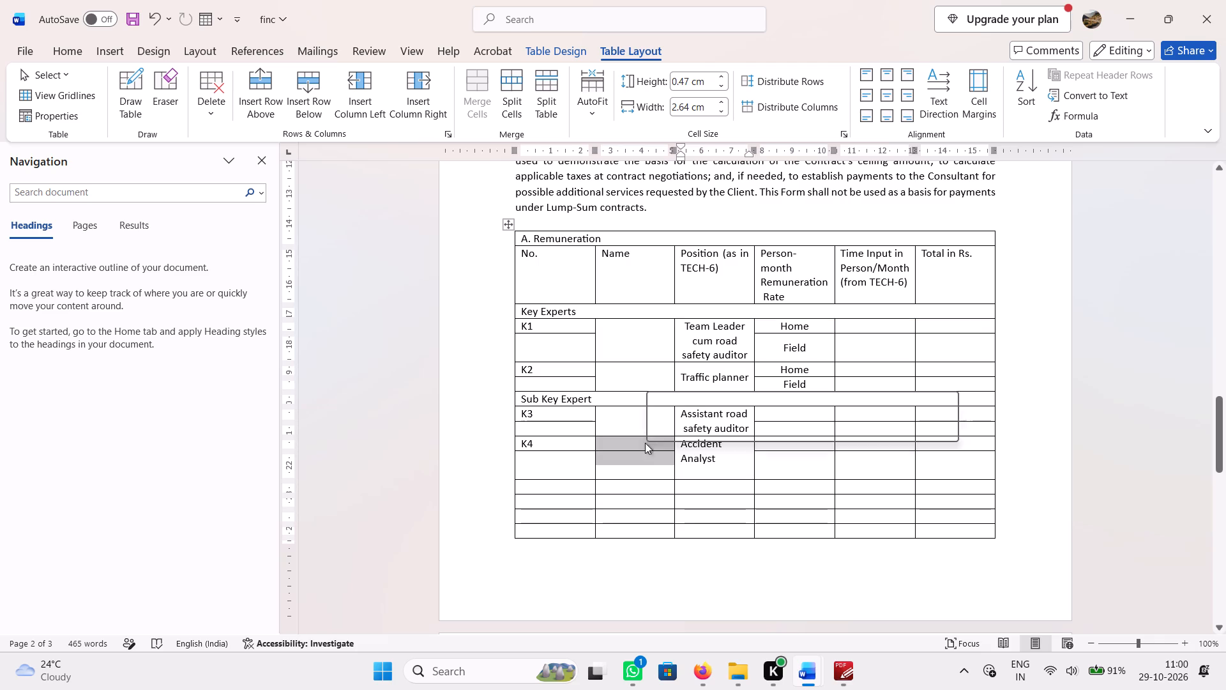
click(474, 77)
Centre the K3 and K4 position texts in their cells and delete the trailing blank line after "Accident Analyst".
drag(715, 422, 718, 450)
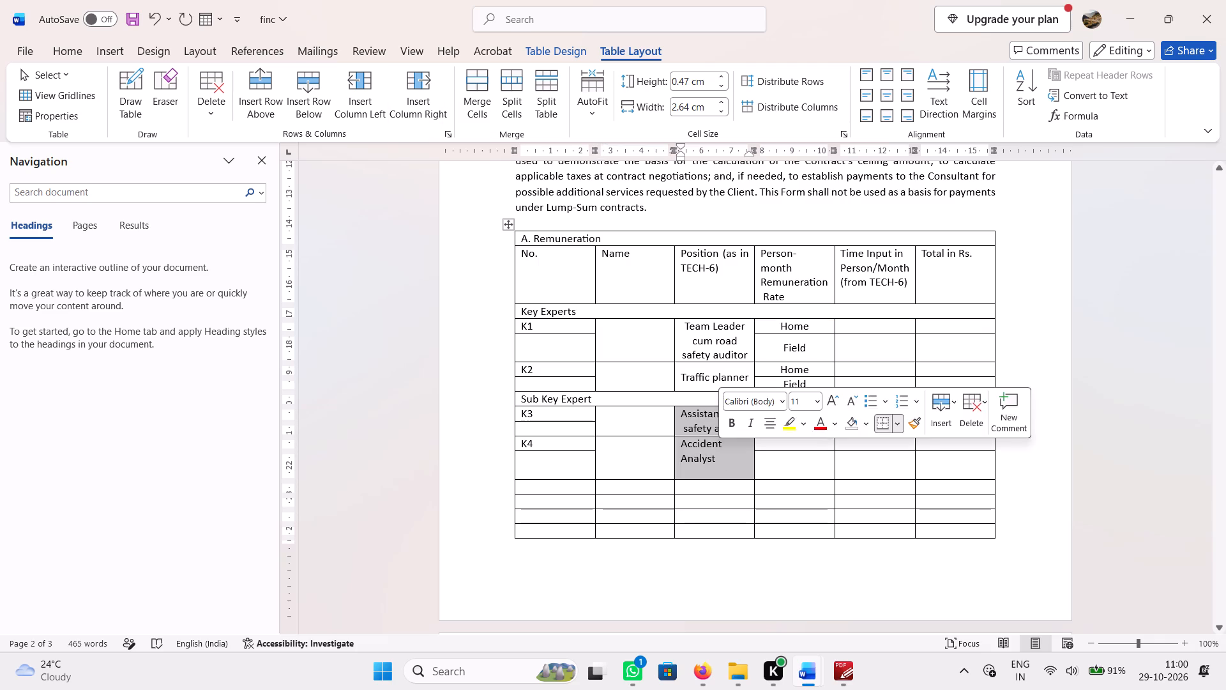
click(890, 96)
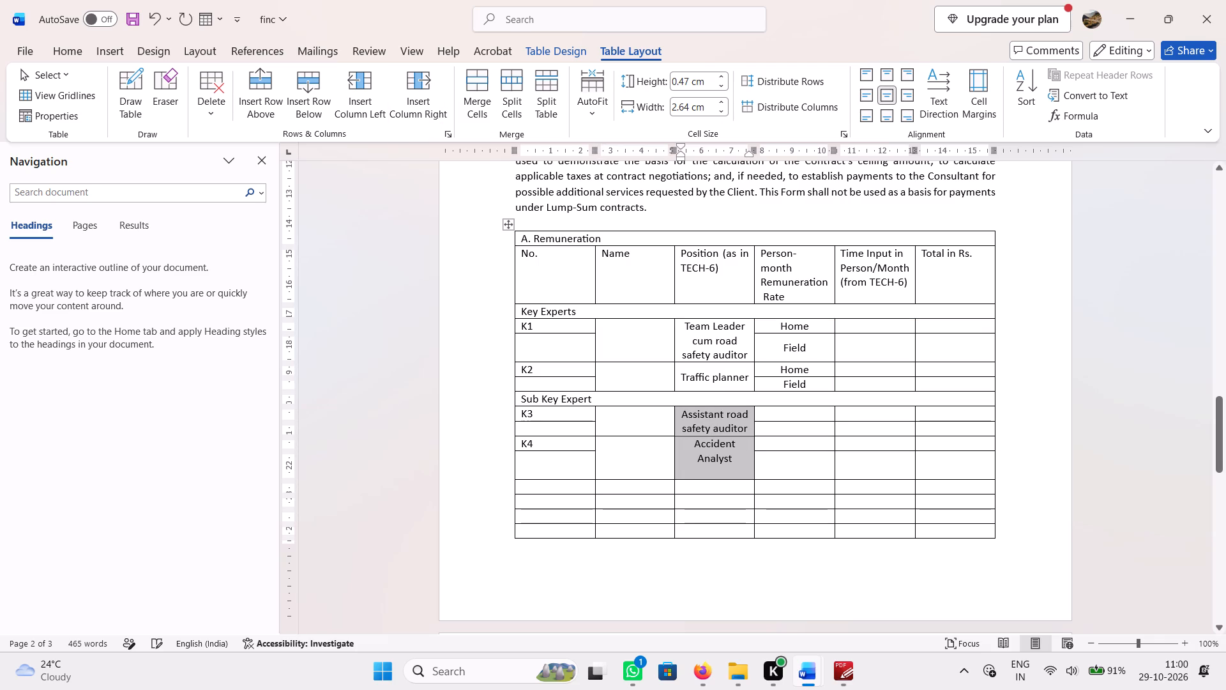
click(730, 467)
key(BackSpace)
key(BackSpace)
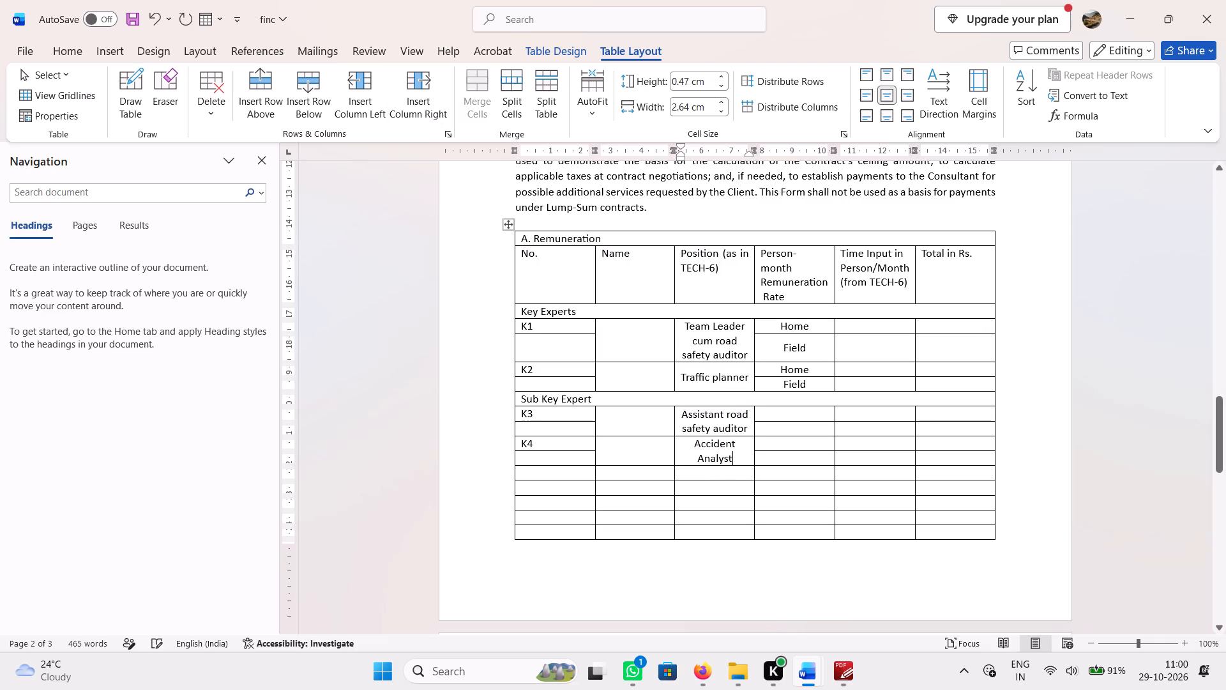
click(715, 429)
Copy the "Non-Key Experts" heading from the PDF into the Name cell below K4 and merge that row from Name through Total in Rs.
click(845, 678)
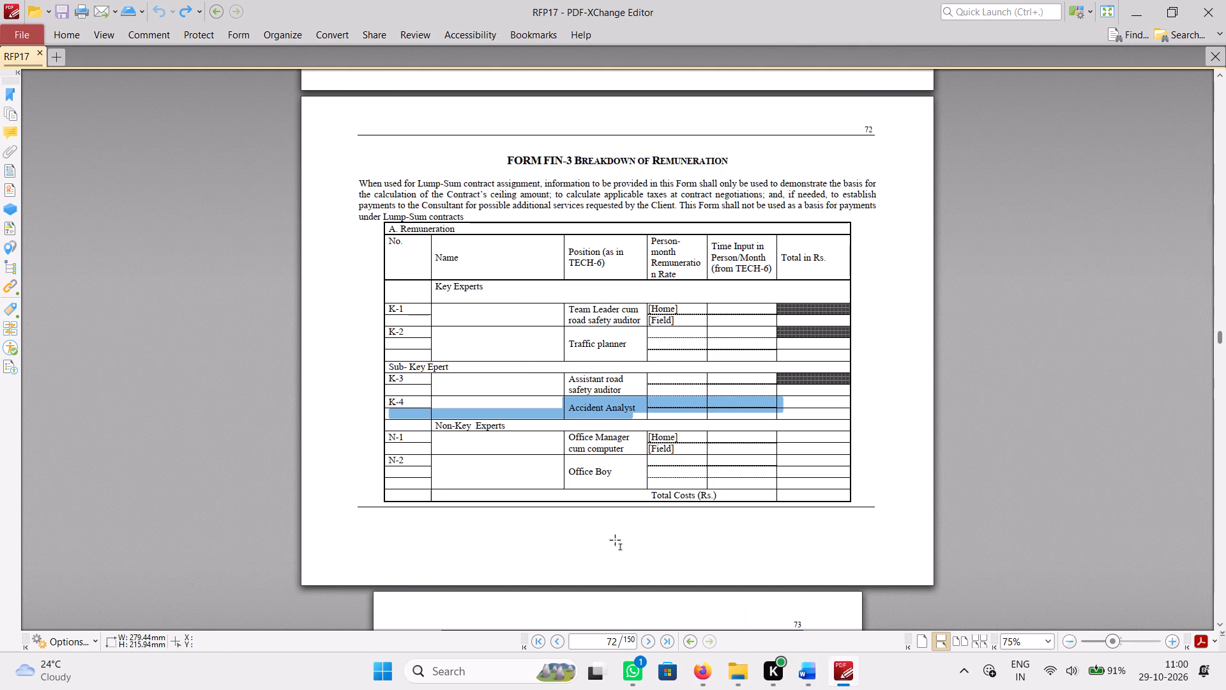
drag(506, 424, 435, 425)
key(ctrl+c)
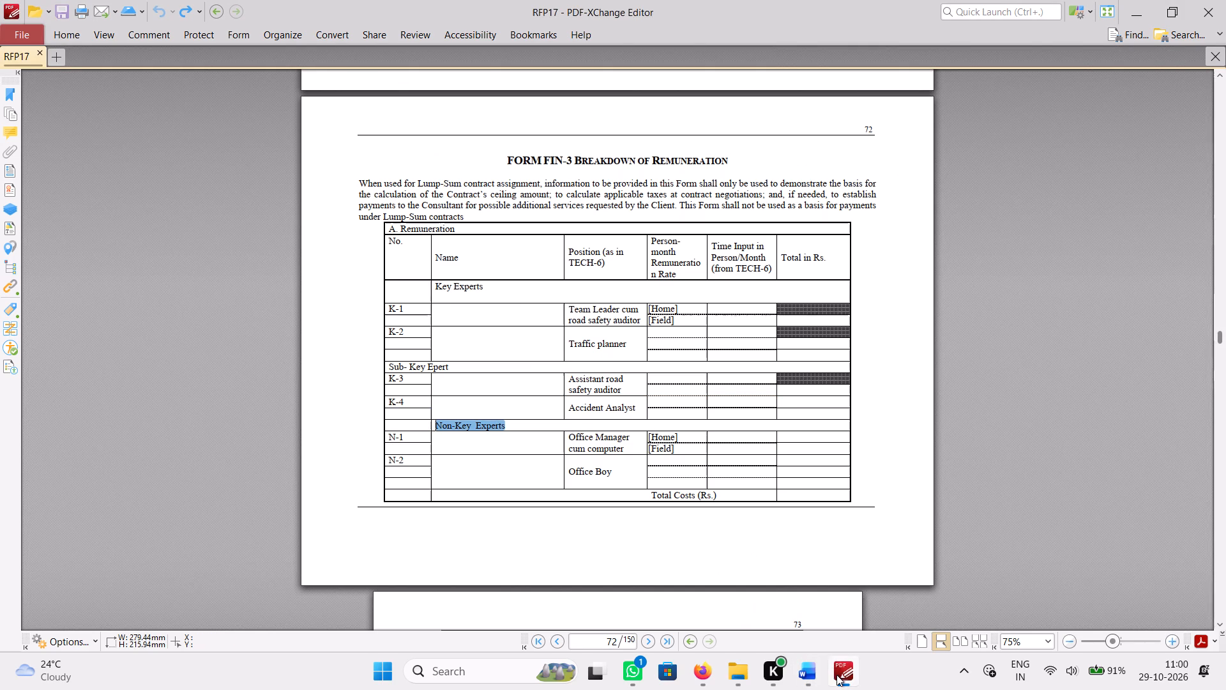
click(837, 675)
click(618, 473)
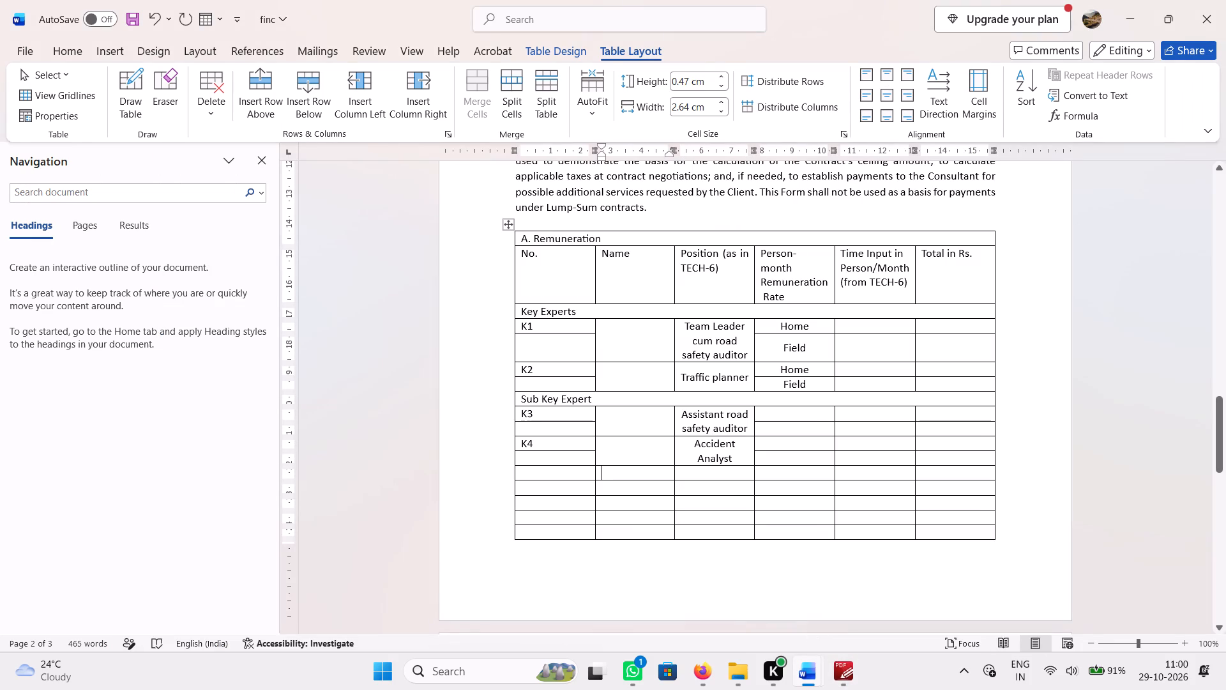
key(ctrl+v)
drag(654, 475, 943, 478)
click(477, 84)
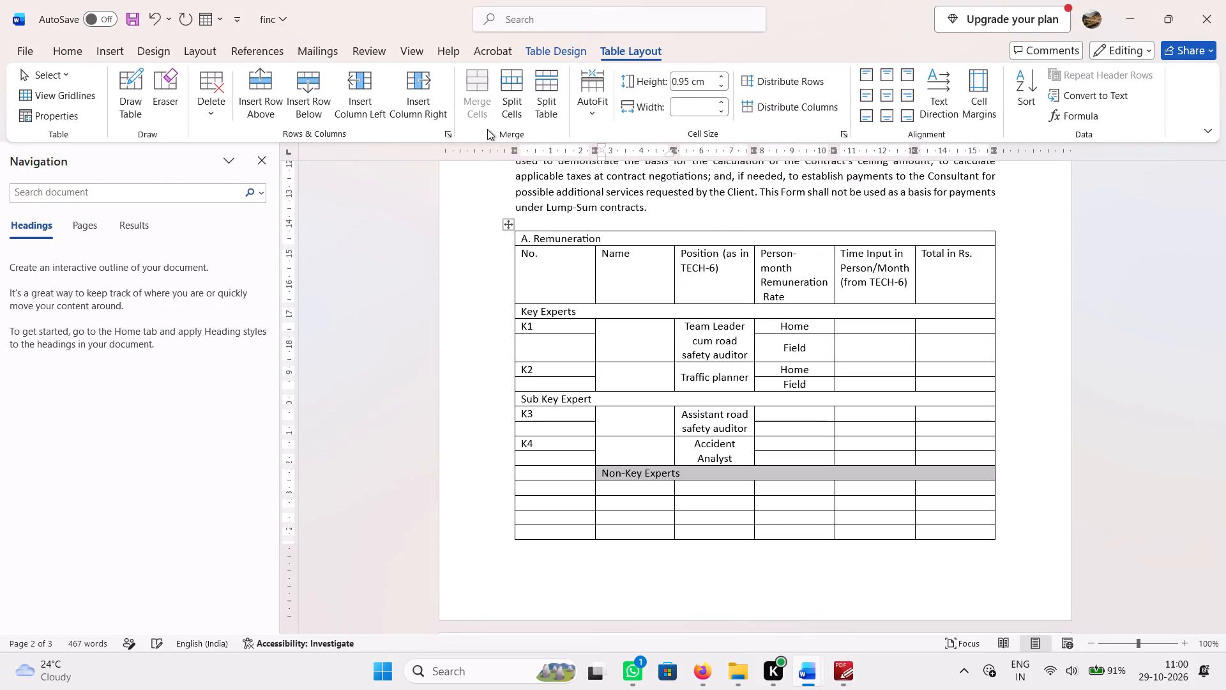
Add three blank rows at the bottom of the remuneration table.
click(1000, 533)
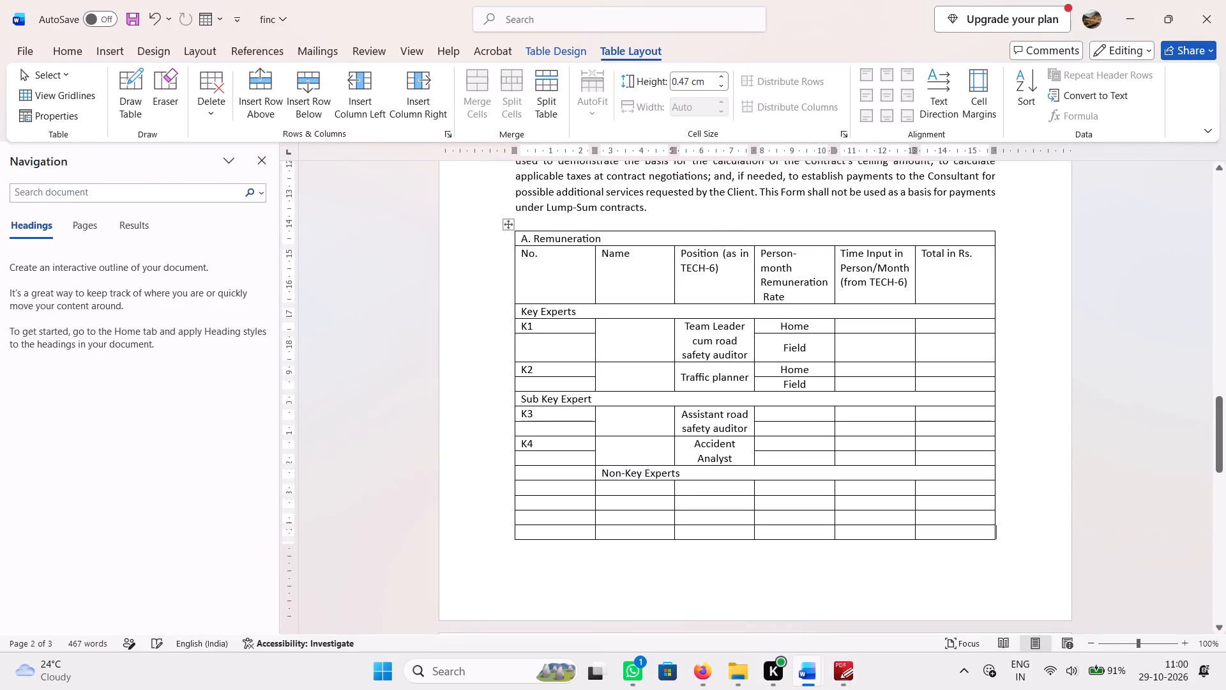
key(Return)
click(1000, 533)
key(Return)
scroll(858, 499, down, 3)
scroll(858, 499, up, 2)
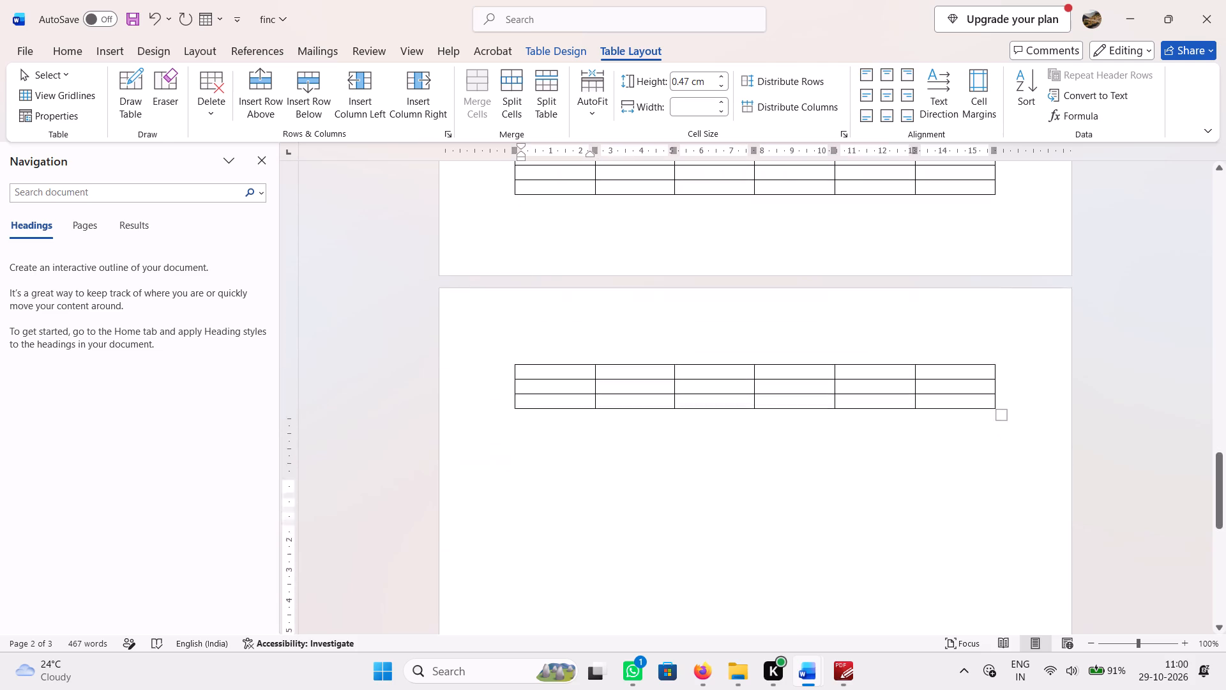
scroll(858, 499, up, 1)
Check the PDF table, then in Word's No. column enter "N1" directly below the Non-Key Experts row and "N2" three rows further down.
click(841, 686)
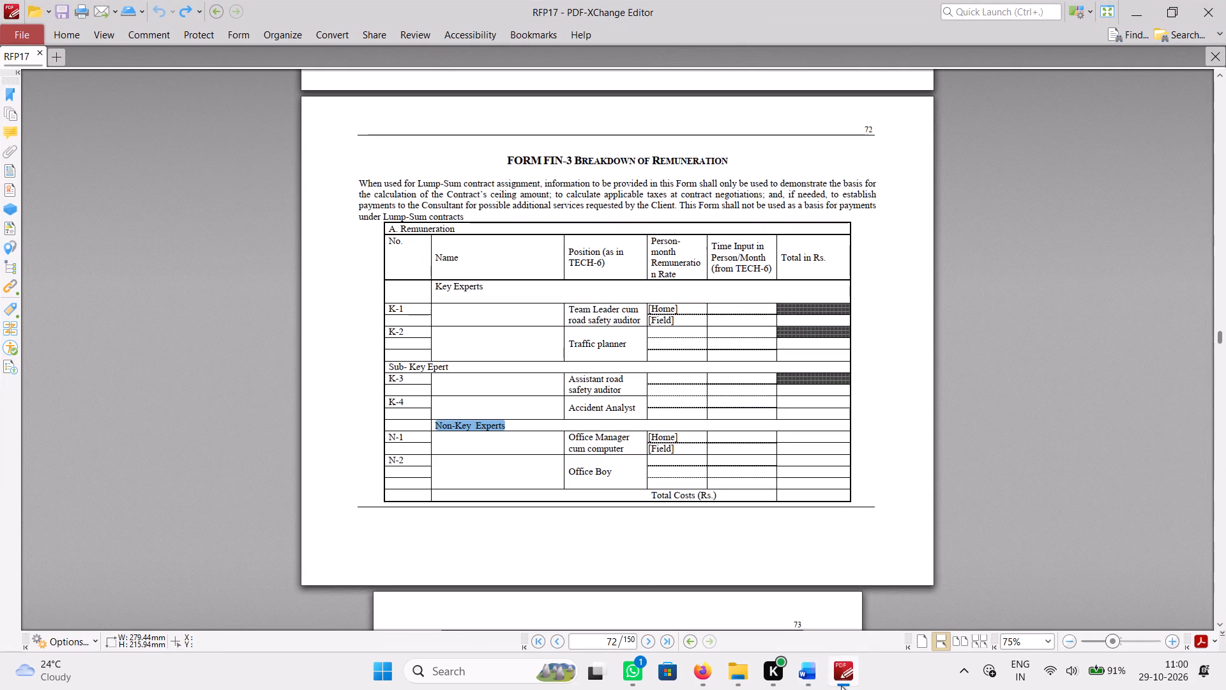
click(841, 686)
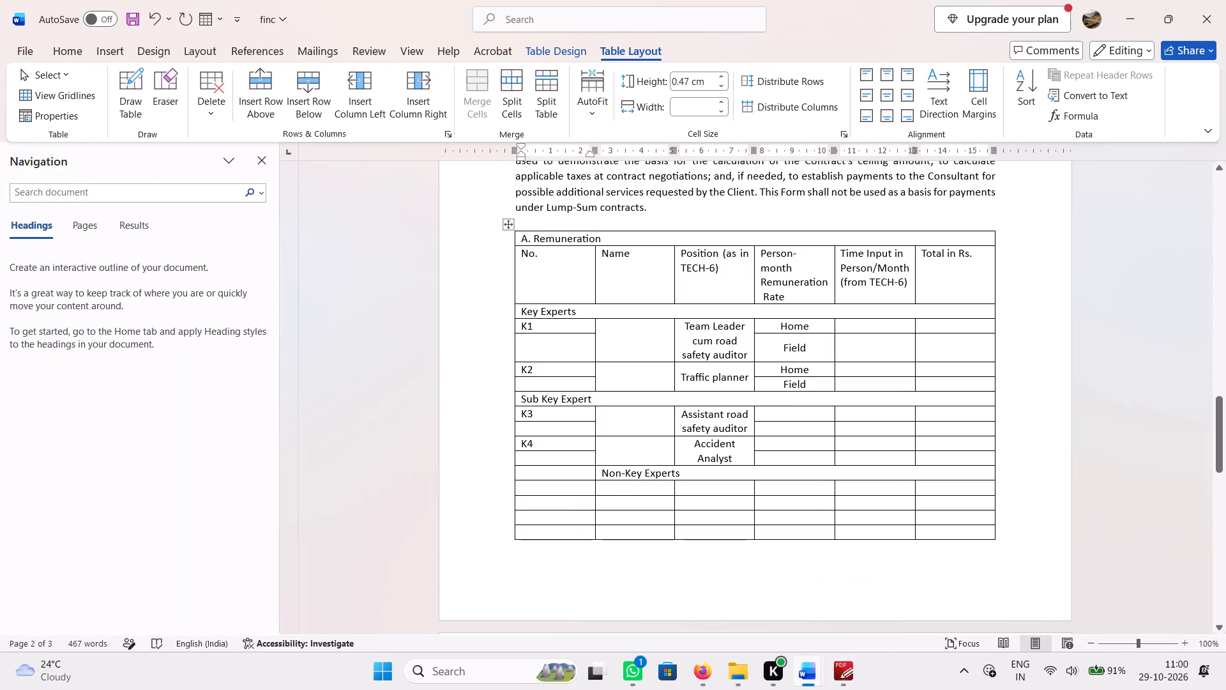
click(563, 488)
key(shift+n)
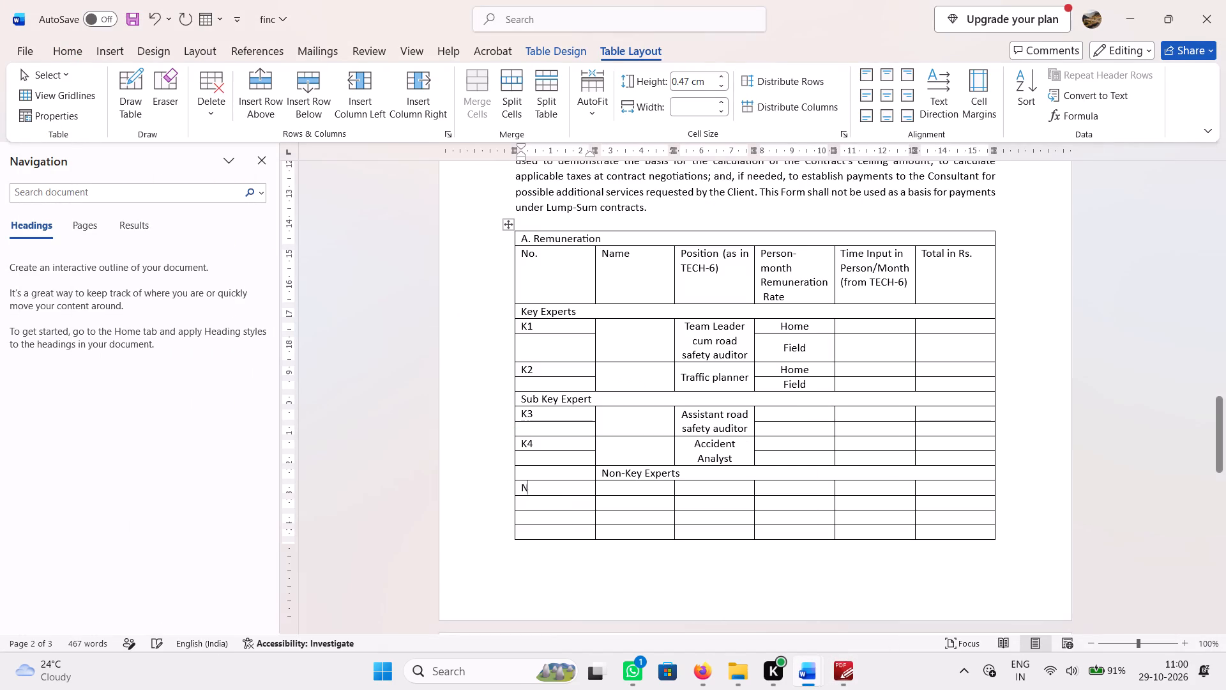
key(1)
click(571, 533)
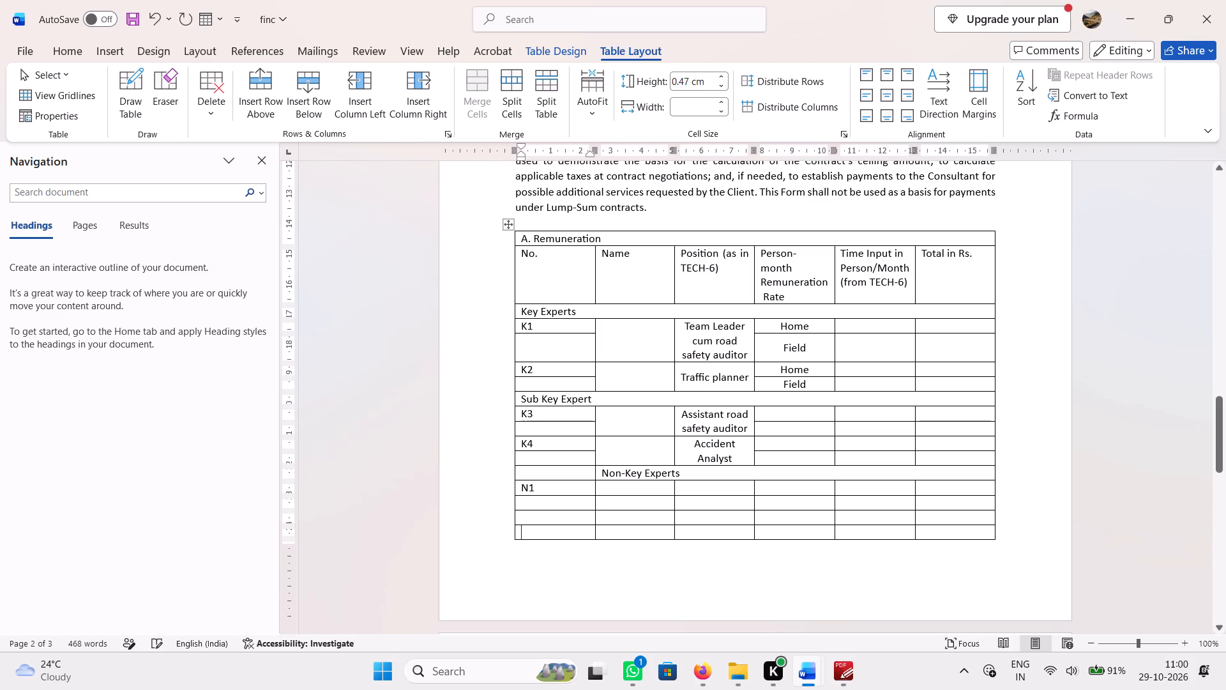
key(shift+n)
key(2)
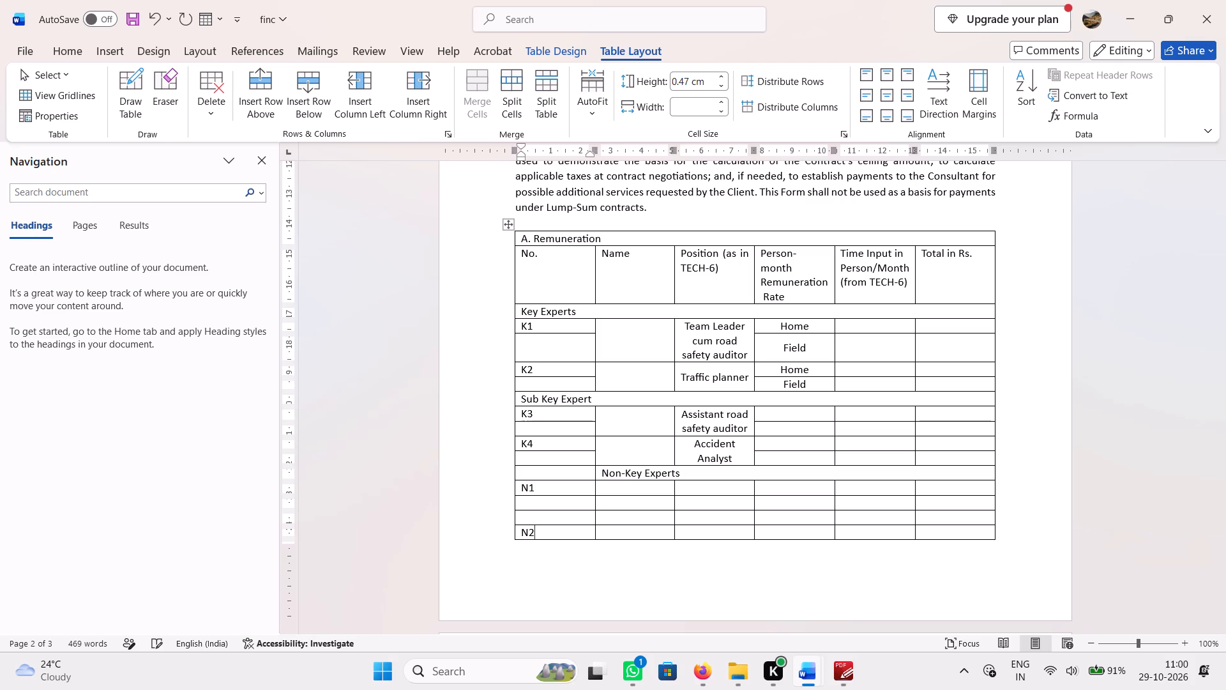
Merge N1's Name cell with the one below it.
drag(628, 487, 633, 498)
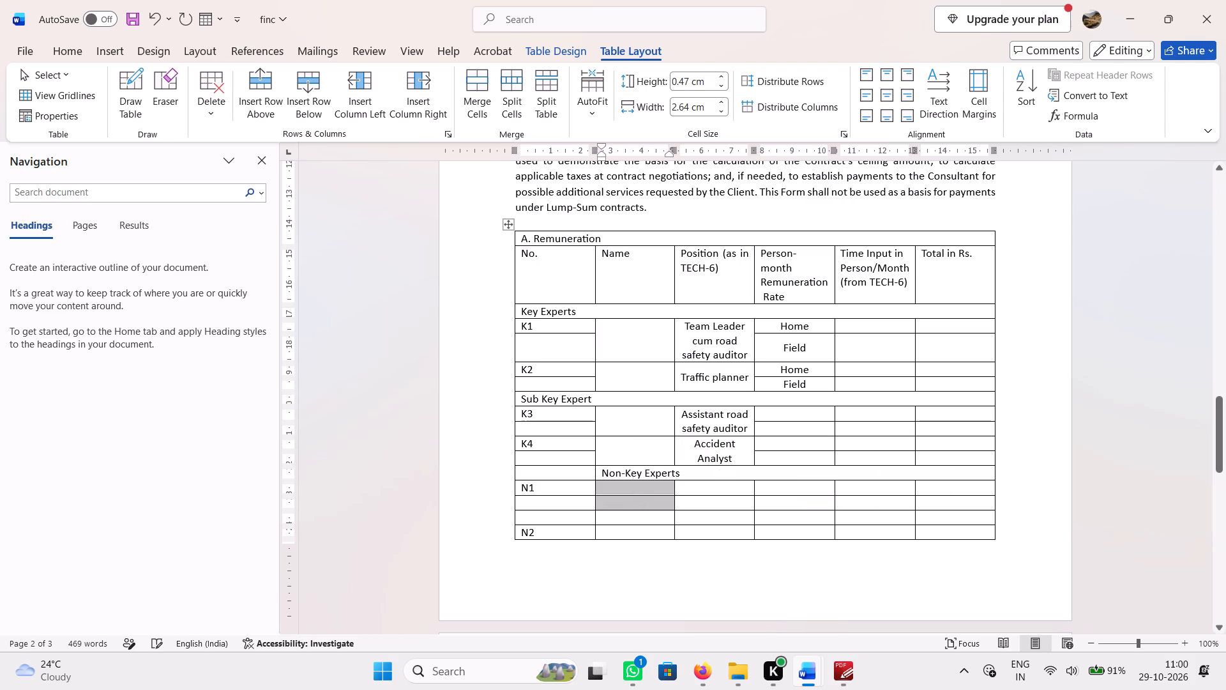
click(486, 82)
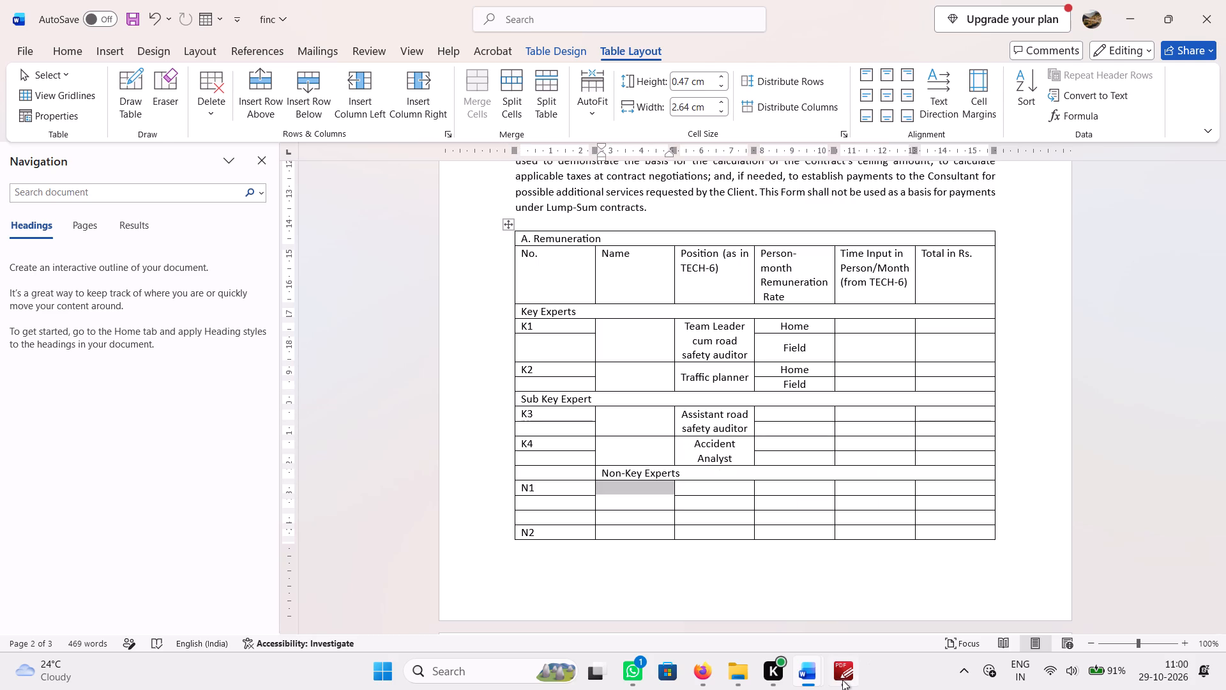
Copy the N-1 text "Office Manager cum computer" with "[Home]" from the PDF into N1's Position cell and merge it with the cell below.
click(842, 680)
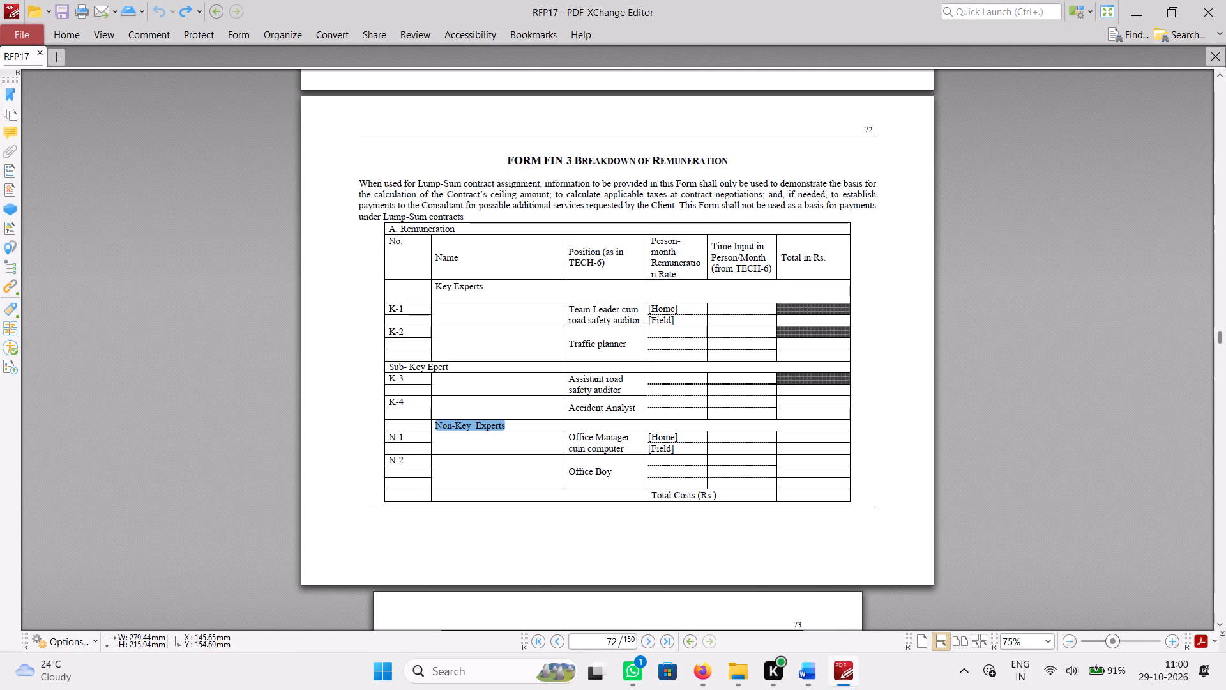
drag(631, 447, 570, 435)
key(ctrl+c)
click(846, 684)
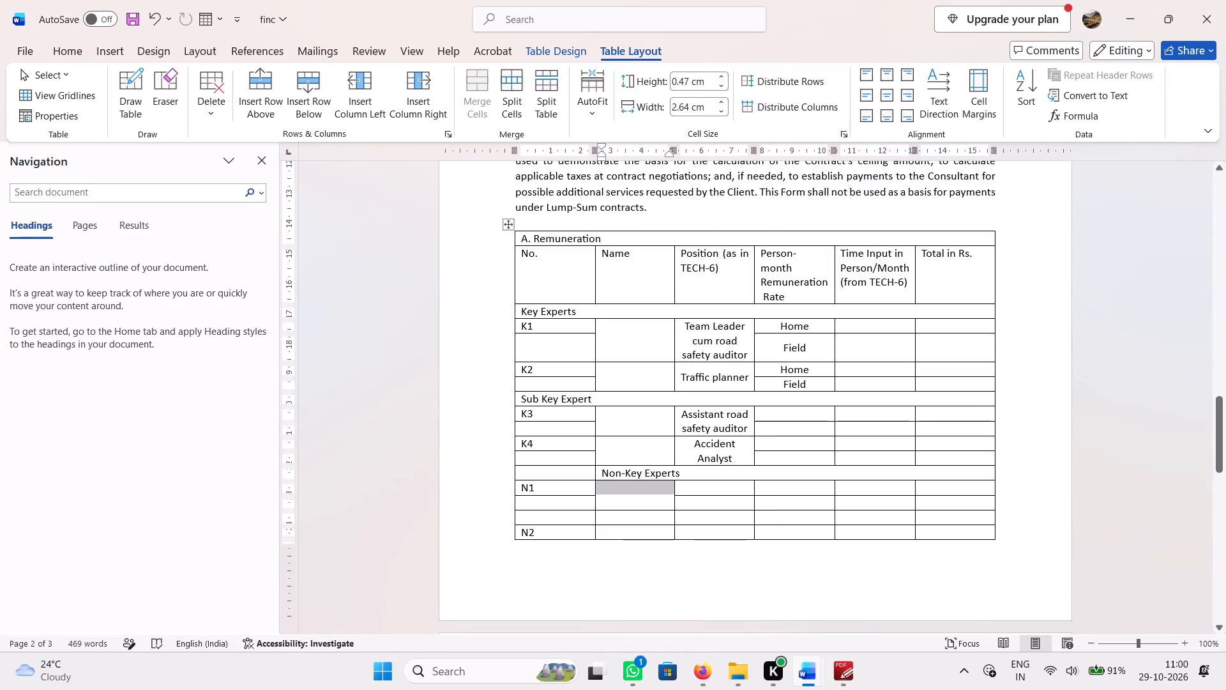
click(710, 488)
key(ctrl+v)
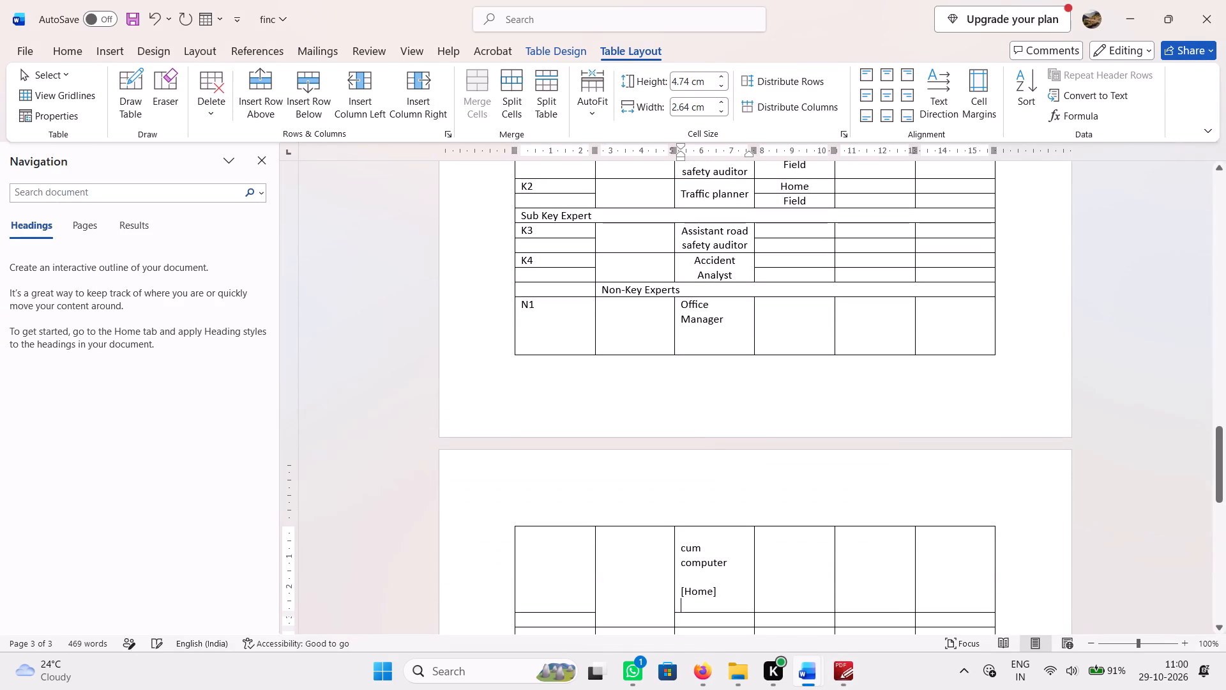
drag(720, 619, 721, 591)
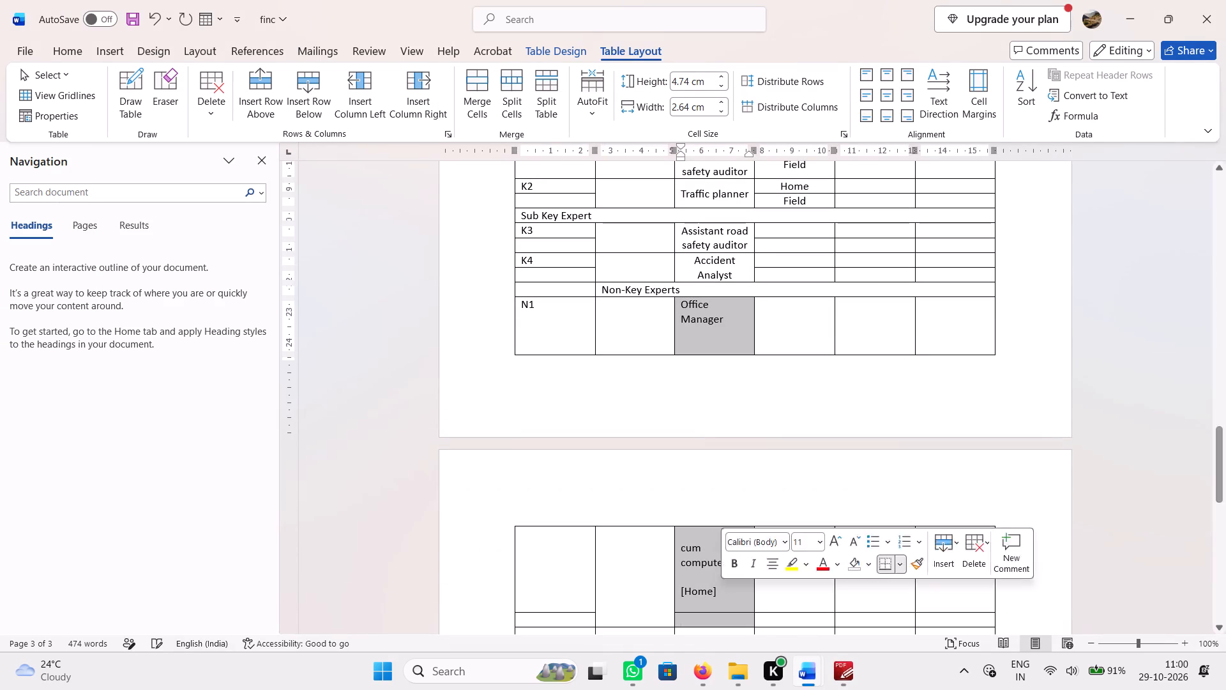
click(479, 82)
Remove the extra line breaks in N1's Position cell so "Office Manager cum computer" runs together, with "[Home]" directly beneath.
click(718, 336)
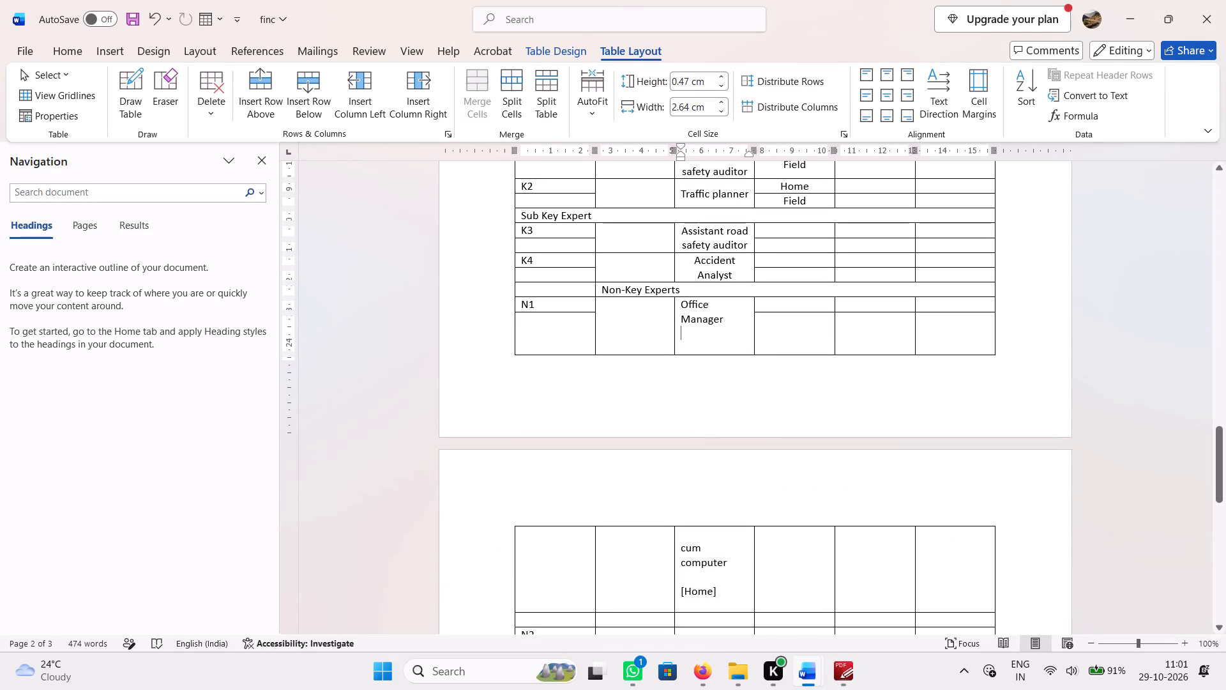
click(746, 321)
key(Delete)
key(Delete)
key(Delete)
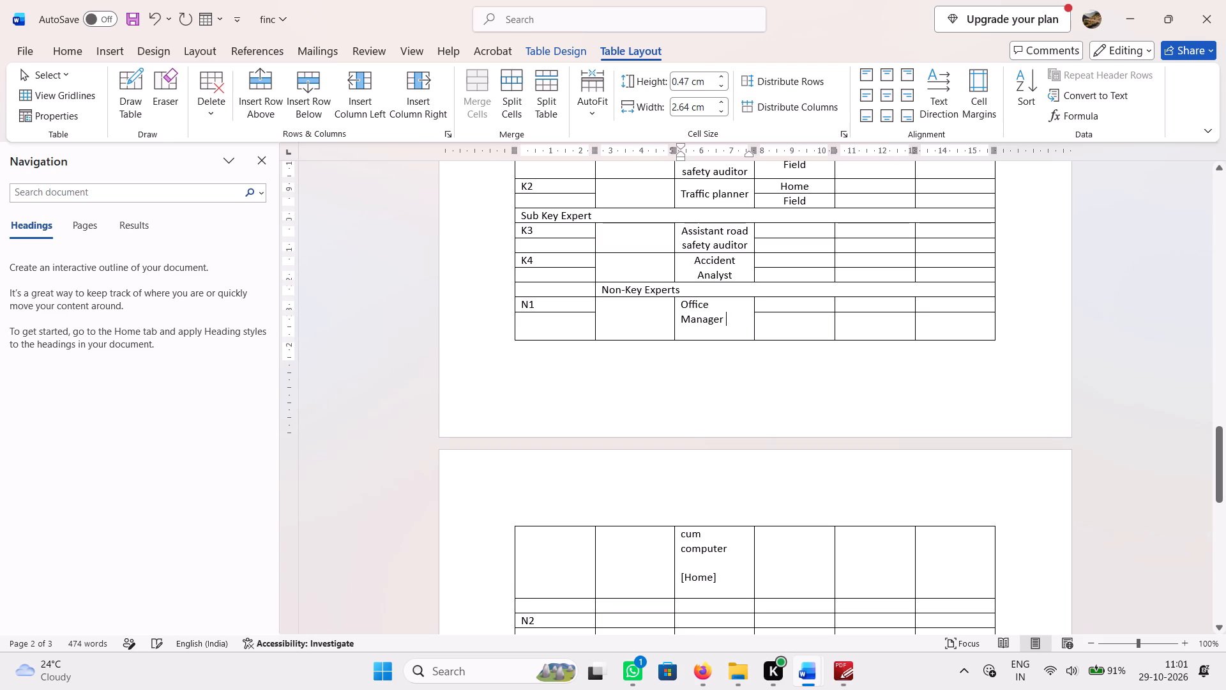
key(Delete)
click(745, 323)
key(Delete)
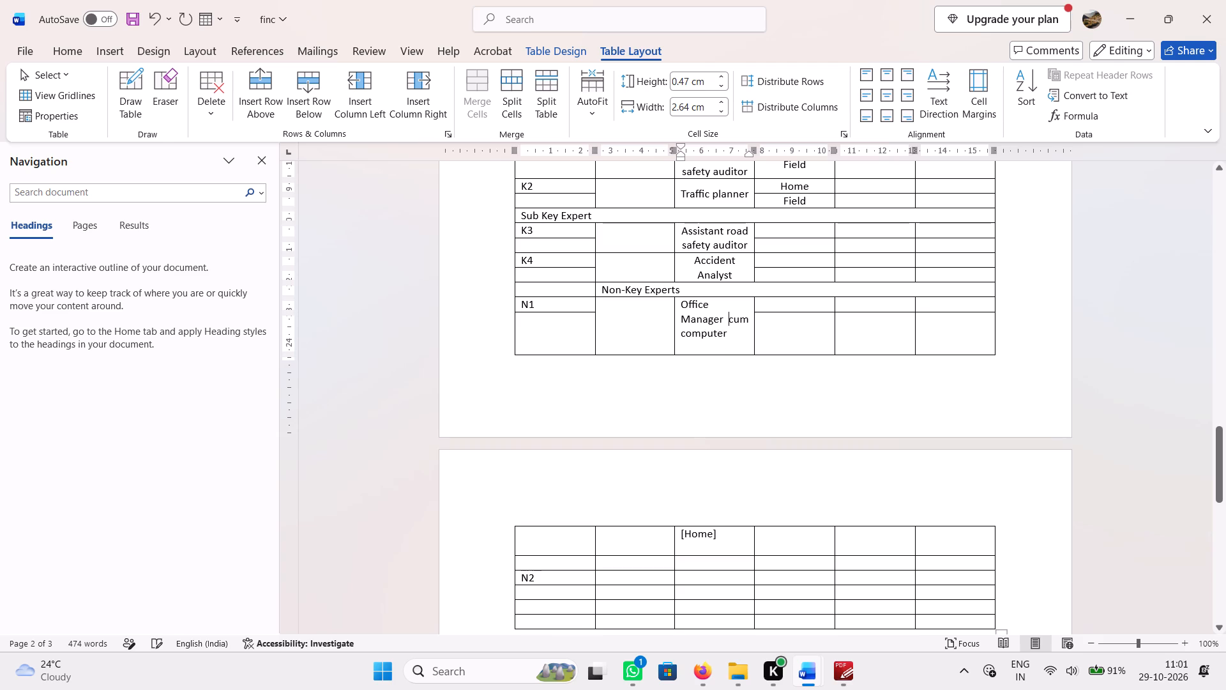
click(745, 337)
key(Delete)
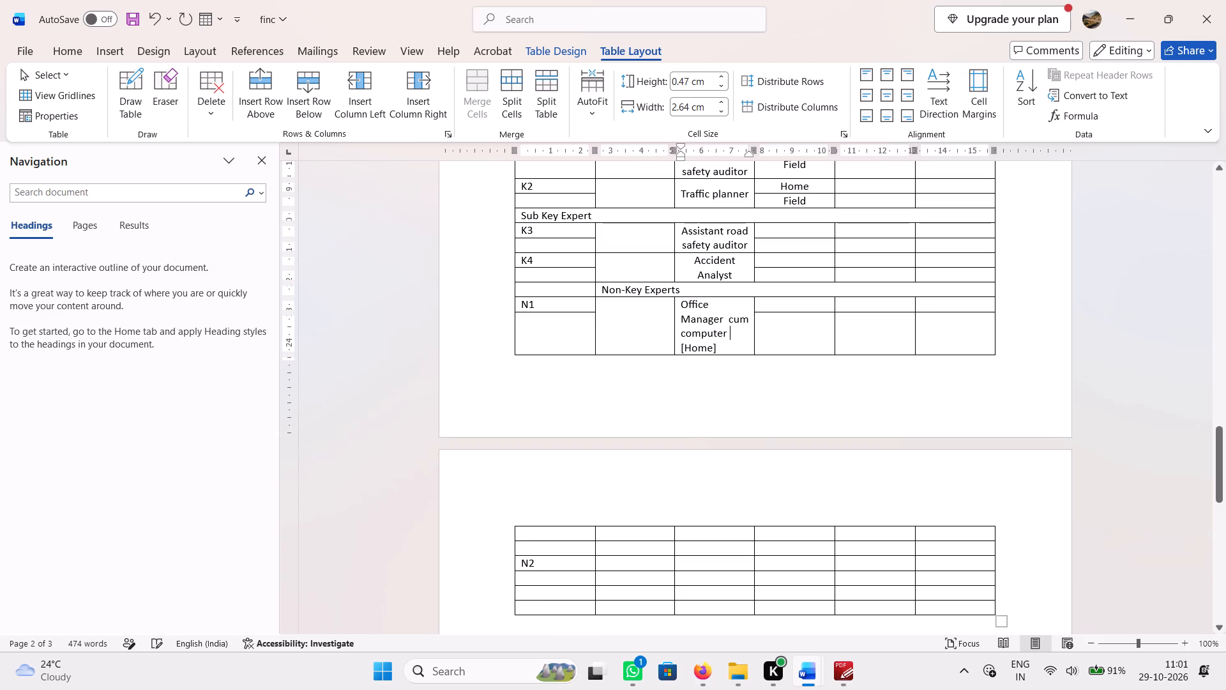
Move "[Home]" from N1's Position cell to its first rate cell, strip the brackets, and check the PDF table.
drag(727, 349, 681, 348)
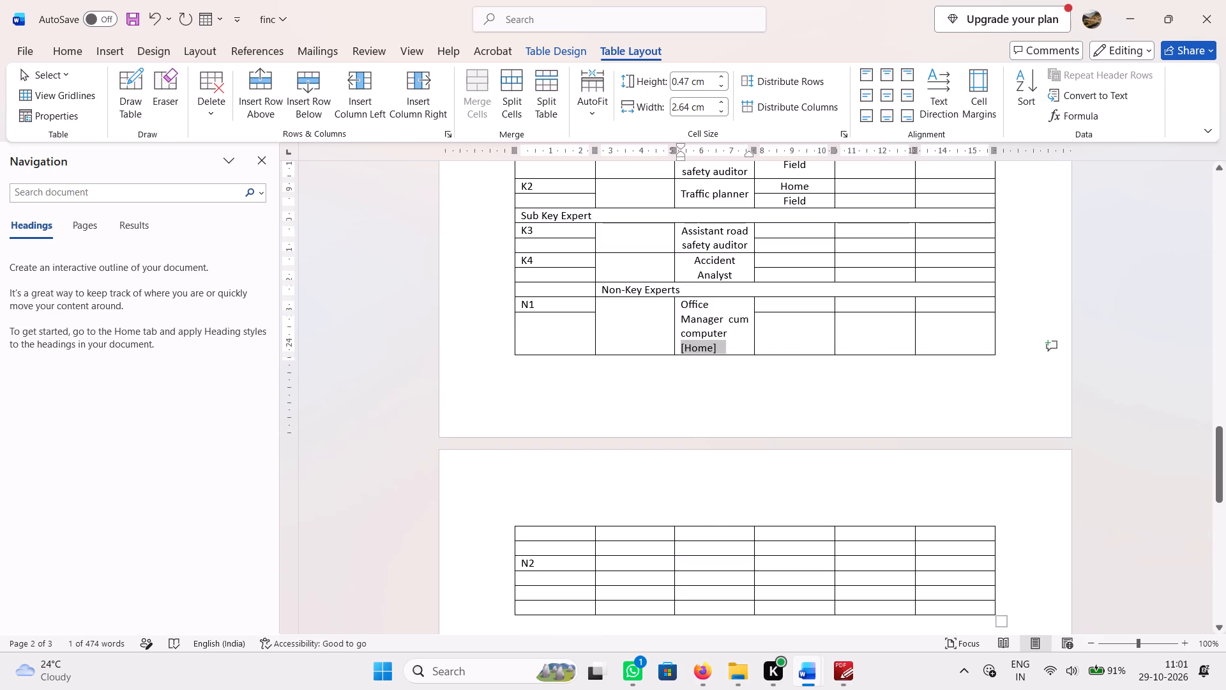
key(ctrl+x)
click(779, 304)
key(ctrl+v)
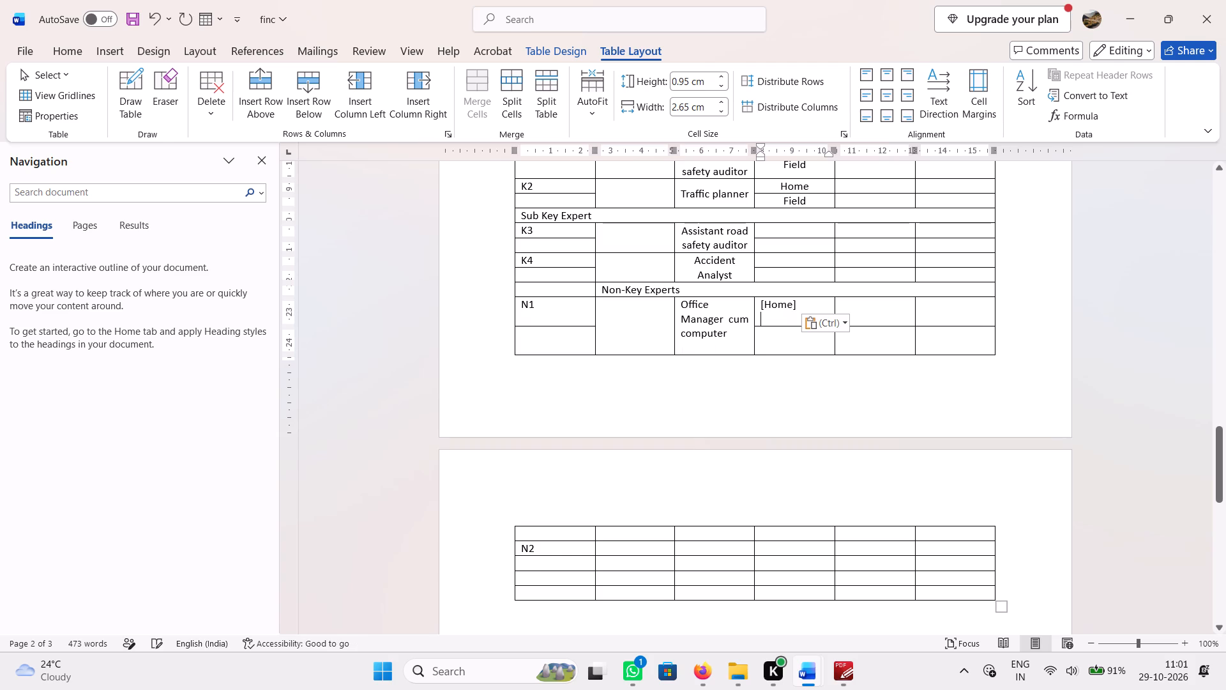
click(799, 302)
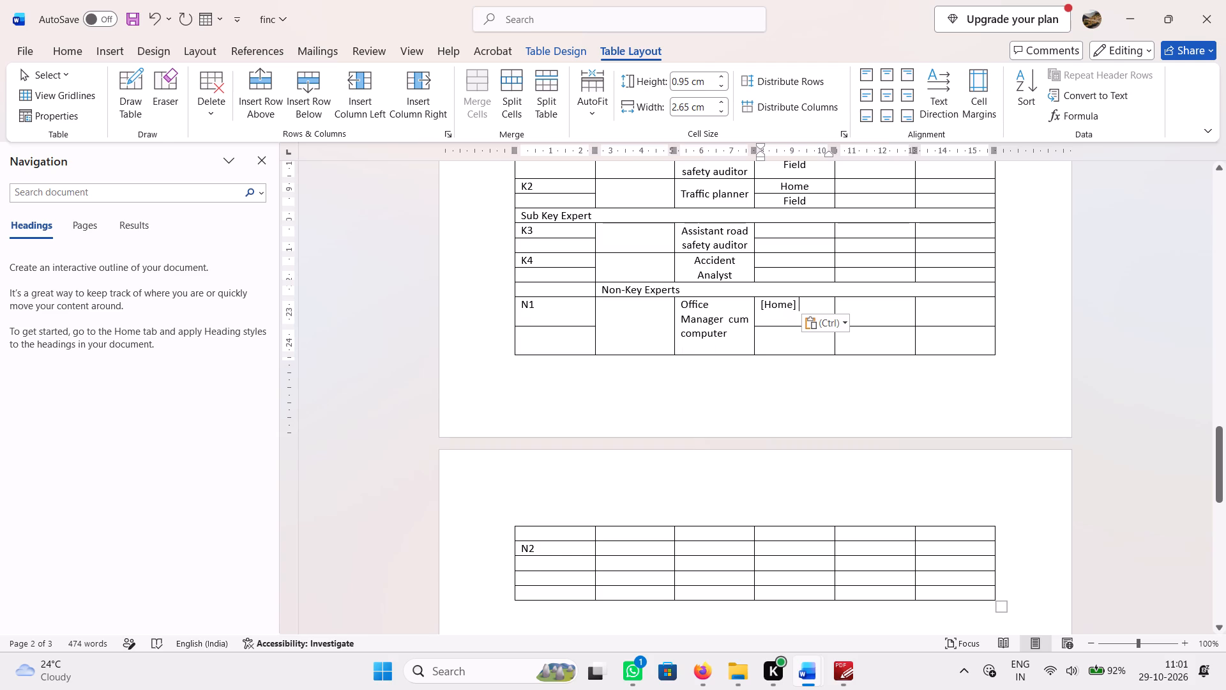
key(BackSpace)
key(BackSpace)
click(766, 307)
key(BackSpace)
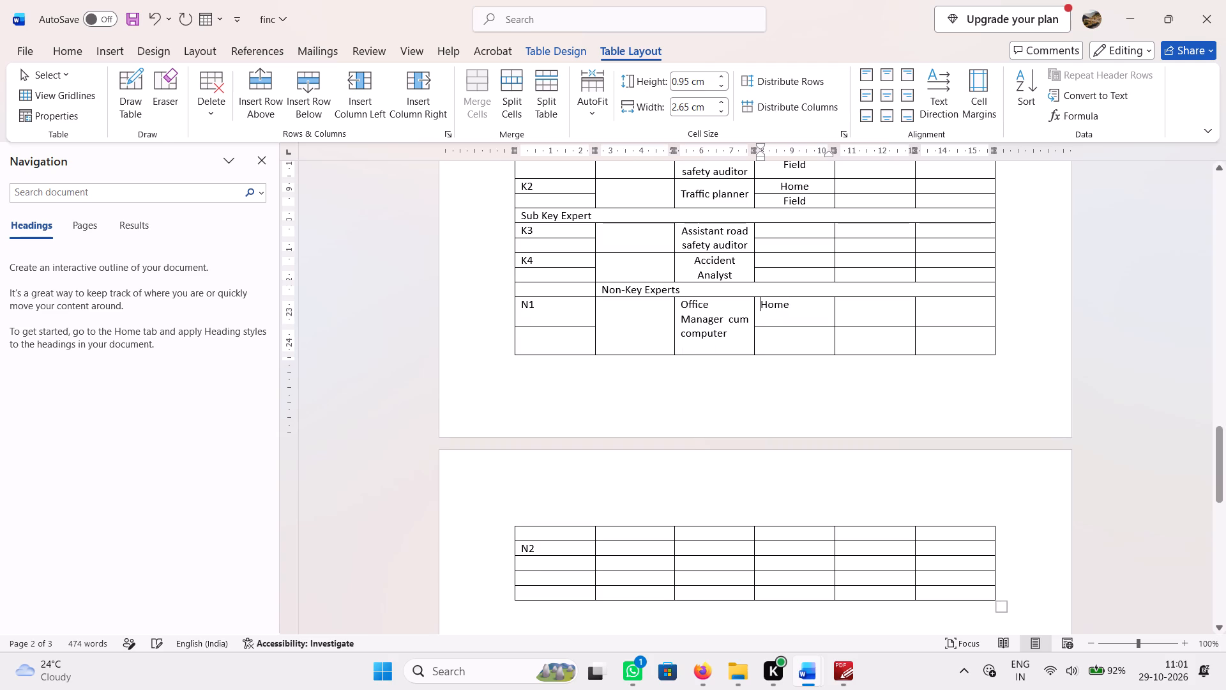
click(844, 689)
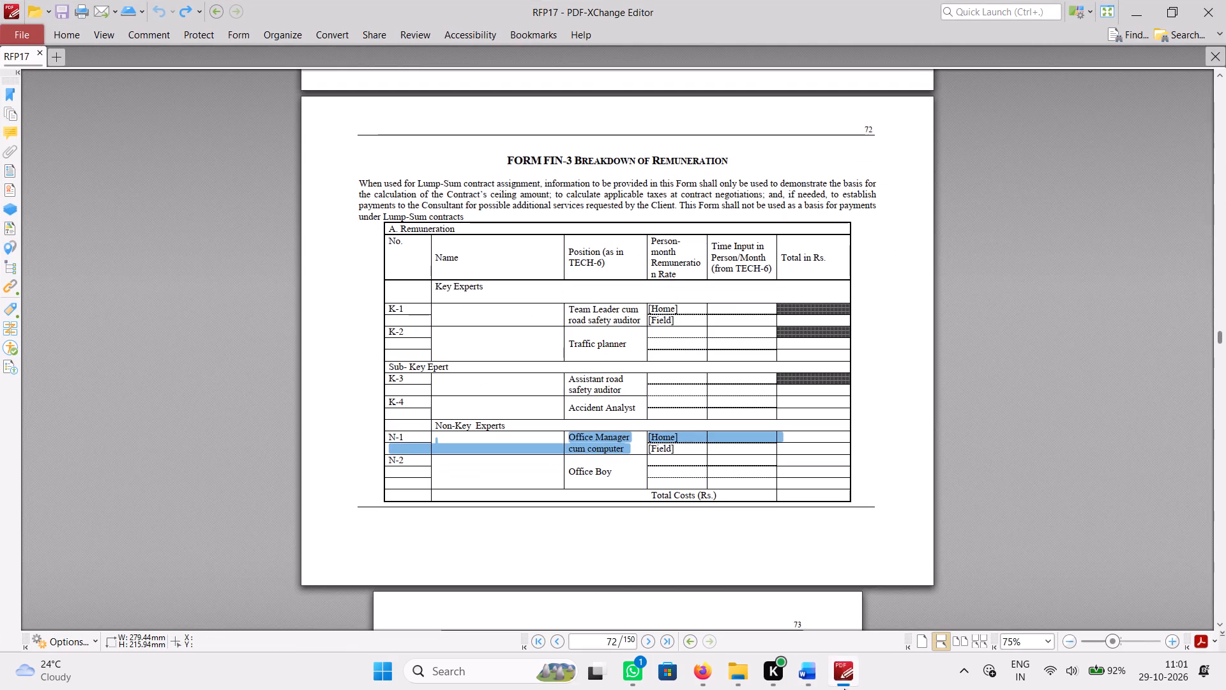
click(844, 689)
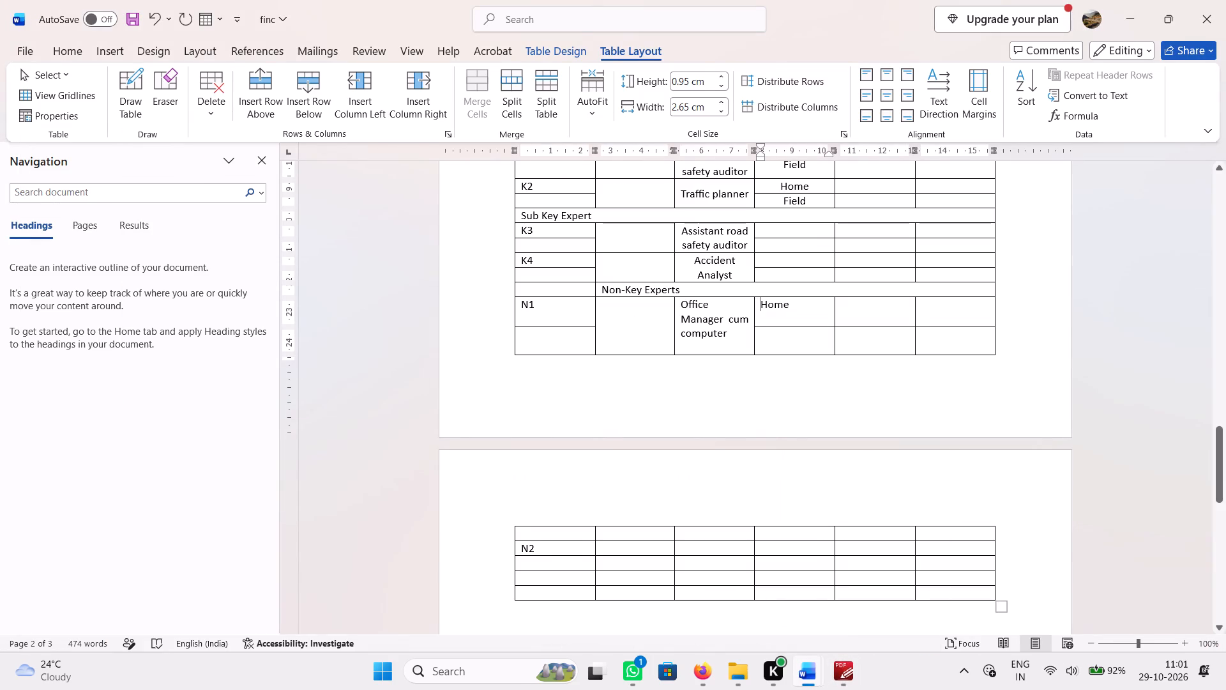
Copy "Field" from K2's second rate cell into N1's second rate cell.
drag(814, 202, 775, 201)
key(ctrl+c)
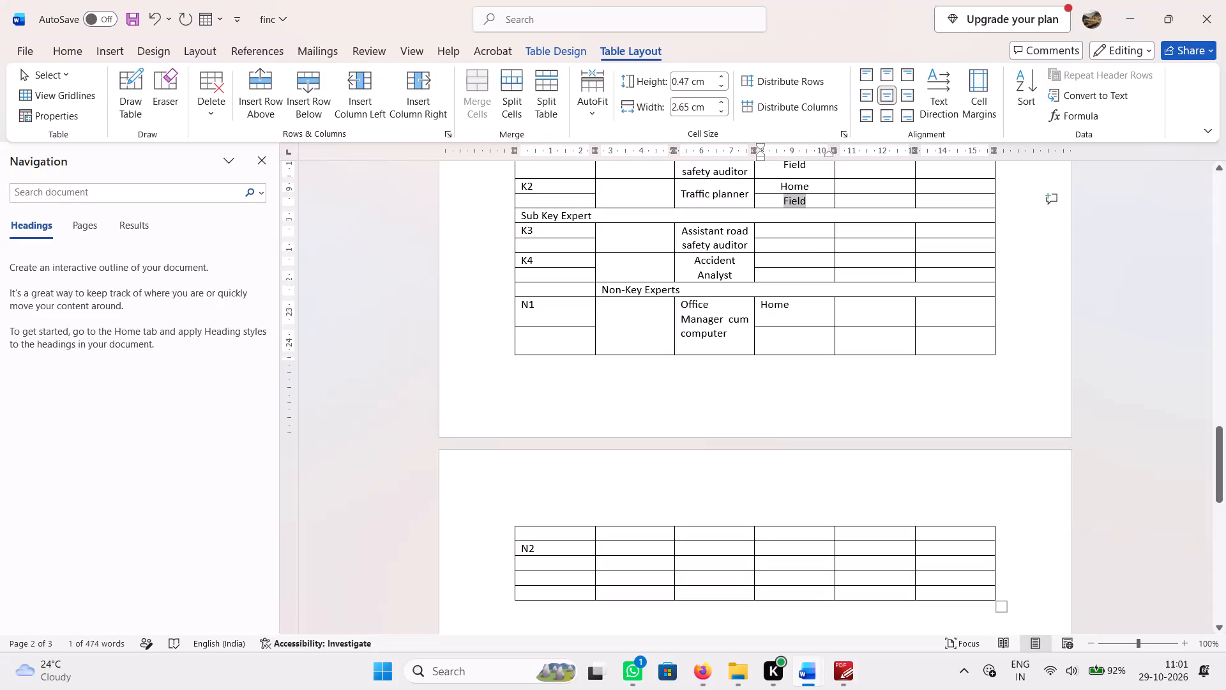
click(806, 346)
key(ctrl+v)
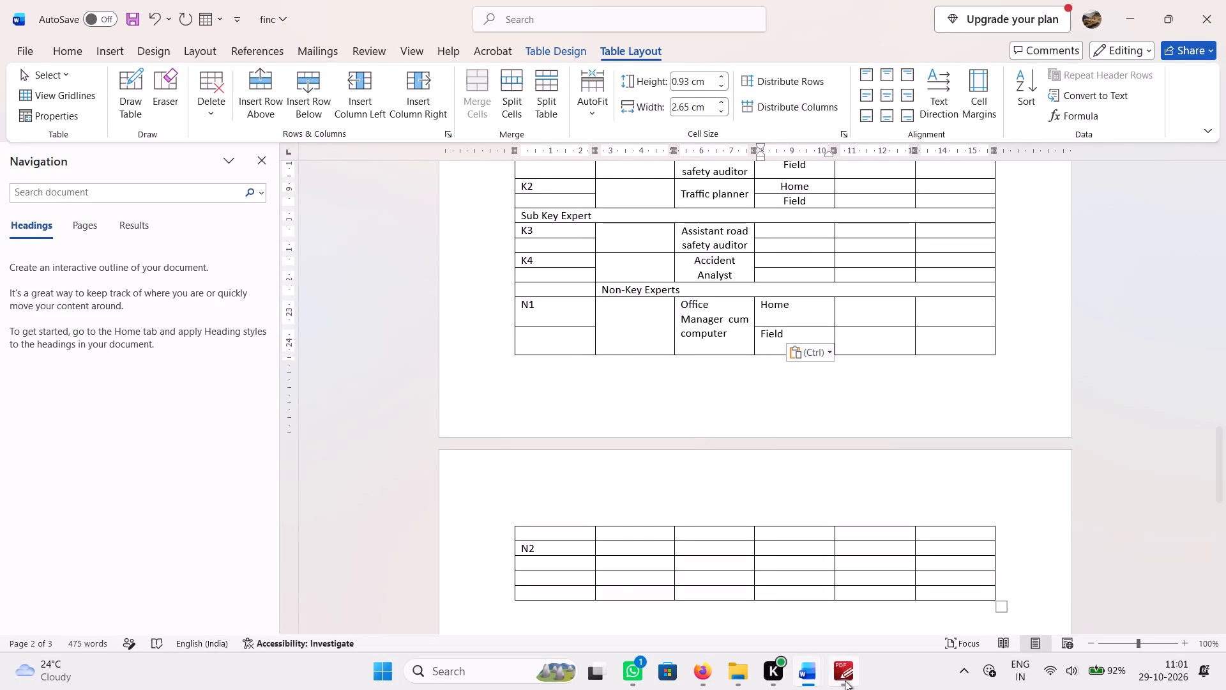
Check the FIN-3 table in the PDF and merge N2's Name cell with the one below it.
click(845, 680)
click(845, 680)
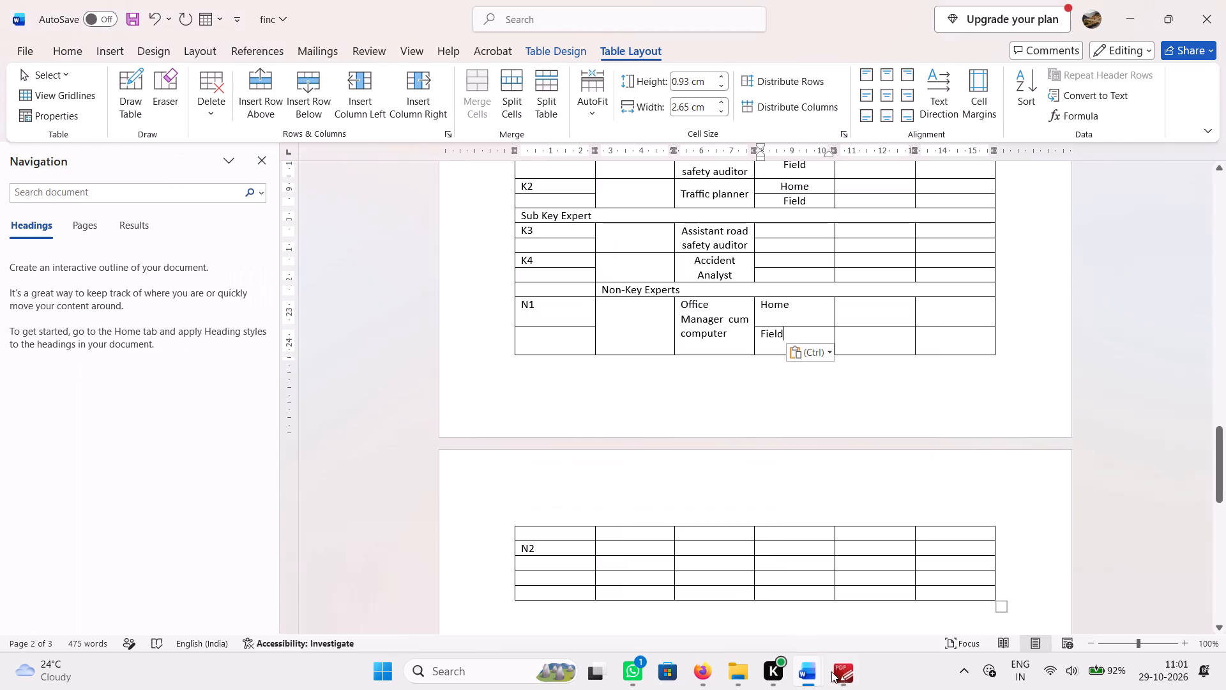
click(838, 672)
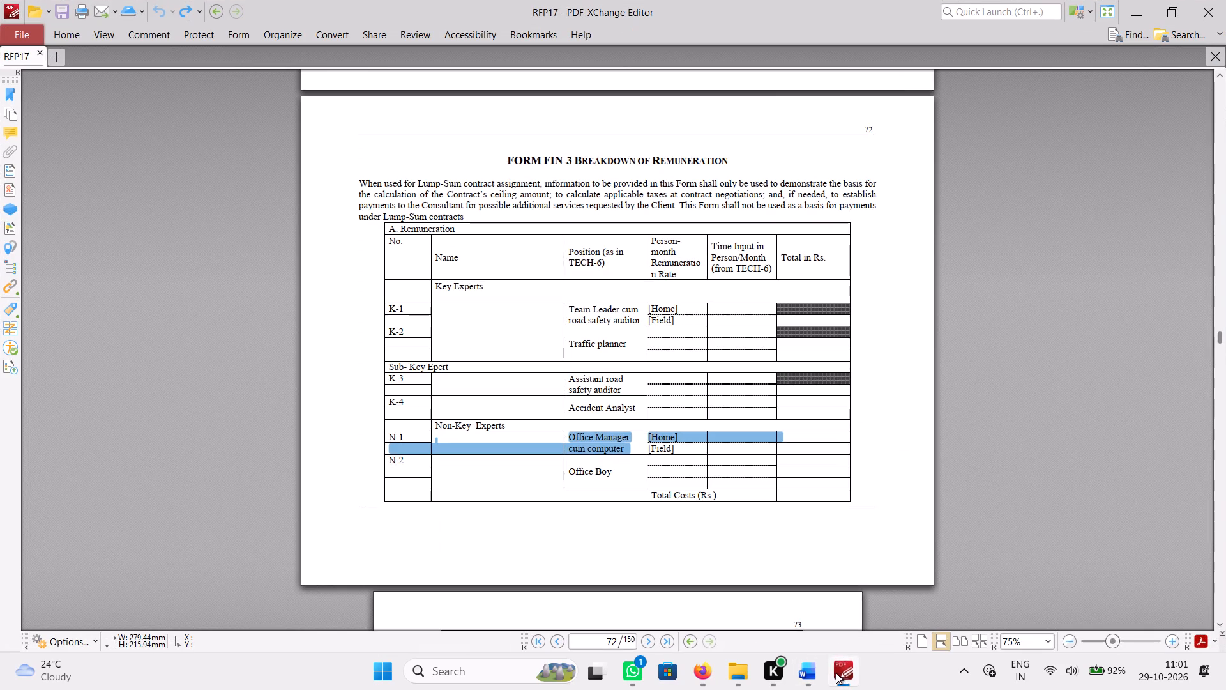
click(838, 673)
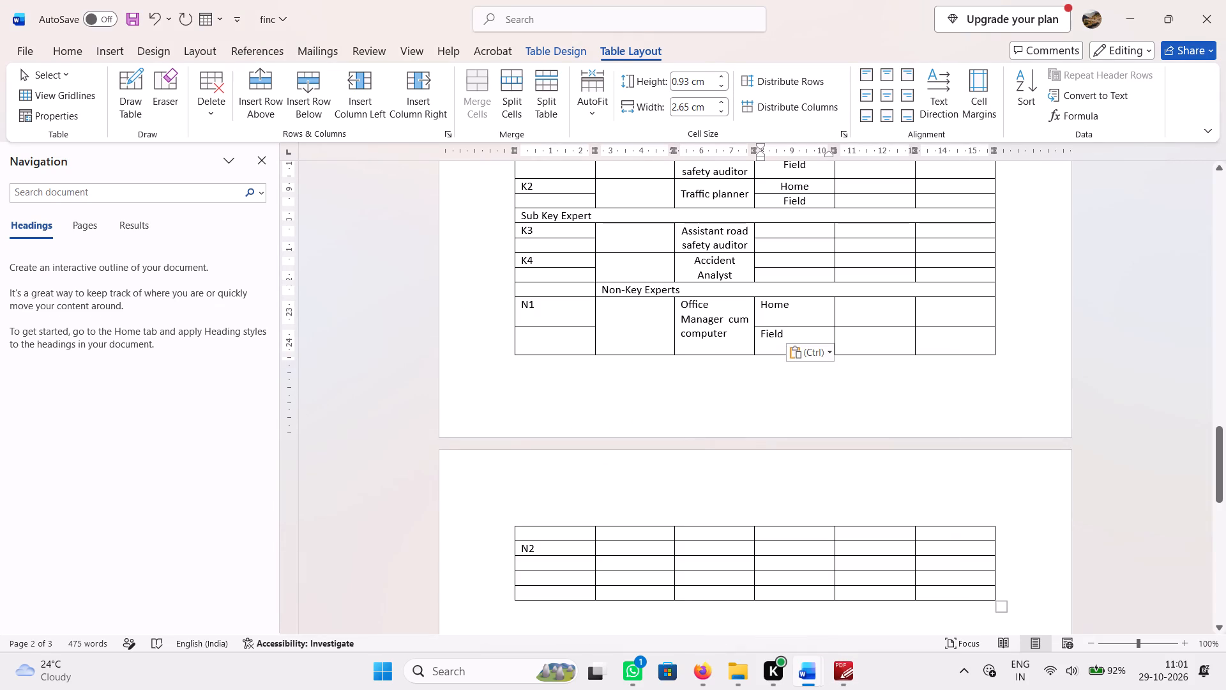
drag(624, 553, 626, 553)
drag(626, 553, 630, 560)
click(467, 96)
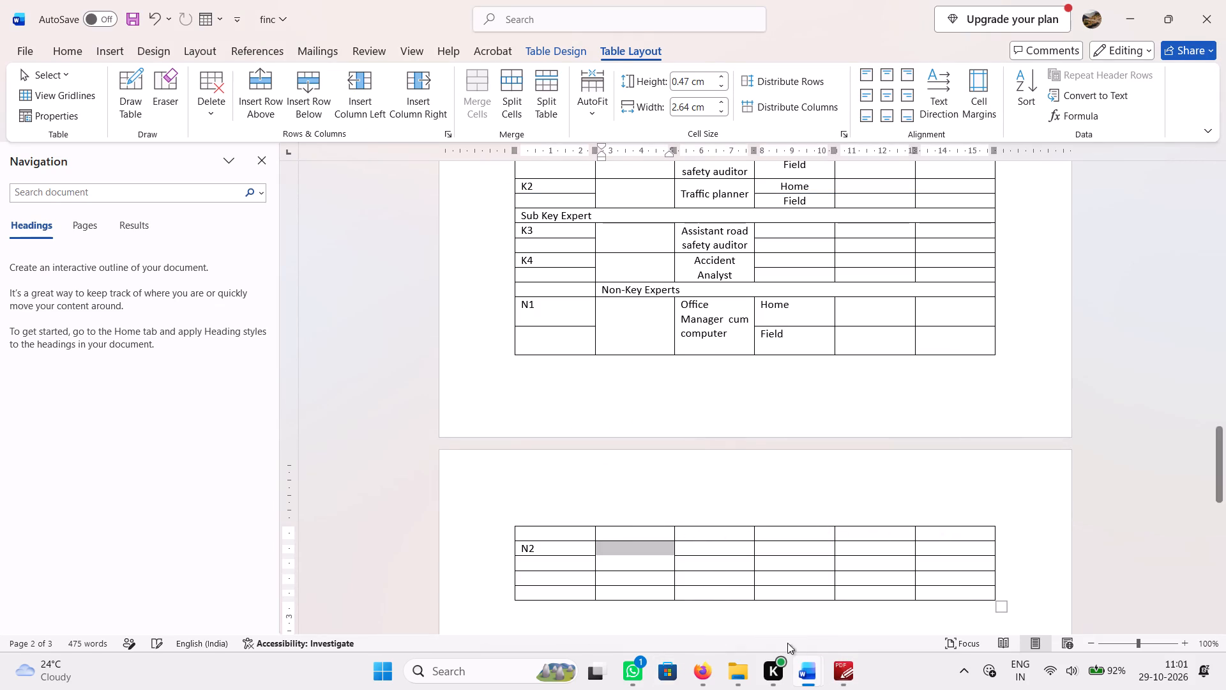
Enter "Office boy" as N2's Position, following the PDF, and merge that cell with the one below it.
click(838, 681)
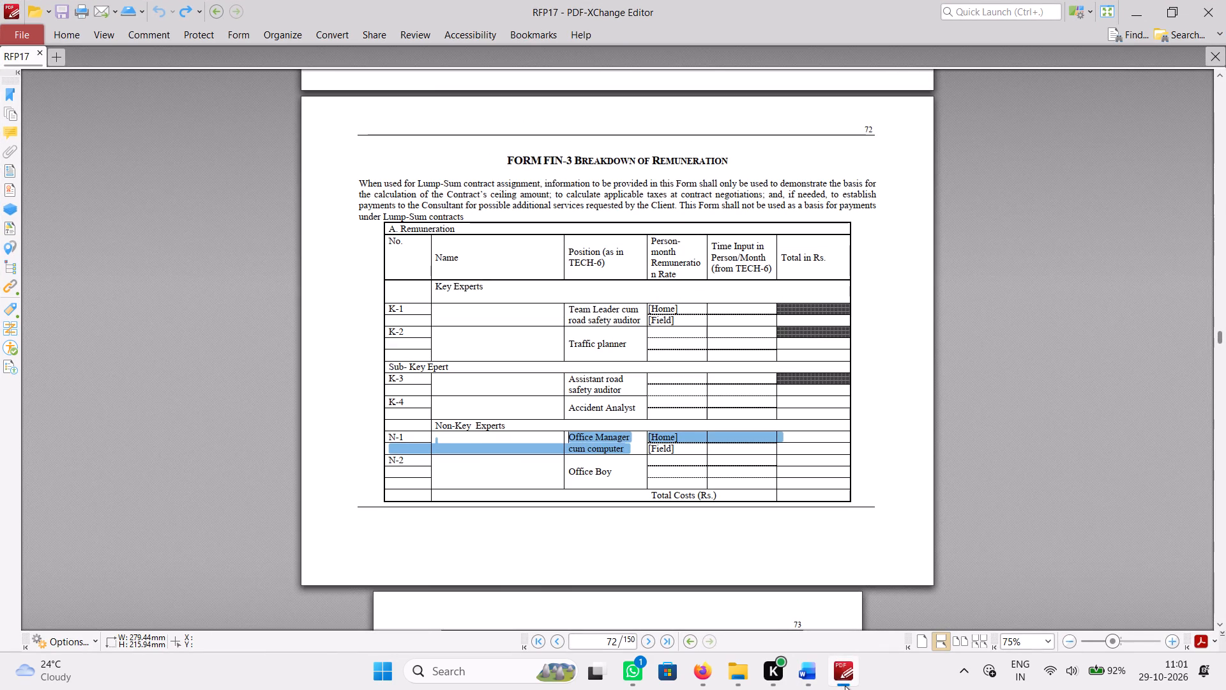
click(845, 686)
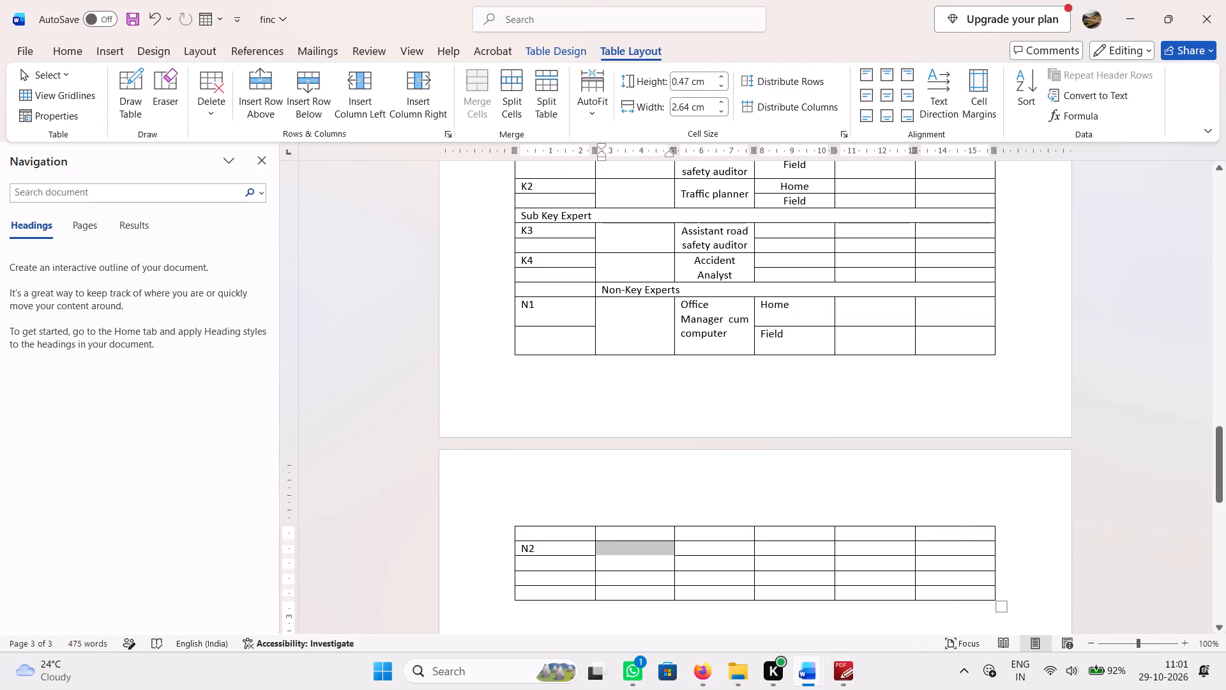
click(712, 548)
text(Office boy)
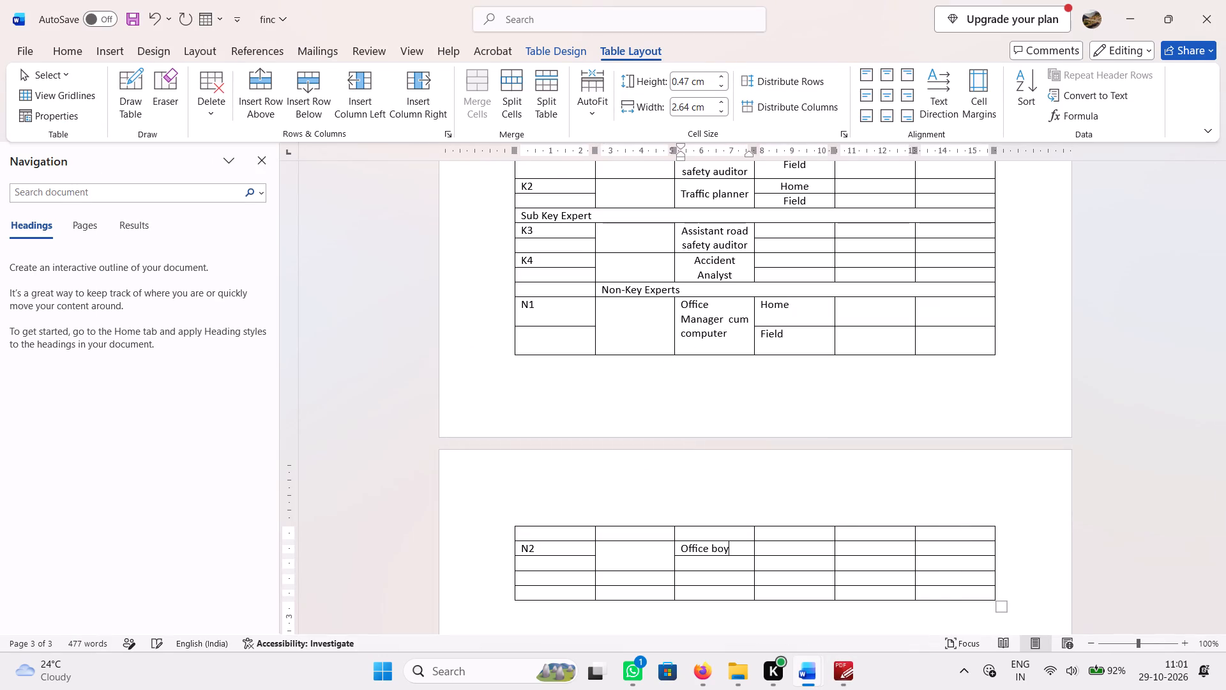
drag(723, 546, 723, 557)
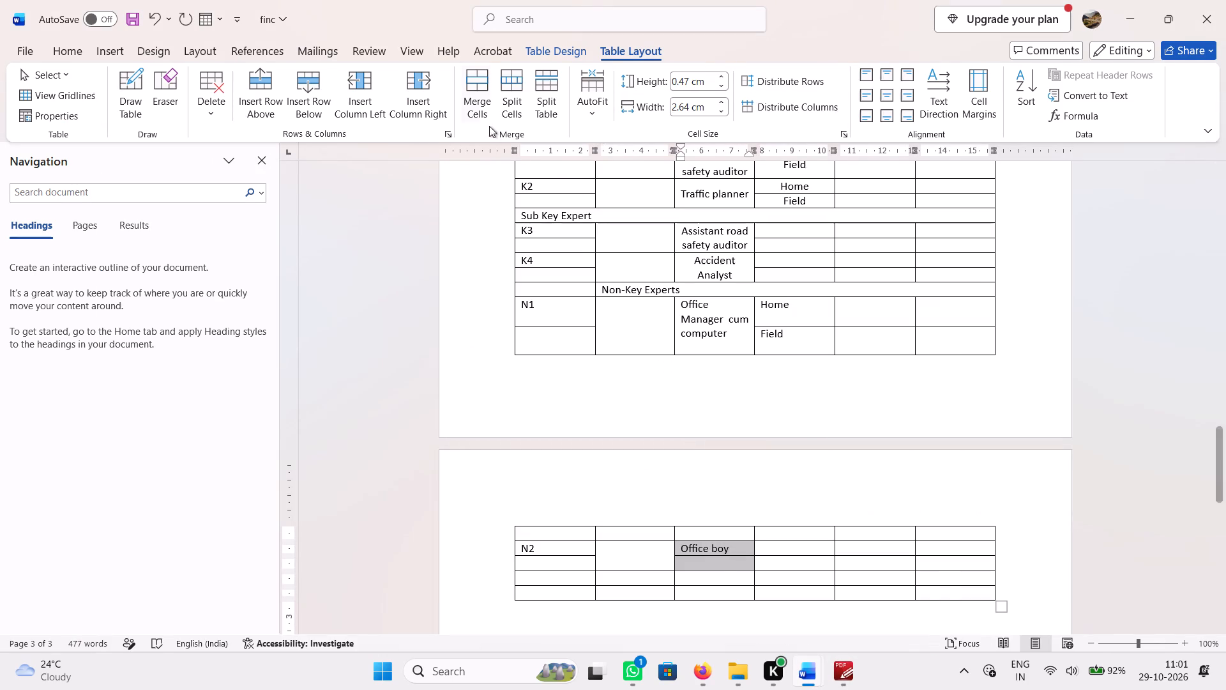
click(480, 98)
Insert "and" after "Person-month" in the remuneration rate column header.
click(842, 670)
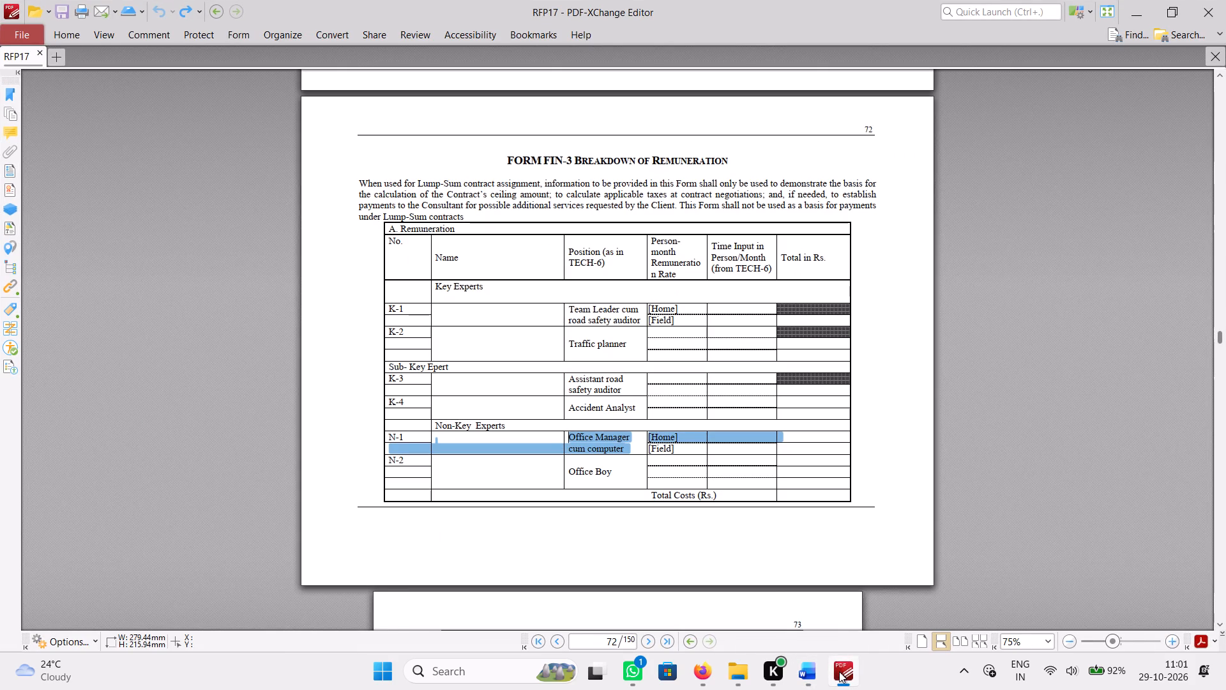
click(839, 671)
scroll(807, 574, up, 2)
scroll(807, 574, down, 1)
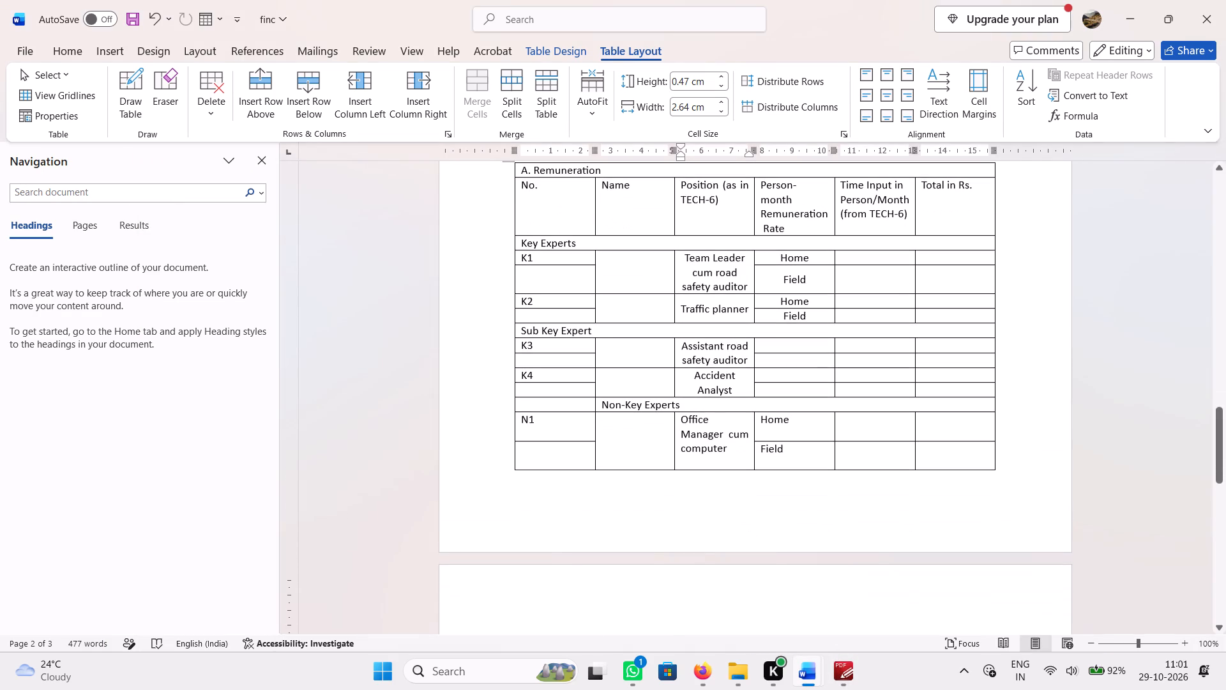
click(848, 669)
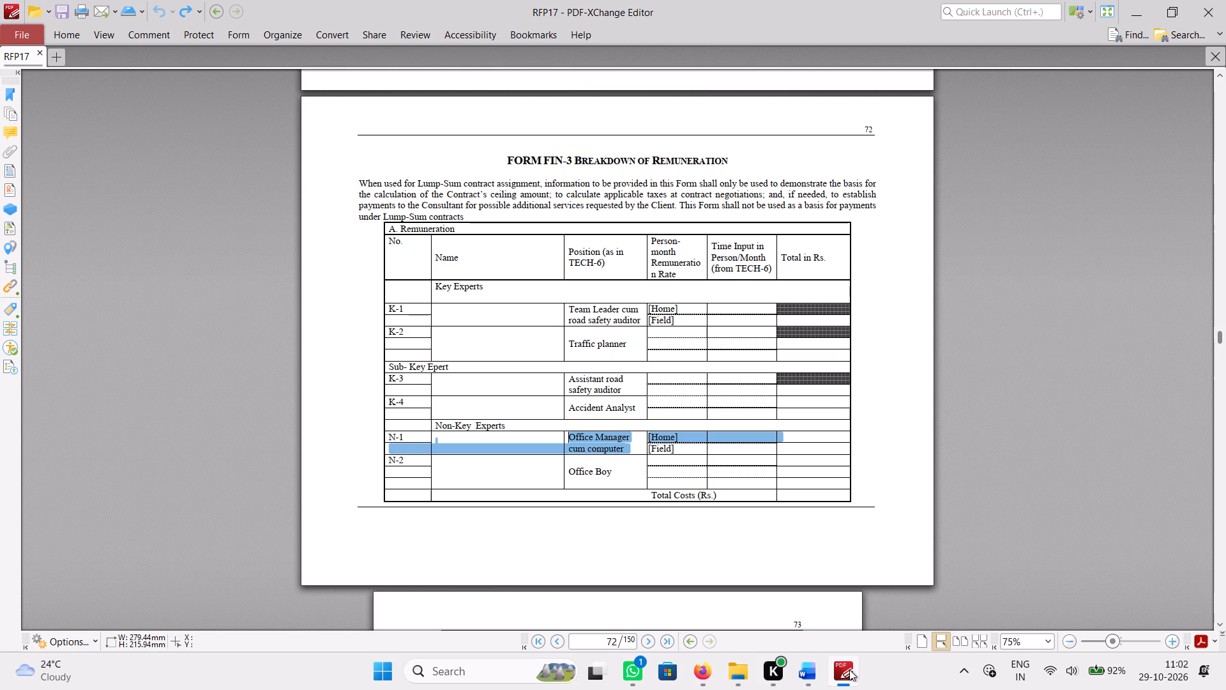
click(849, 670)
scroll(829, 592, up, 1)
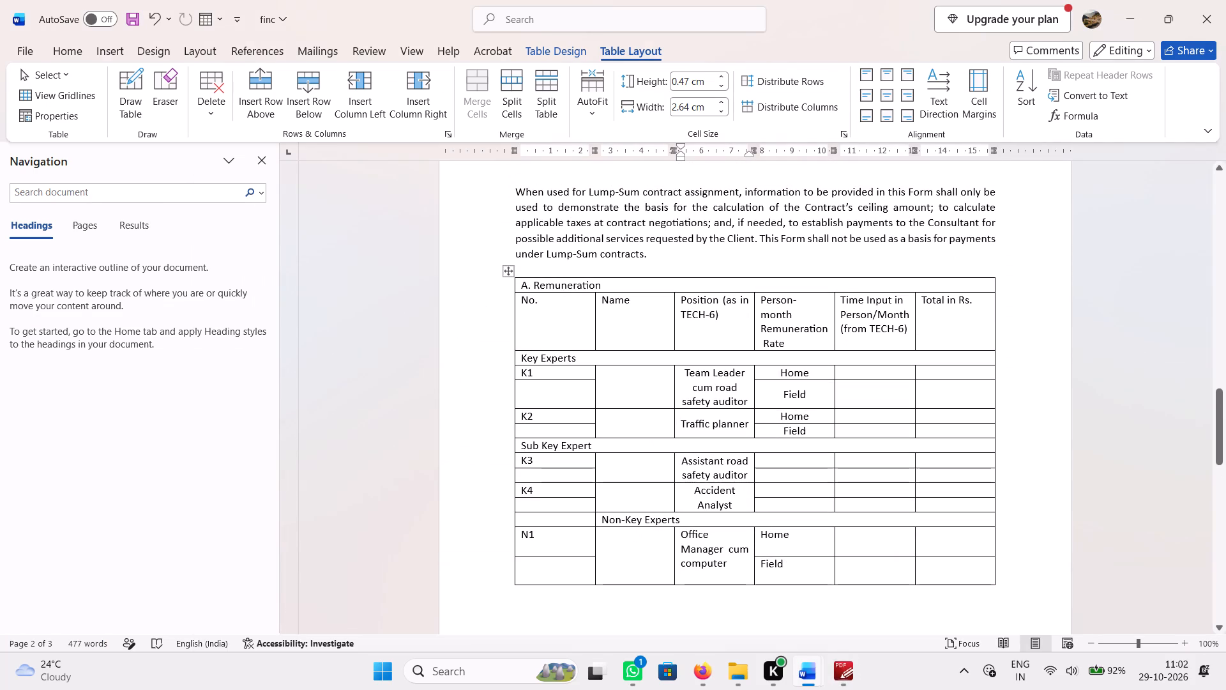
click(797, 312)
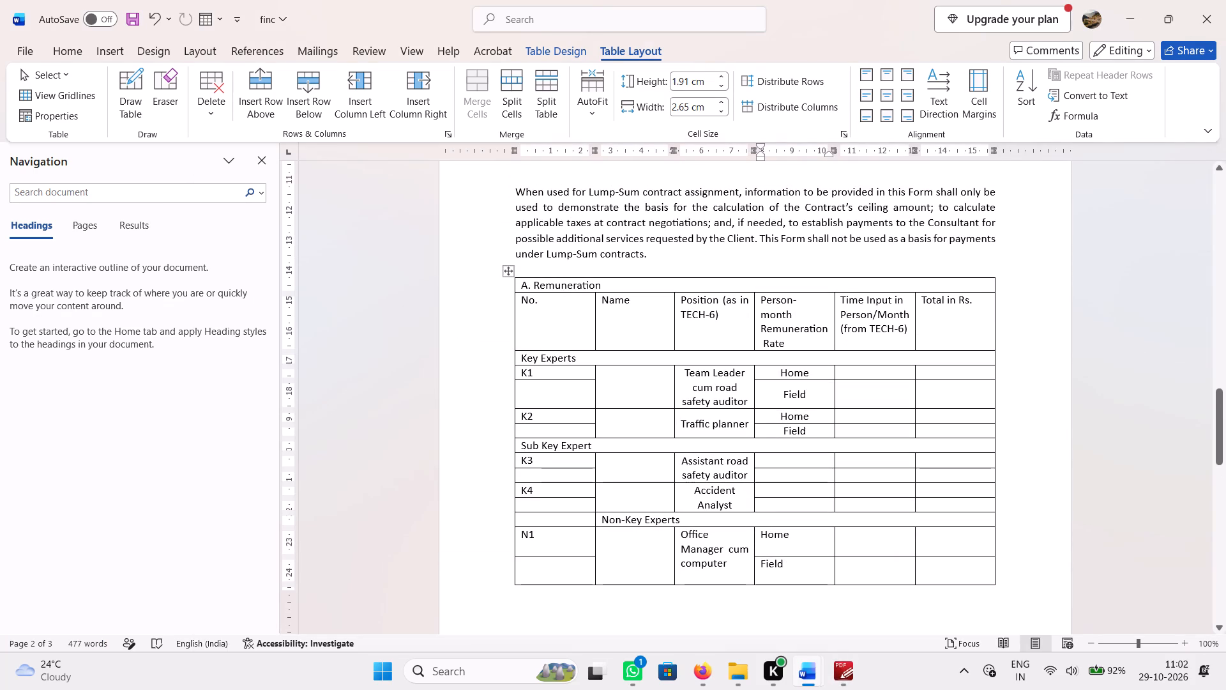
key(a)
key(n)
key(d)
Compare with the PDF table and merge the row below N2 from the Name column through the Time Input column.
click(845, 674)
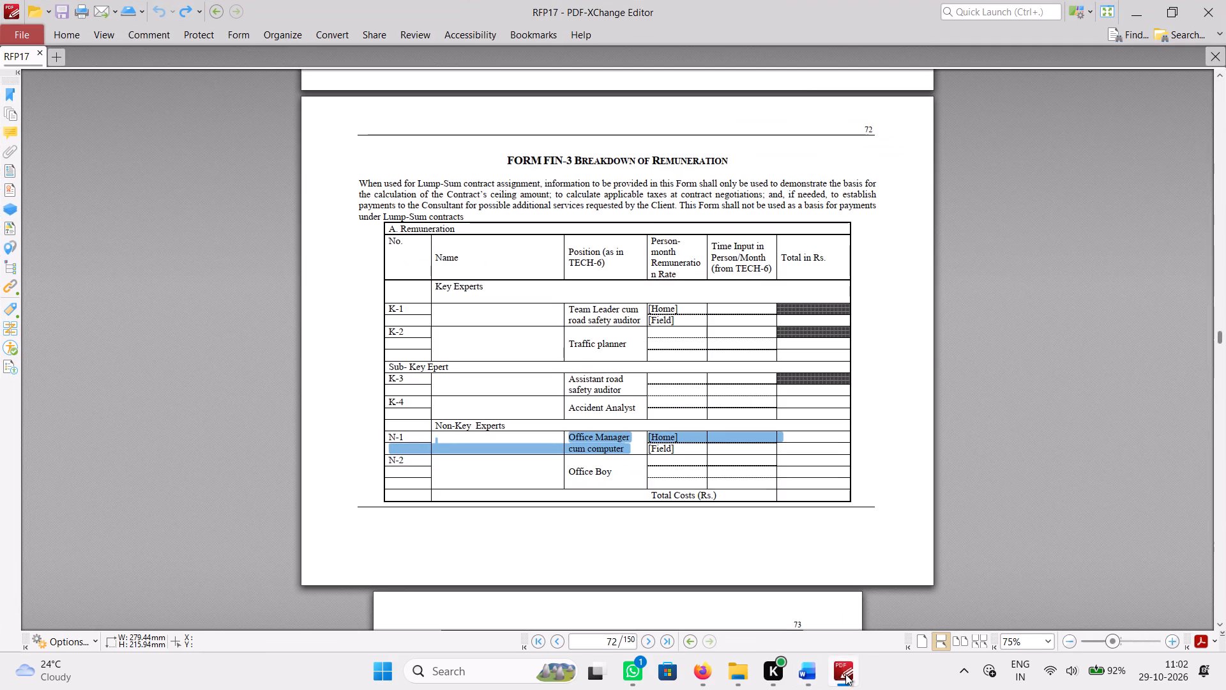
click(845, 674)
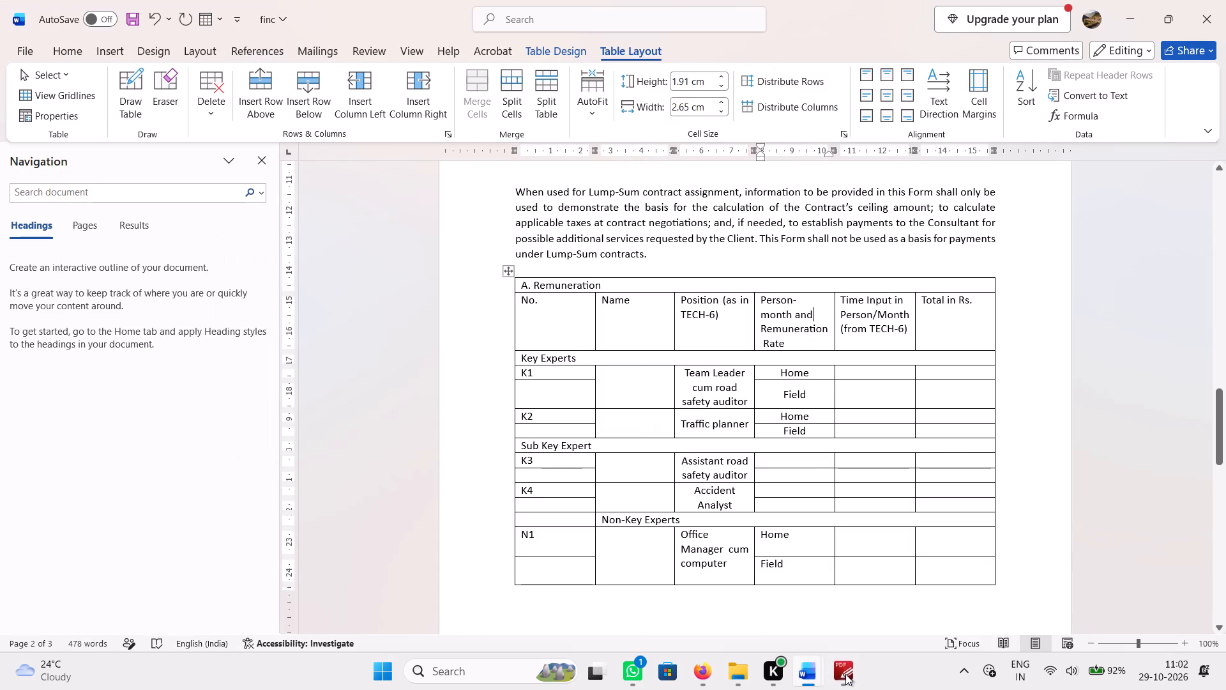
click(845, 674)
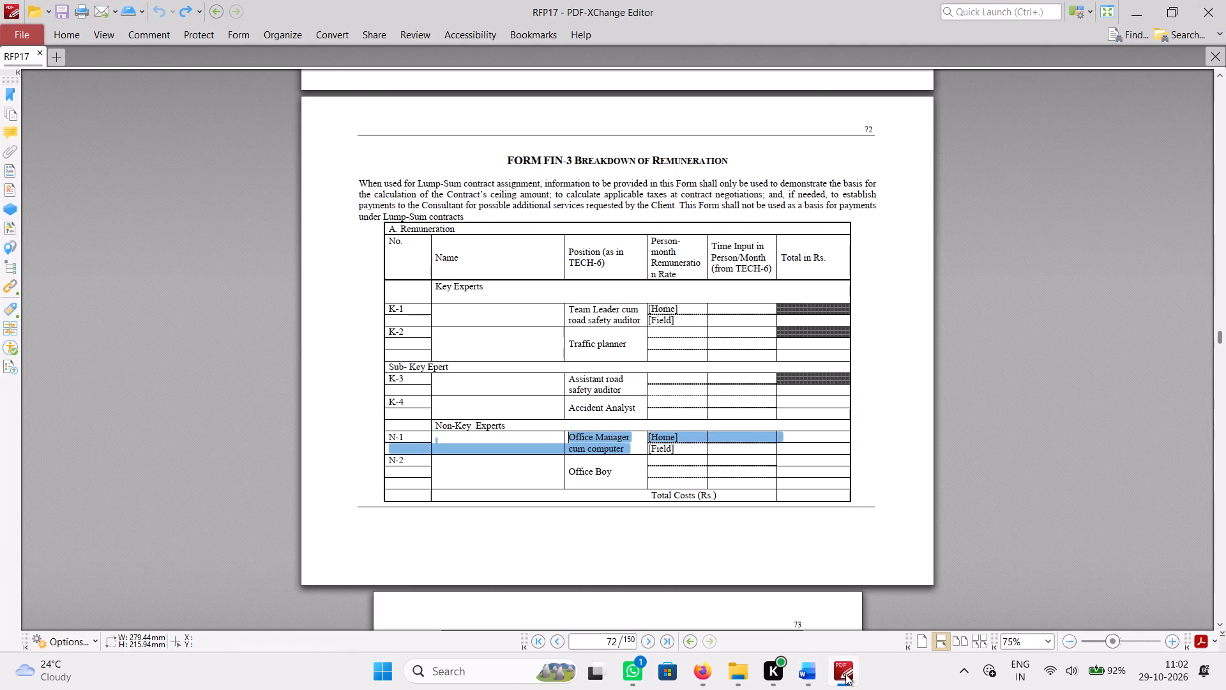
click(845, 674)
click(845, 674)
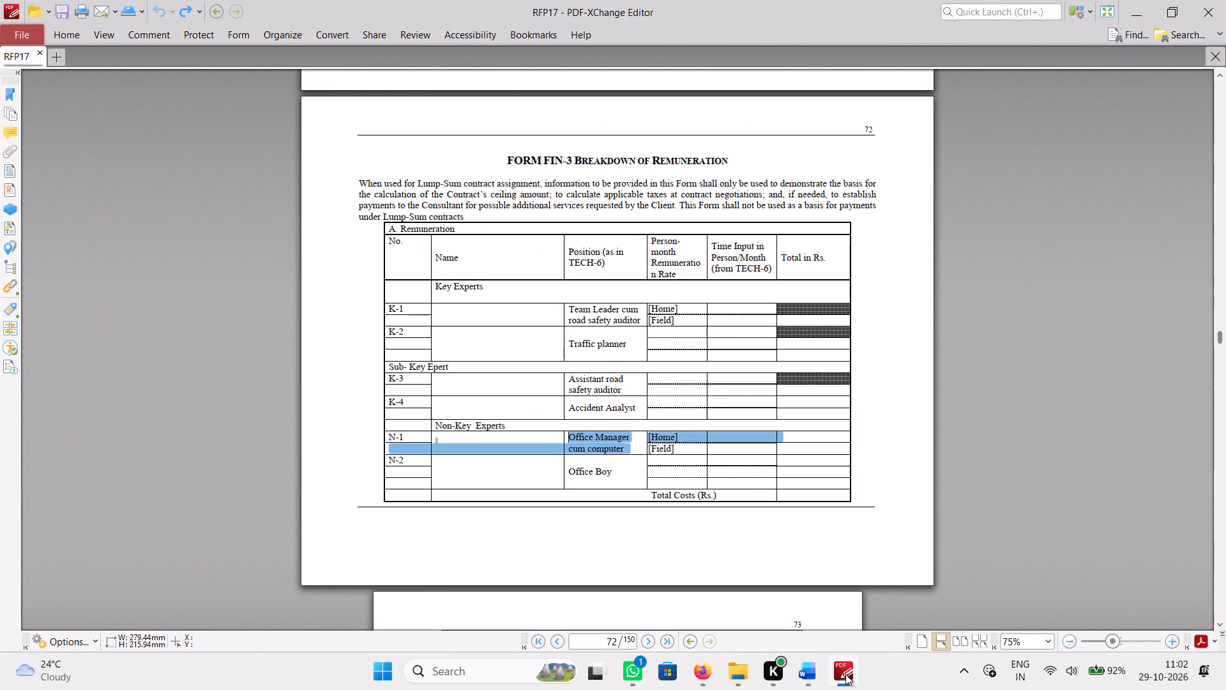
click(845, 674)
scroll(813, 590, down, 2)
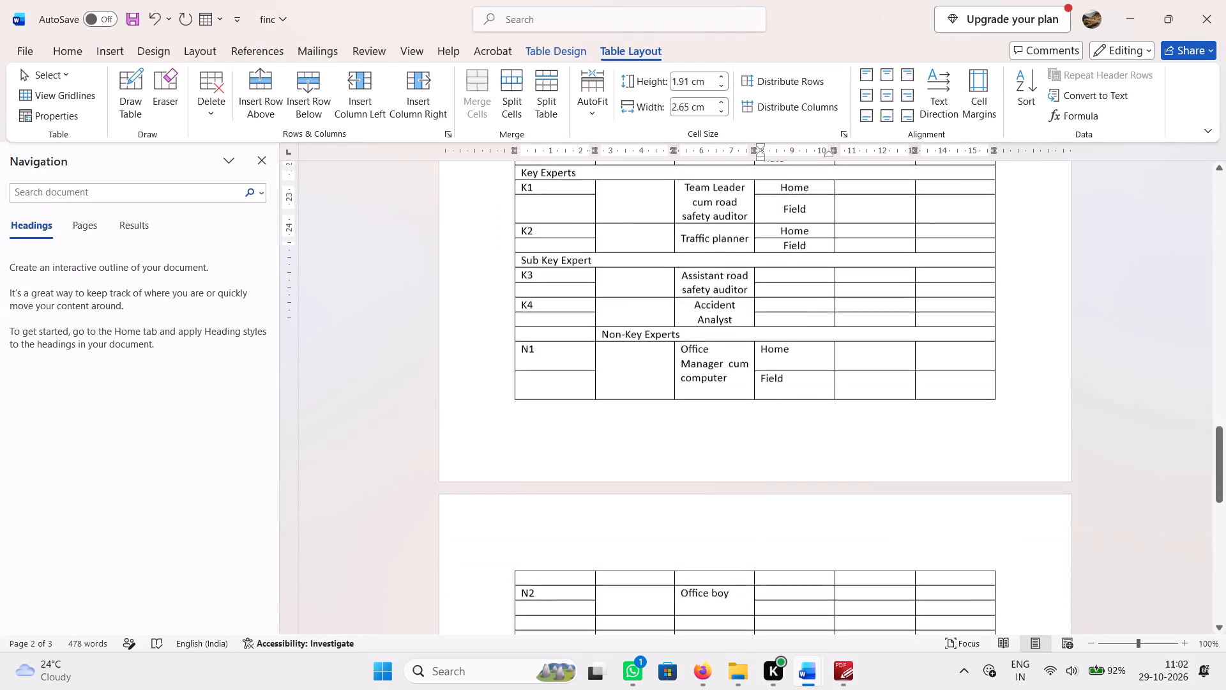
scroll(813, 590, down, 1)
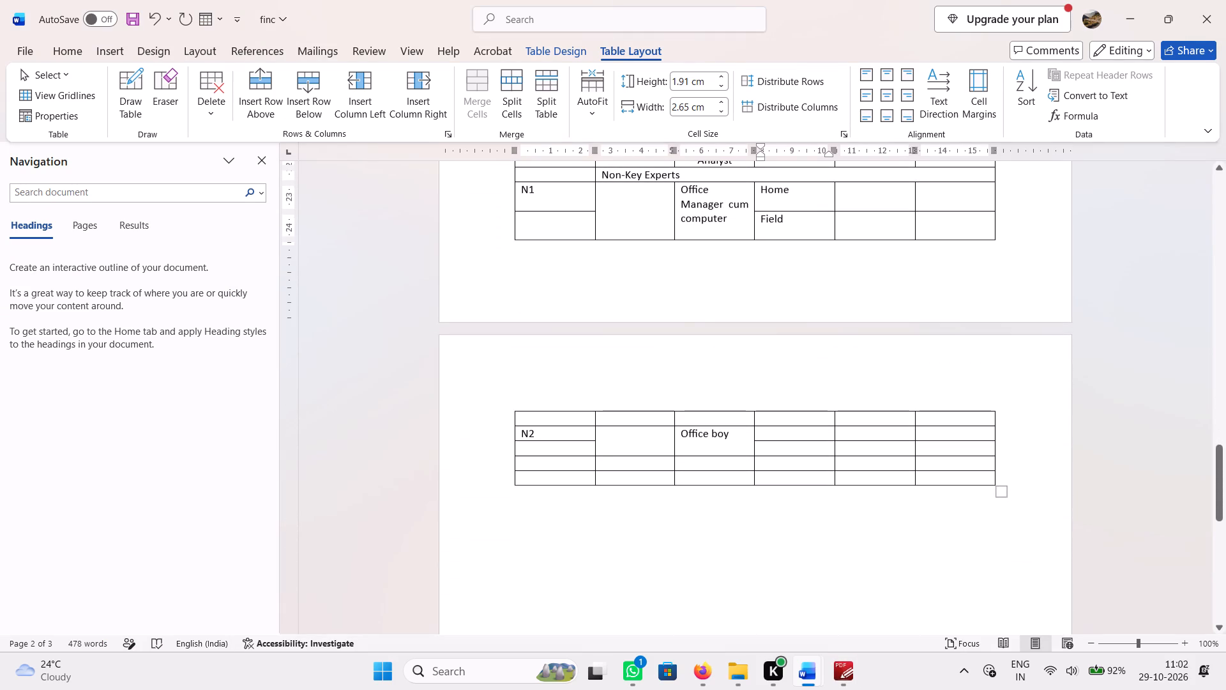
drag(635, 464, 861, 462)
click(477, 80)
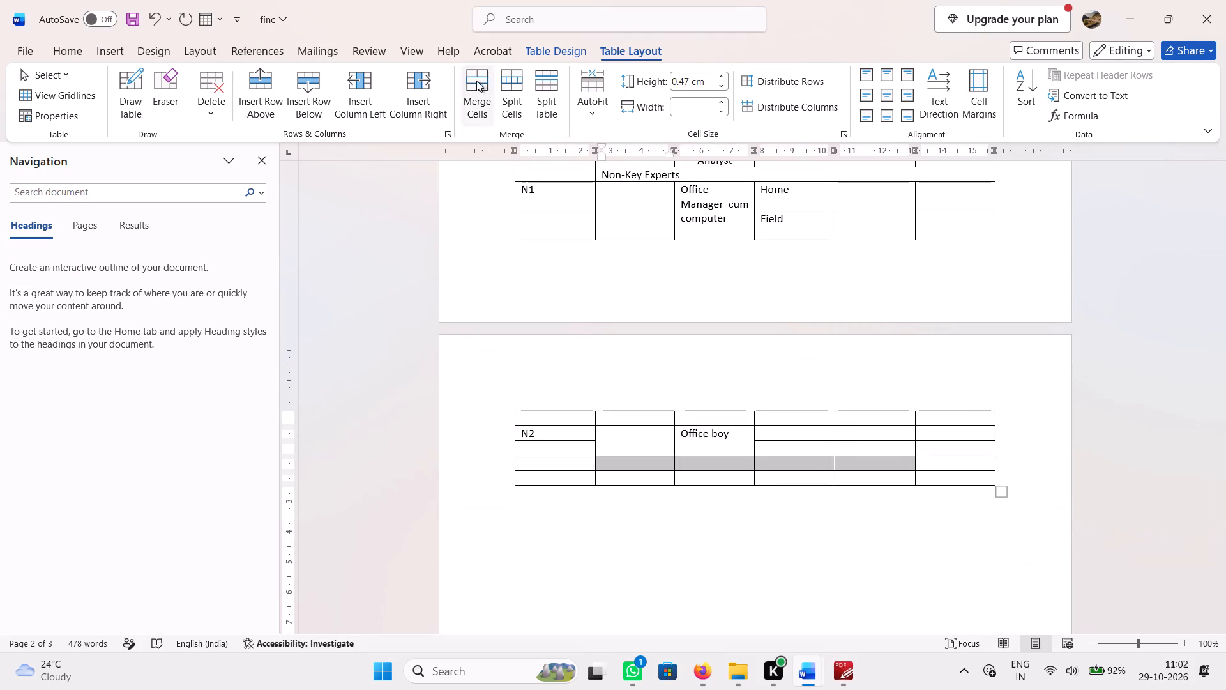
Copy "Total Costs (Rs.)" from the PDF table into the merged cell below N2.
click(849, 684)
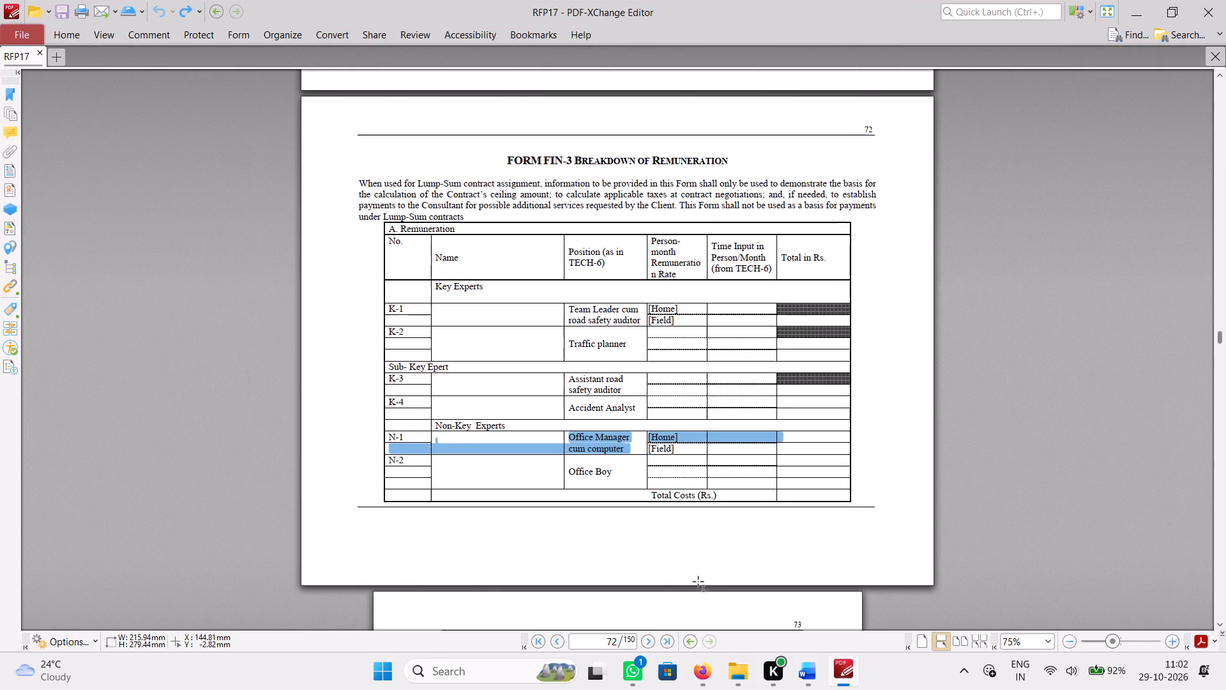
drag(646, 493, 720, 494)
key(ctrl+c)
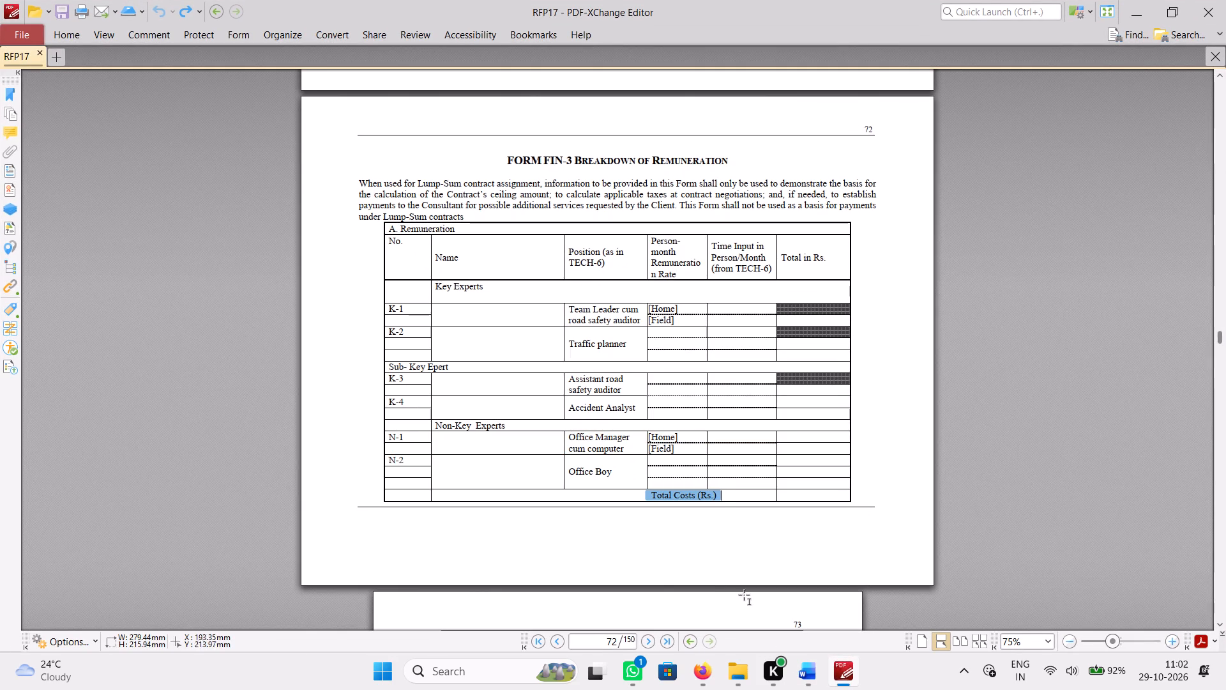
click(847, 675)
click(793, 464)
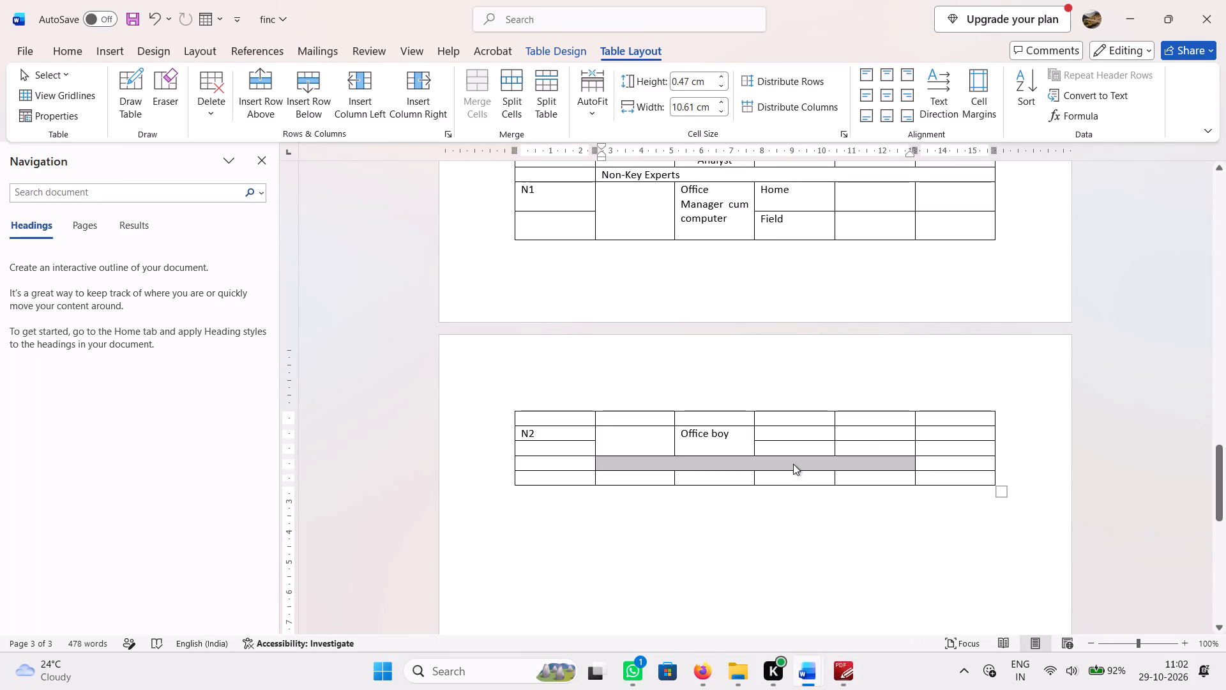
key(ctrl+v)
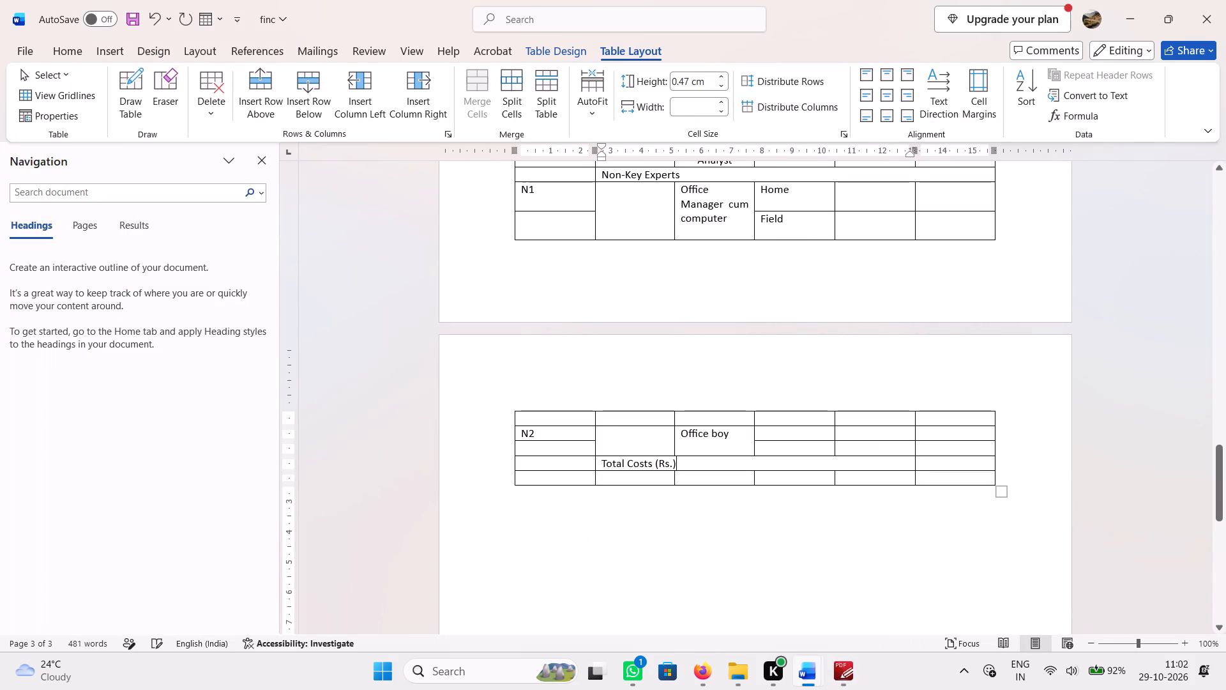
Delete the empty last row of the Remuneration table.
right_click(786, 482)
click(1041, 519)
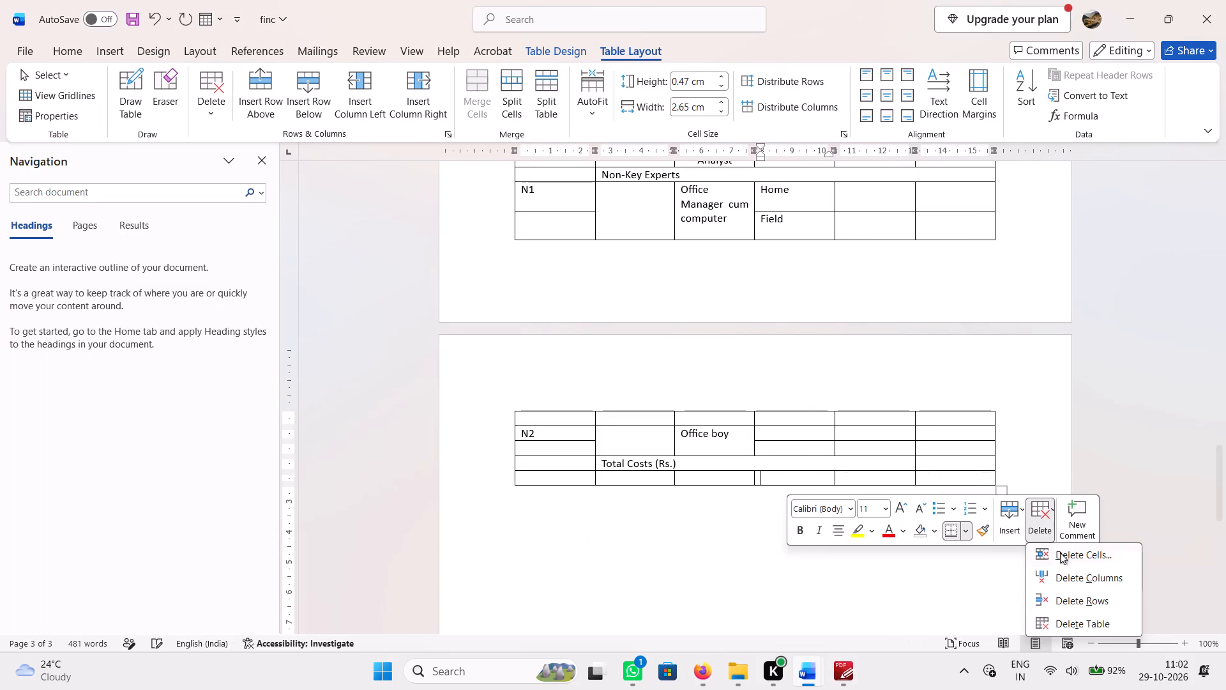
click(1069, 602)
Insert blank lines above the "FORM FIN-3 BREAKDOWN OF REMUNERATION" heading until it moves onto a new page.
scroll(789, 448, up, 2)
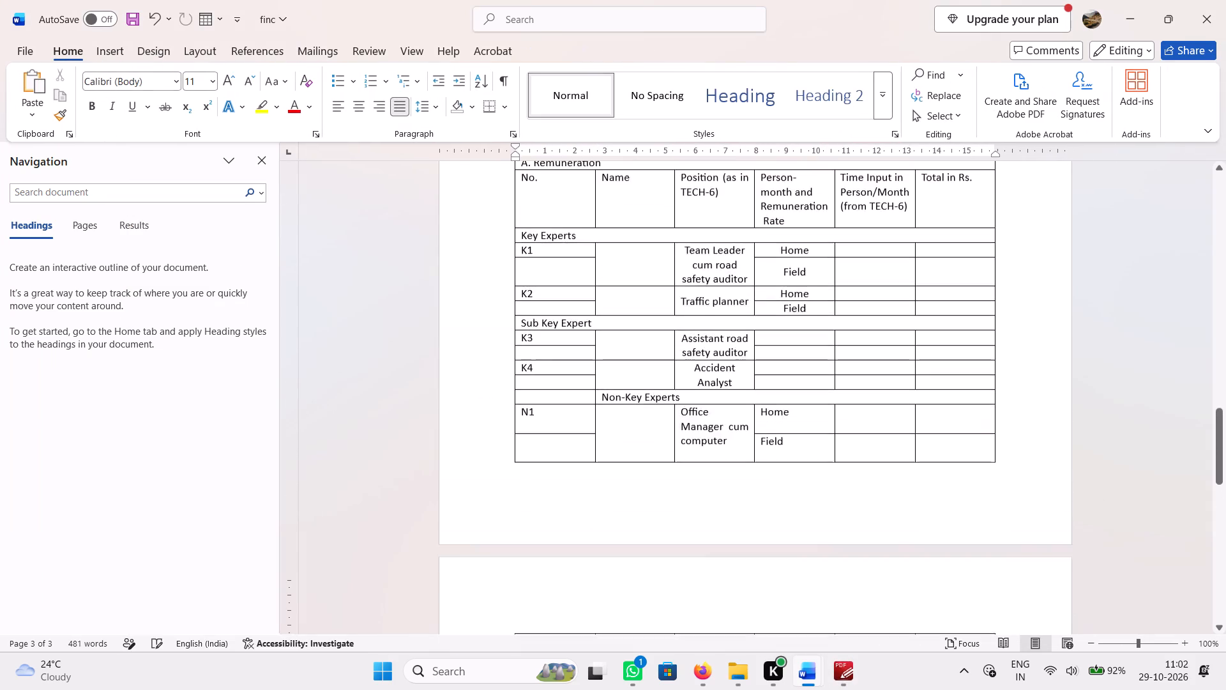
scroll(707, 402, up, 3)
click(647, 352)
key(Return)
key(Return)
key(Return)
key(Return)
key(Return)
key(Return)
key(Return)
key(Return)
key(Return)
key(Return)
key(Return)
key(Return)
key(Return)
key(Return)
key(Return)
key(Return)
key(Return)
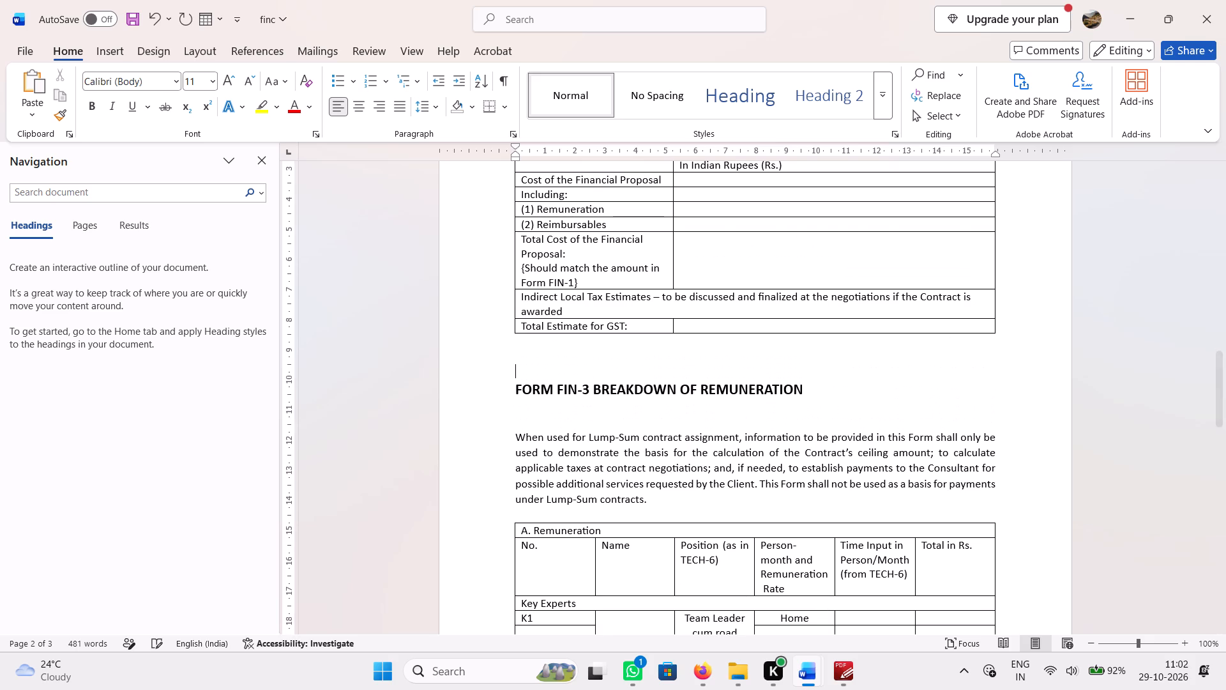
scroll(647, 352, down, 2)
key(Return)
key(Return)
key(Return)
key(Return)
key(Return)
key(Return)
key(Return)
key(Return)
key(Return)
key(Return)
key(Return)
key(Return)
key(Return)
key(Return)
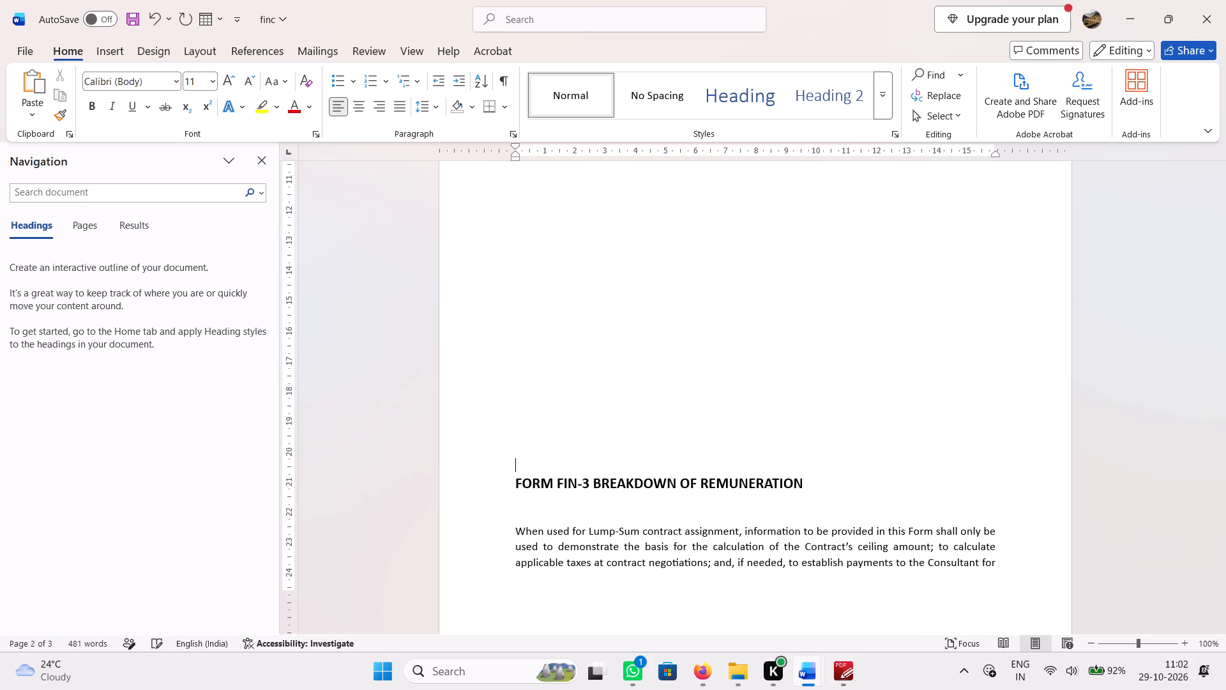
Remove the blank lines above the FORM FIN-3 heading at the top of its page and centre the heading.
scroll(642, 343, down, 3)
click(582, 231)
click(579, 222)
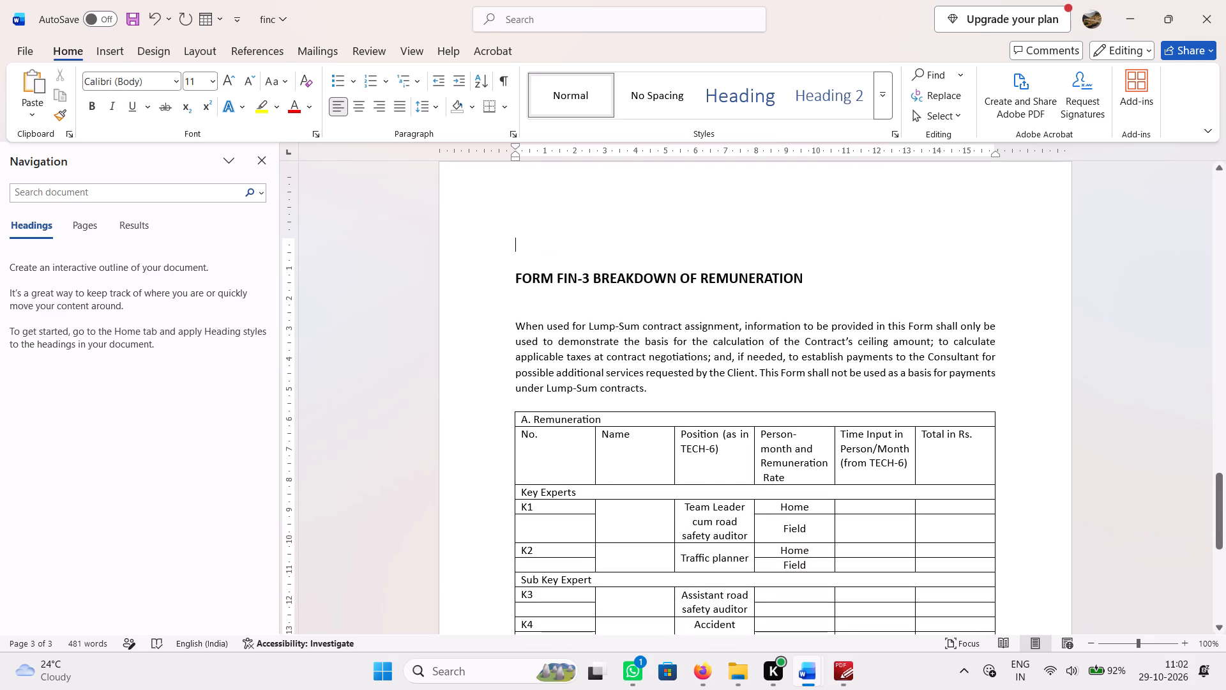
key(Delete)
key(Delete)
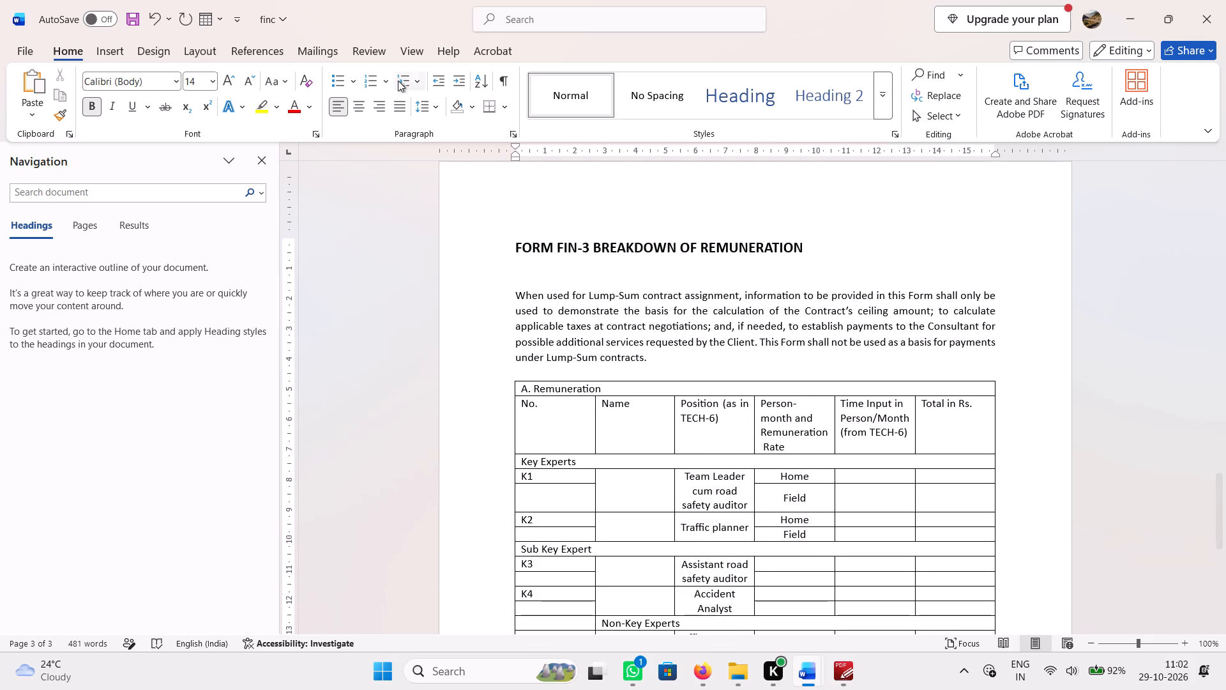
click(363, 101)
Delete the blank line between the FORM FIN-3 heading and its introductory paragraph.
click(558, 280)
key(Delete)
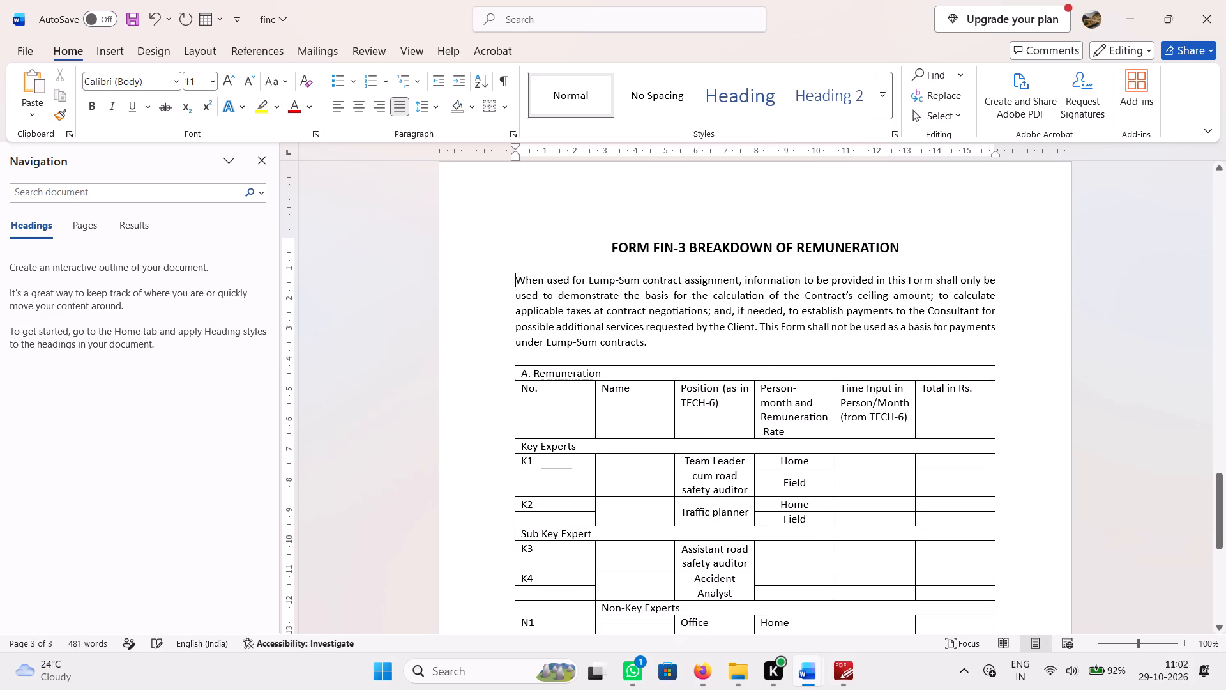
Centre the header row of the Remuneration table horizontally, aligned to the top of its cells.
scroll(614, 311, down, 3)
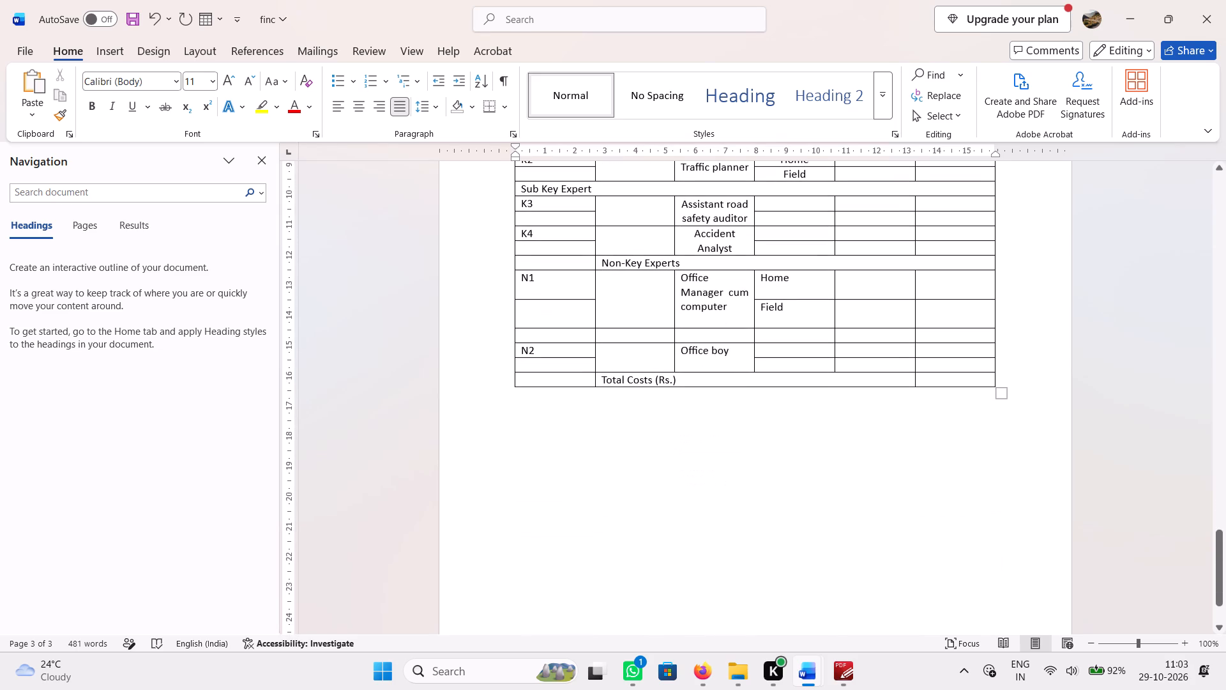
scroll(677, 313, up, 2)
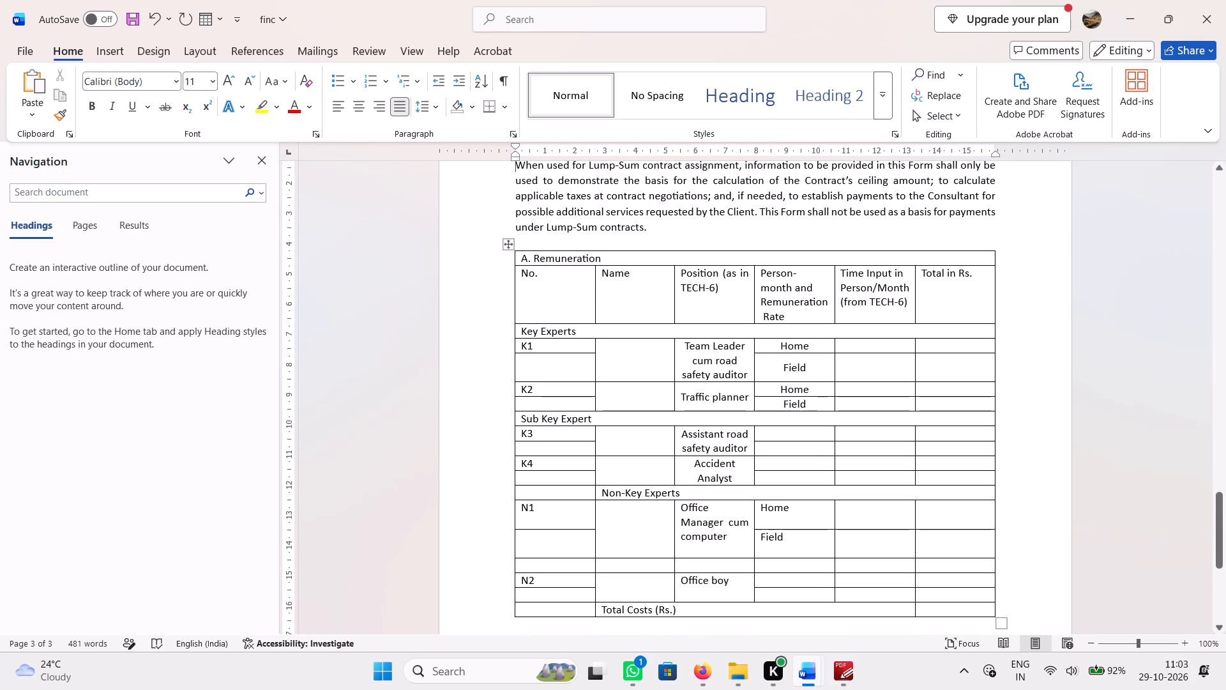
drag(938, 287, 522, 279)
click(635, 54)
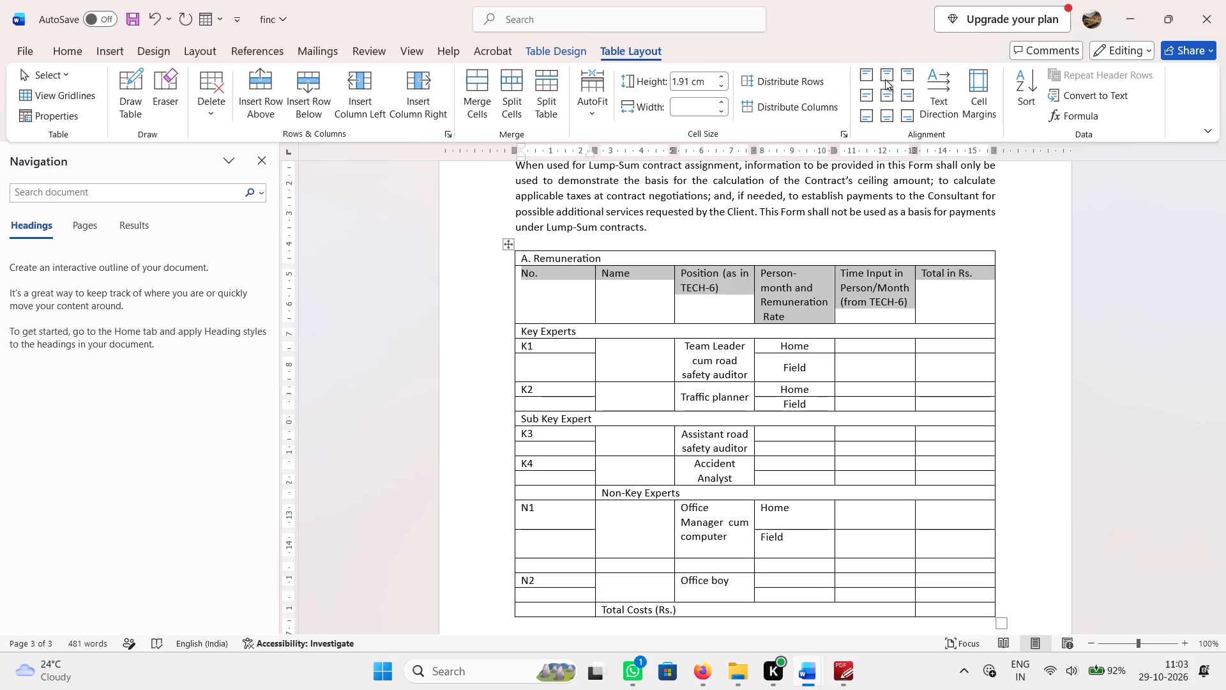
click(885, 79)
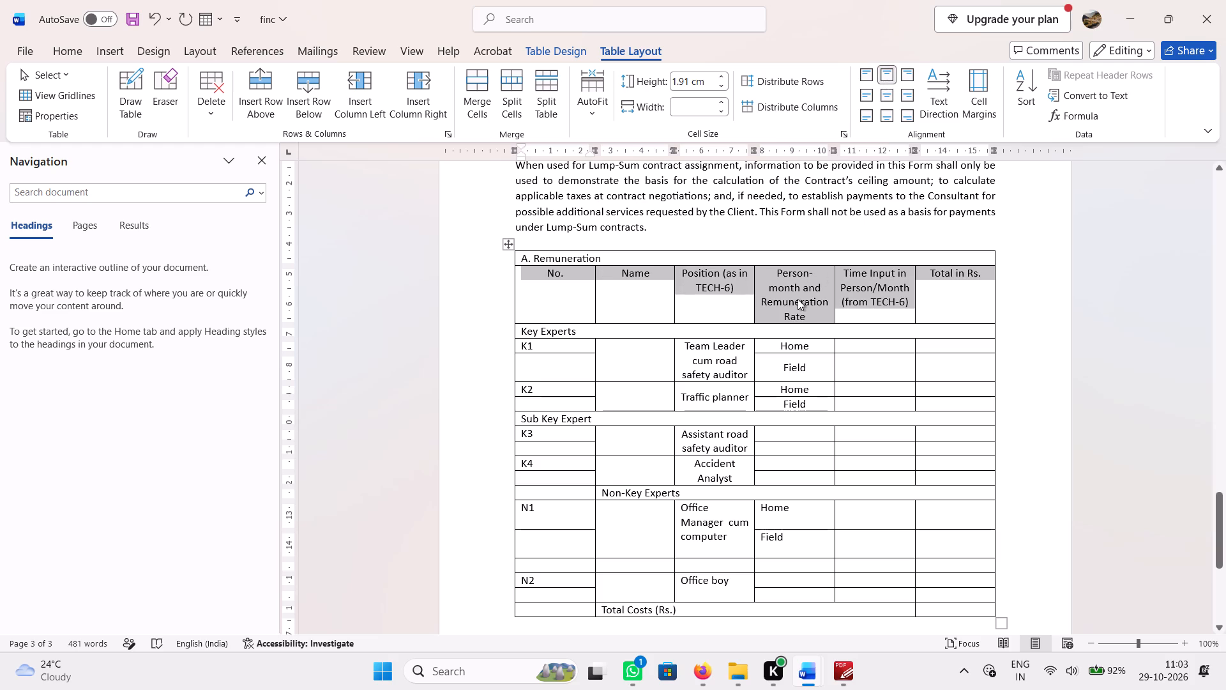
click(798, 299)
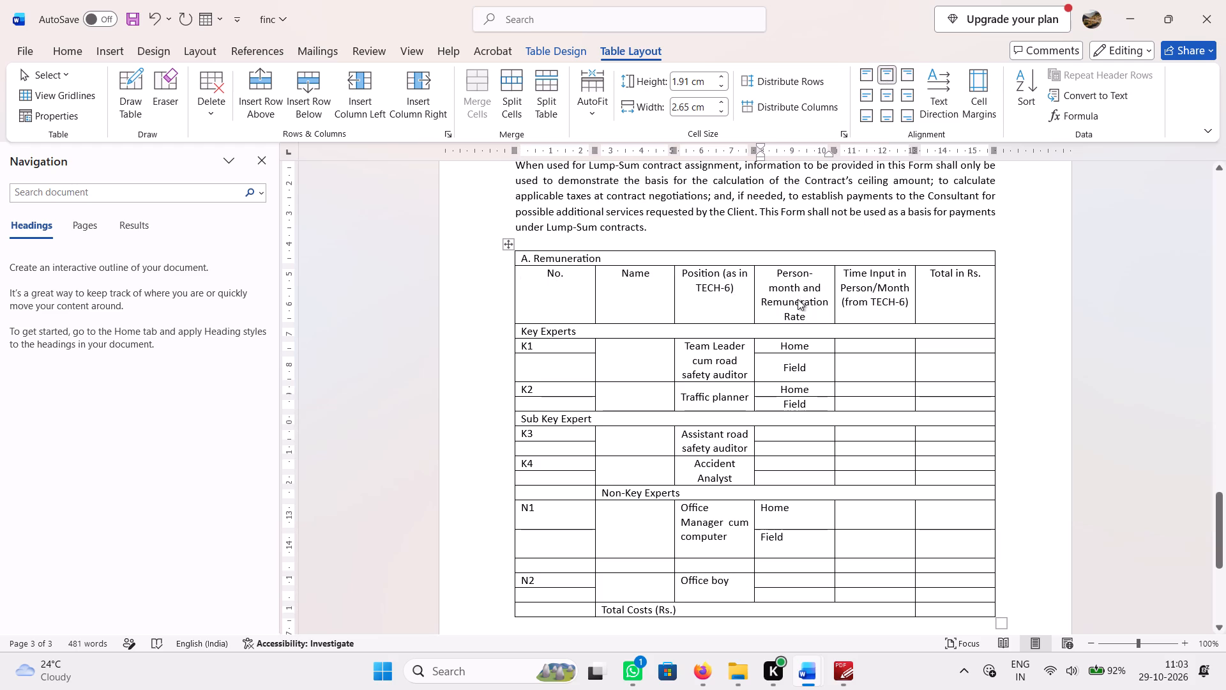
Make the Key Experts, Sub Key Expert, Non-Key Experts and Total Costs (Rs.) labels in the Remuneration table bold.
scroll(798, 299, down, 1)
drag(587, 218, 516, 218)
key(ctrl+b)
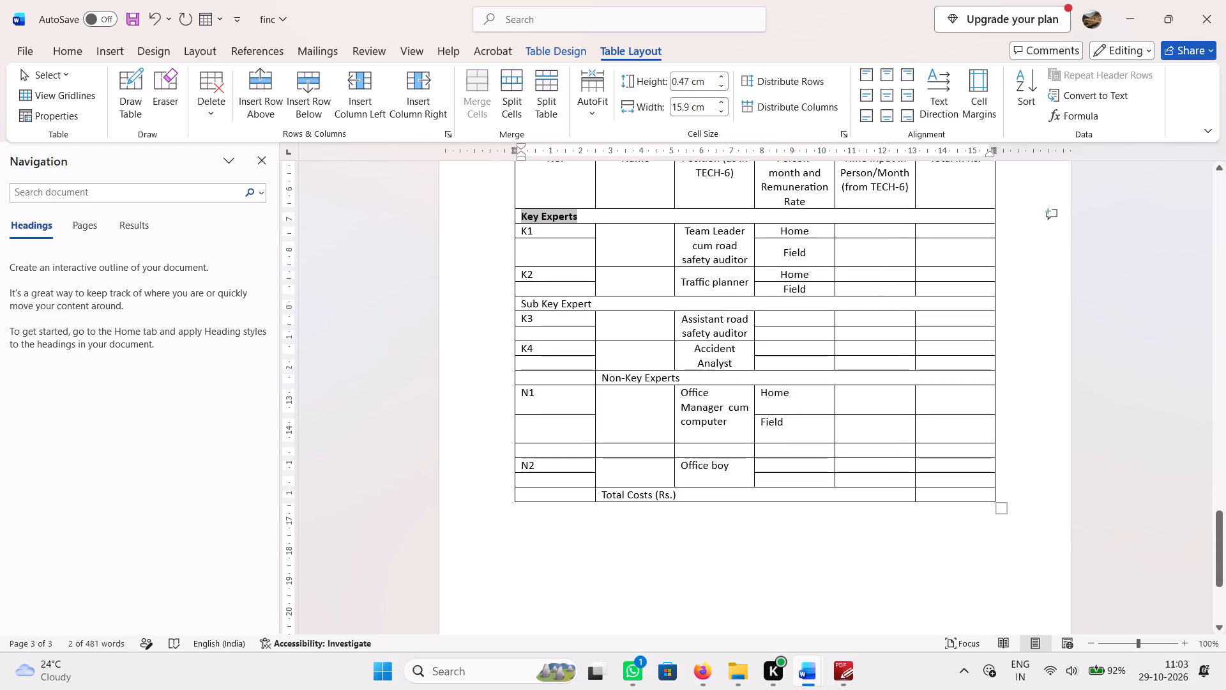
drag(603, 305, 514, 304)
key(ctrl+b)
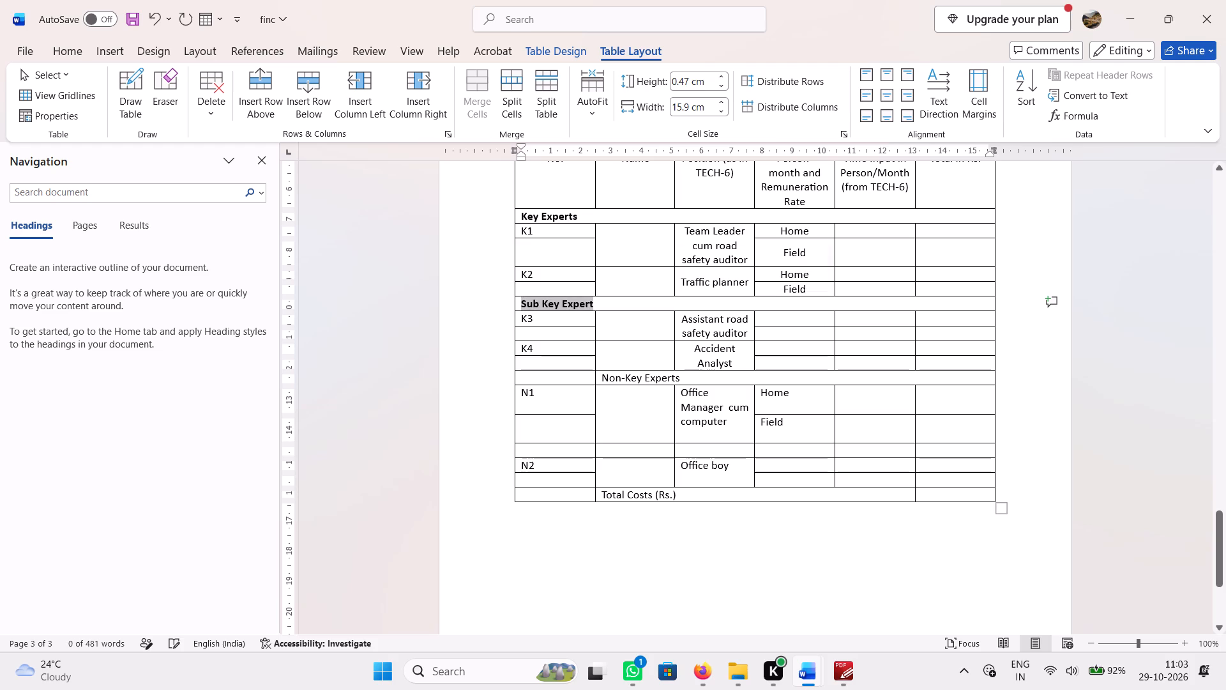
drag(690, 379, 600, 376)
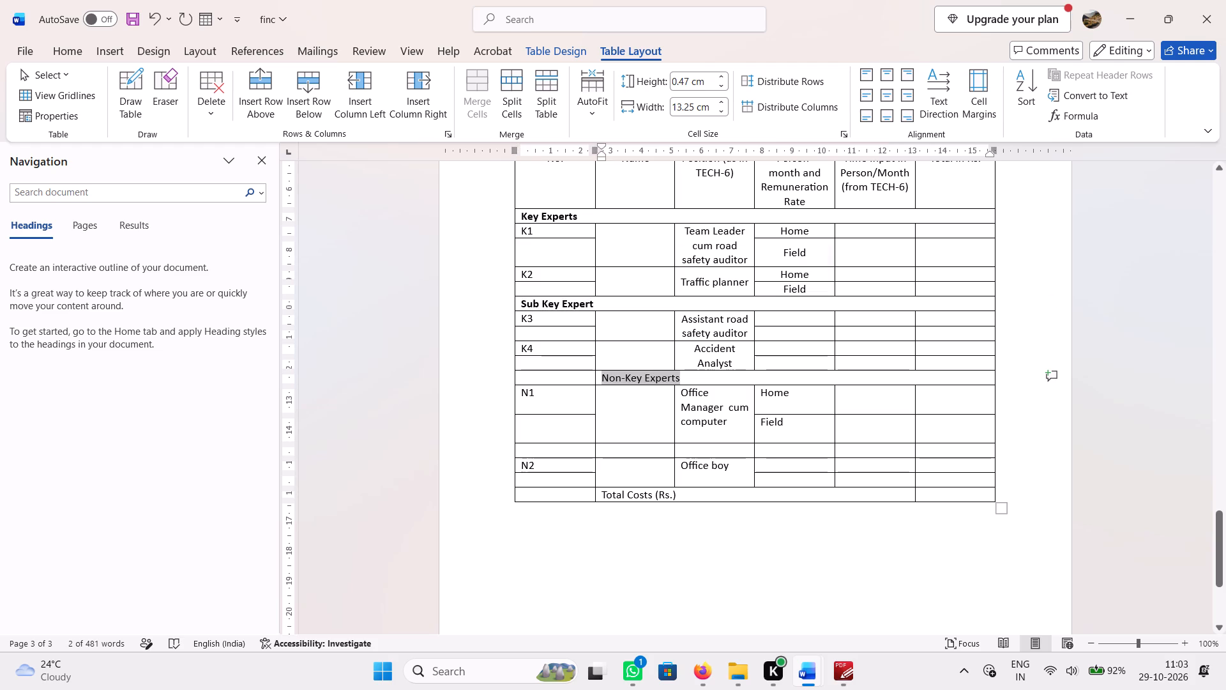
key(ctrl+b)
drag(684, 495, 603, 488)
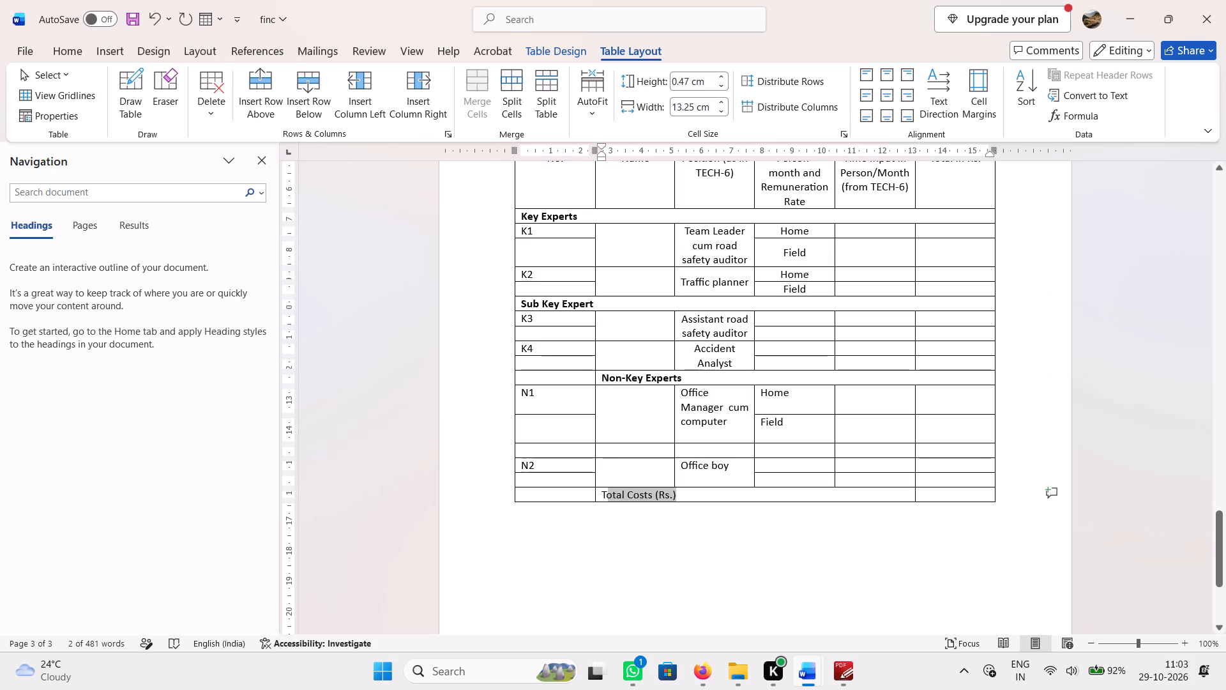
drag(603, 488, 600, 488)
key(ctrl+b)
click(719, 426)
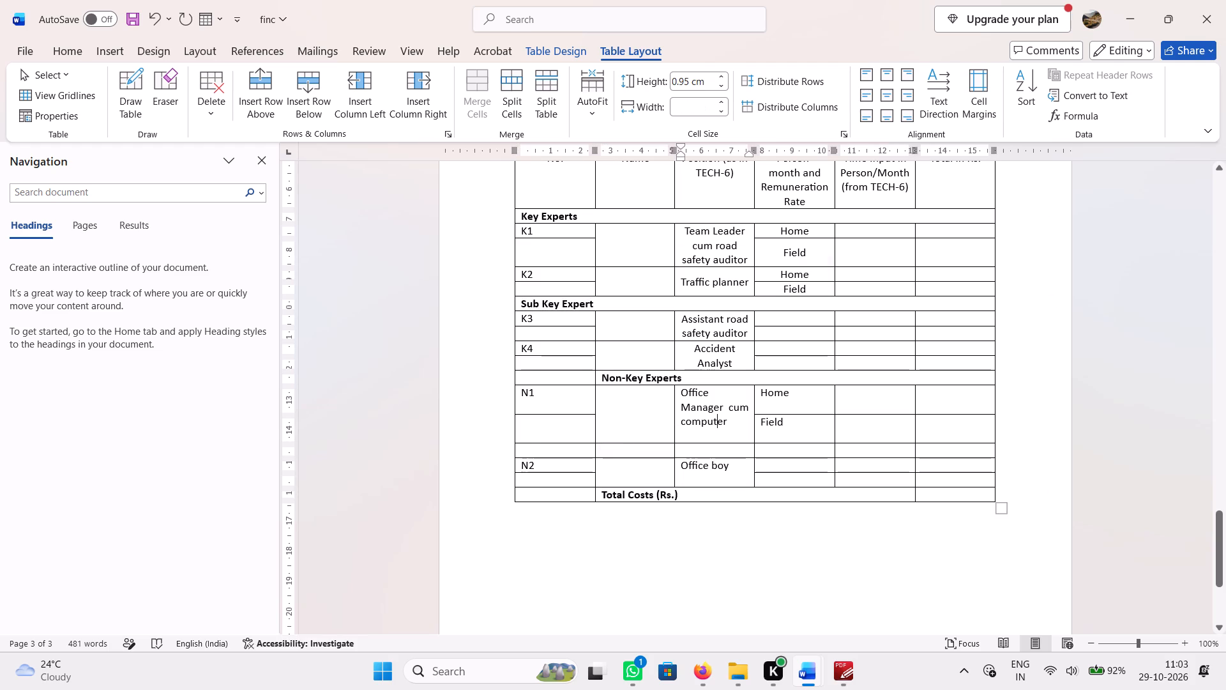
Left-align and vertically centre the Home and Field cells for K1, K2 and N1 in the Remuneration table.
scroll(719, 426, up, 1)
scroll(719, 427, down, 1)
click(783, 436)
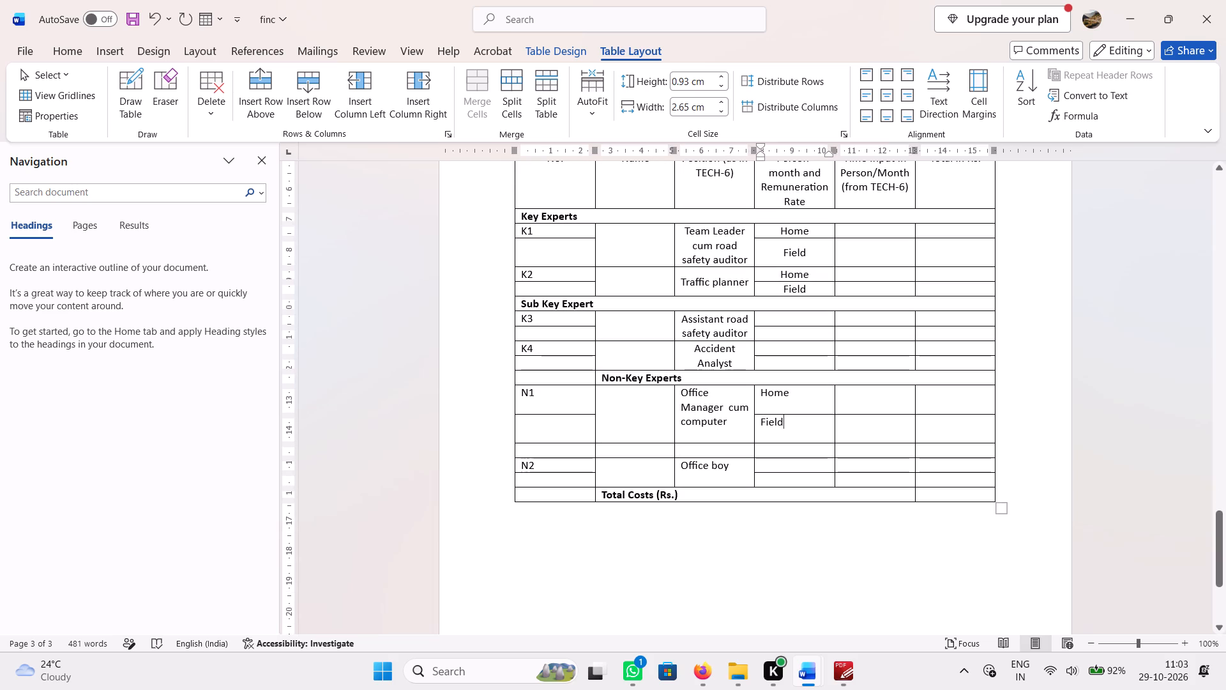
scroll(795, 435, up, 1)
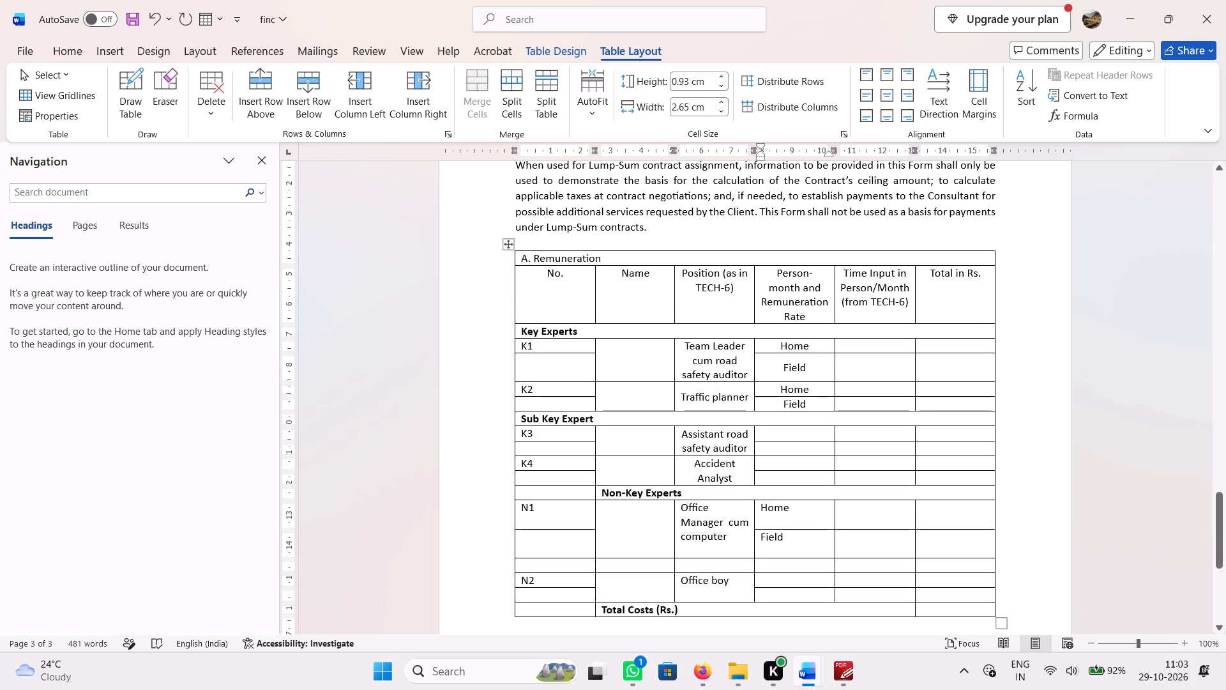
drag(802, 346, 798, 562)
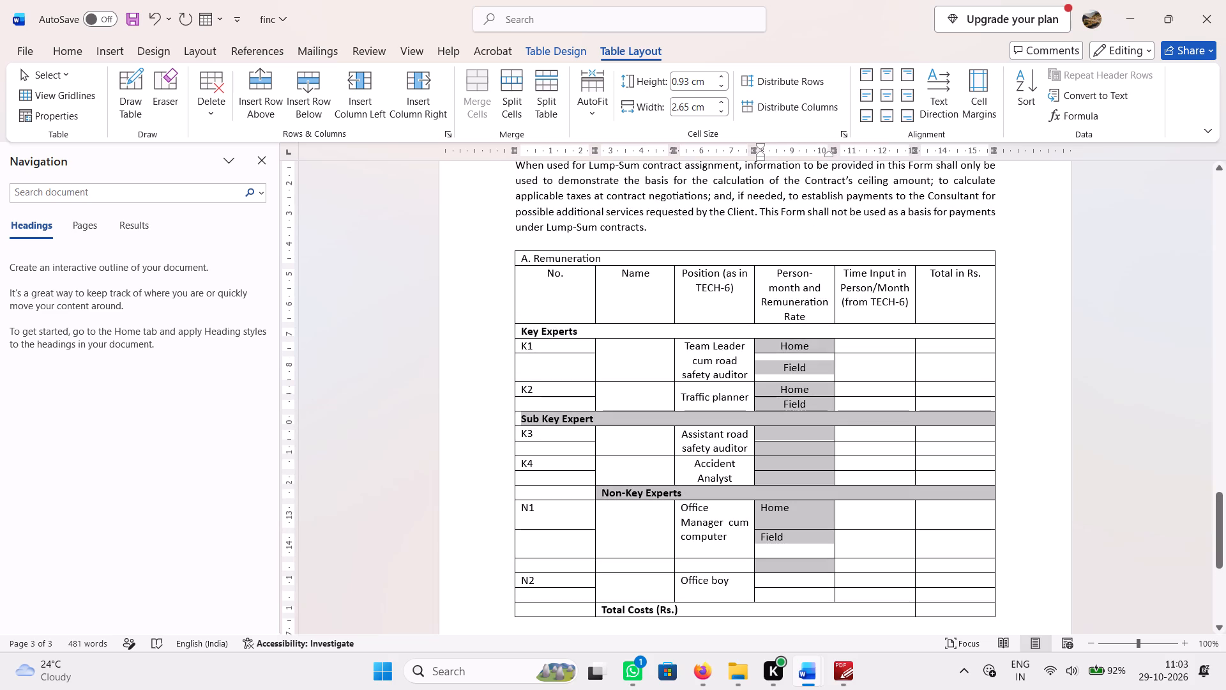
drag(798, 562, 806, 404)
click(865, 93)
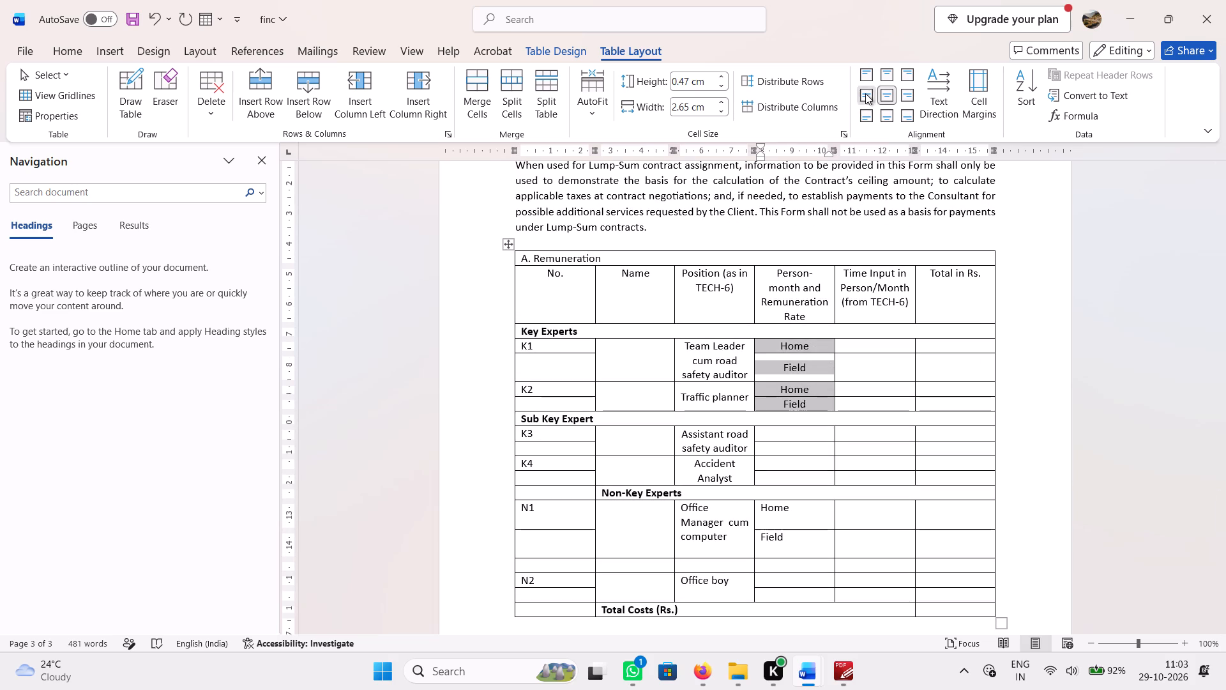
drag(795, 519, 791, 540)
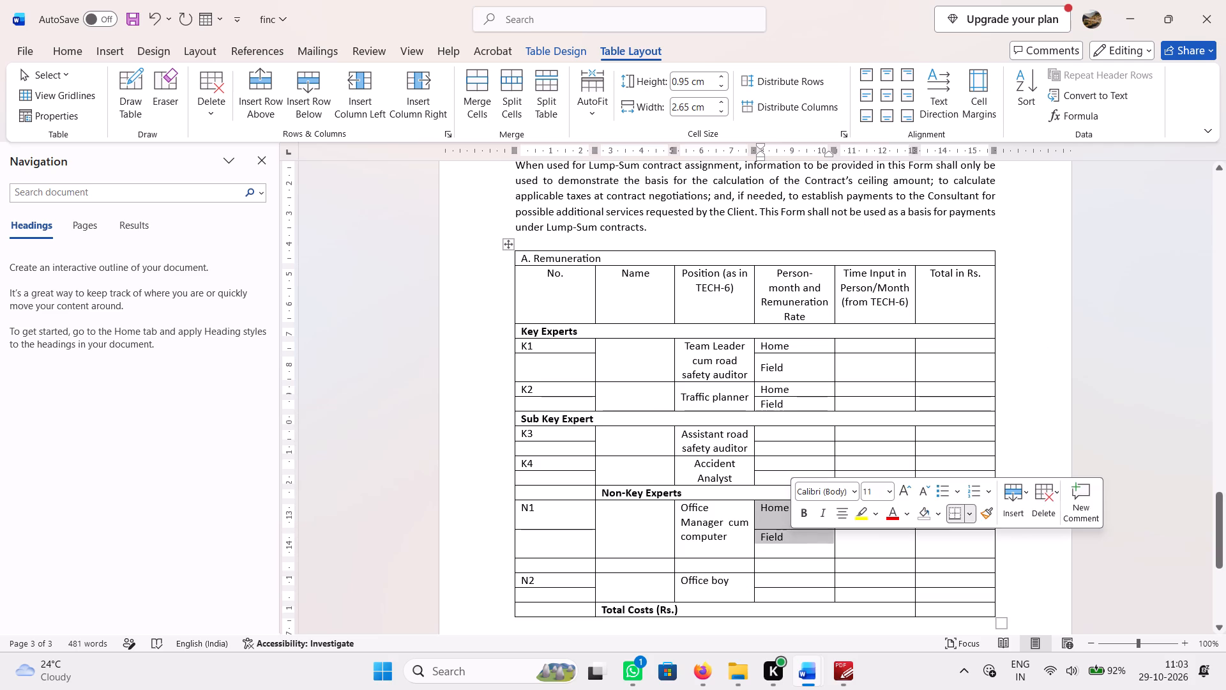
click(862, 96)
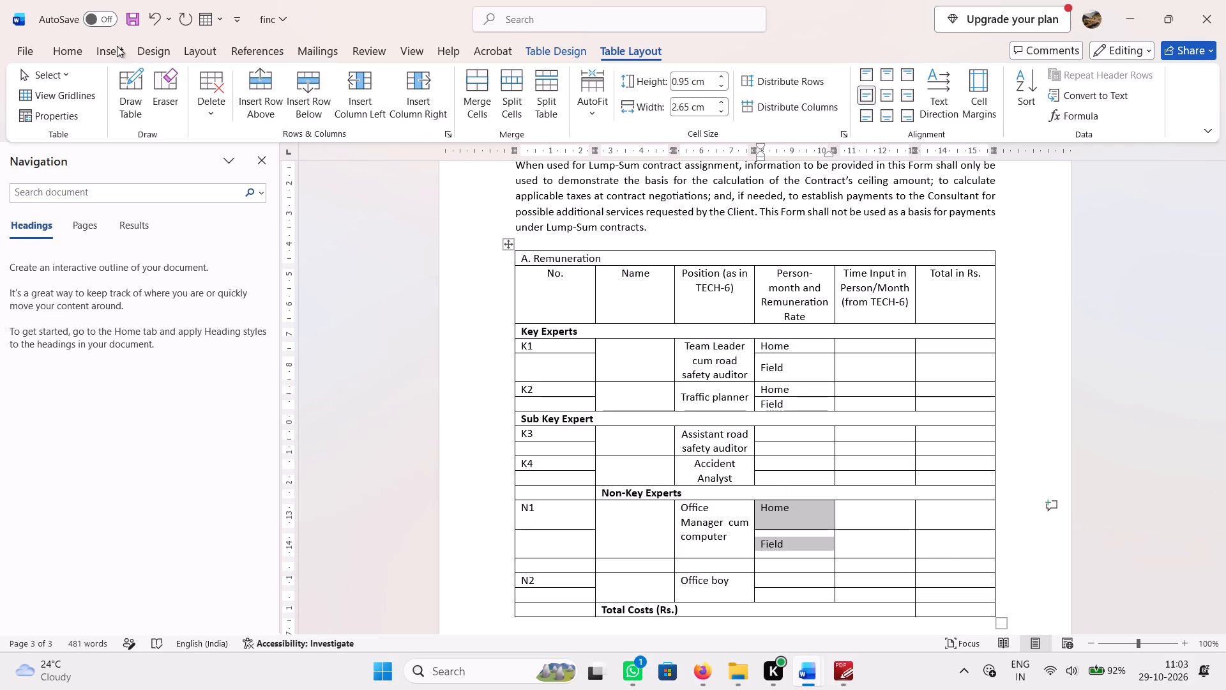
Remove the extra blank lines from the N1 row's Home cell and its Office Manager cum computer cell.
click(75, 49)
click(441, 109)
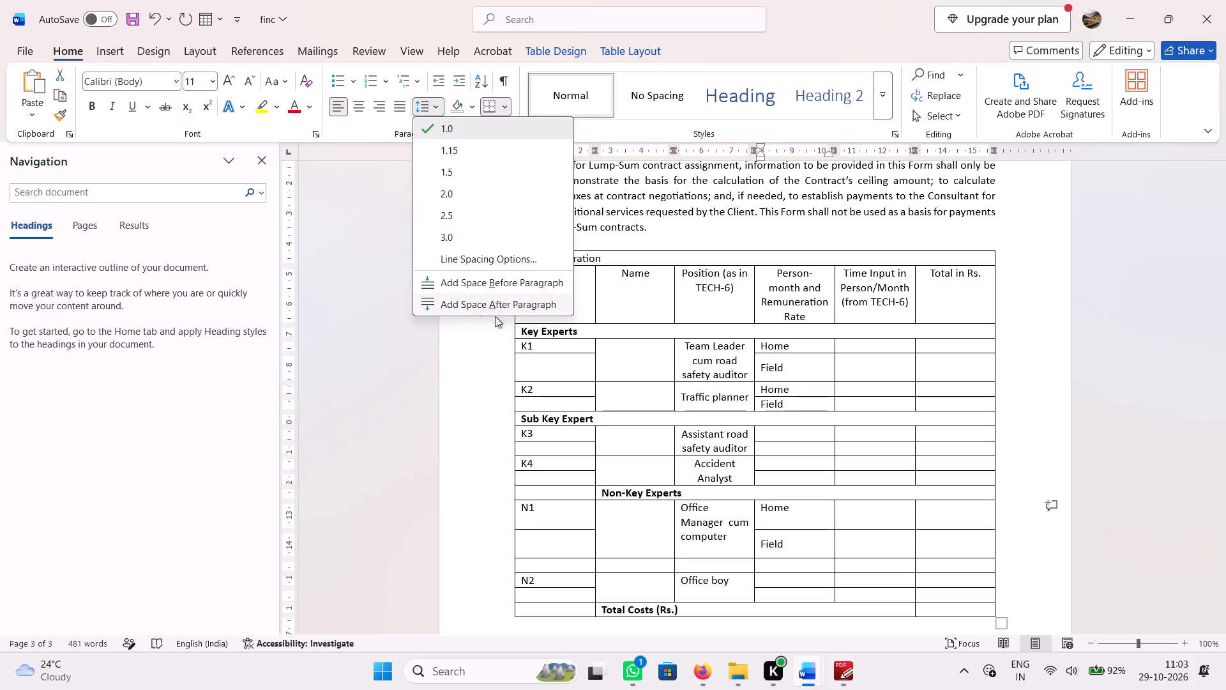
click(773, 517)
click(780, 525)
key(BackSpace)
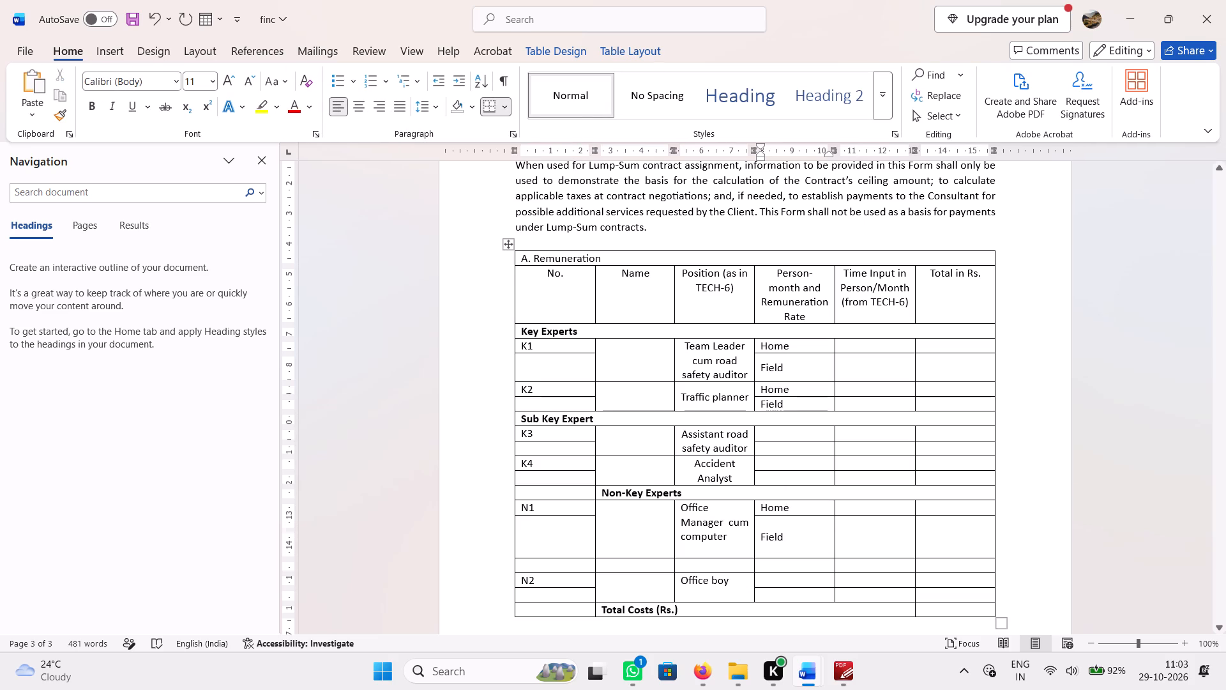
click(776, 548)
click(787, 552)
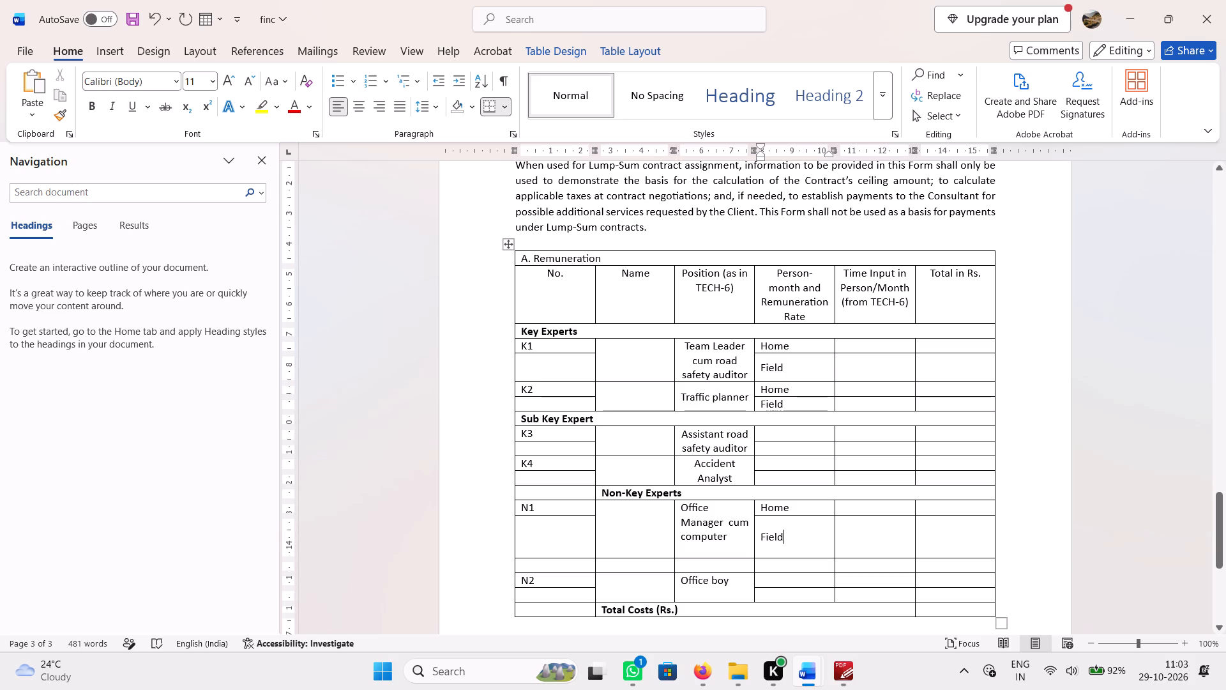
click(780, 528)
drag(786, 524, 787, 552)
drag(791, 545, 748, 535)
click(782, 541)
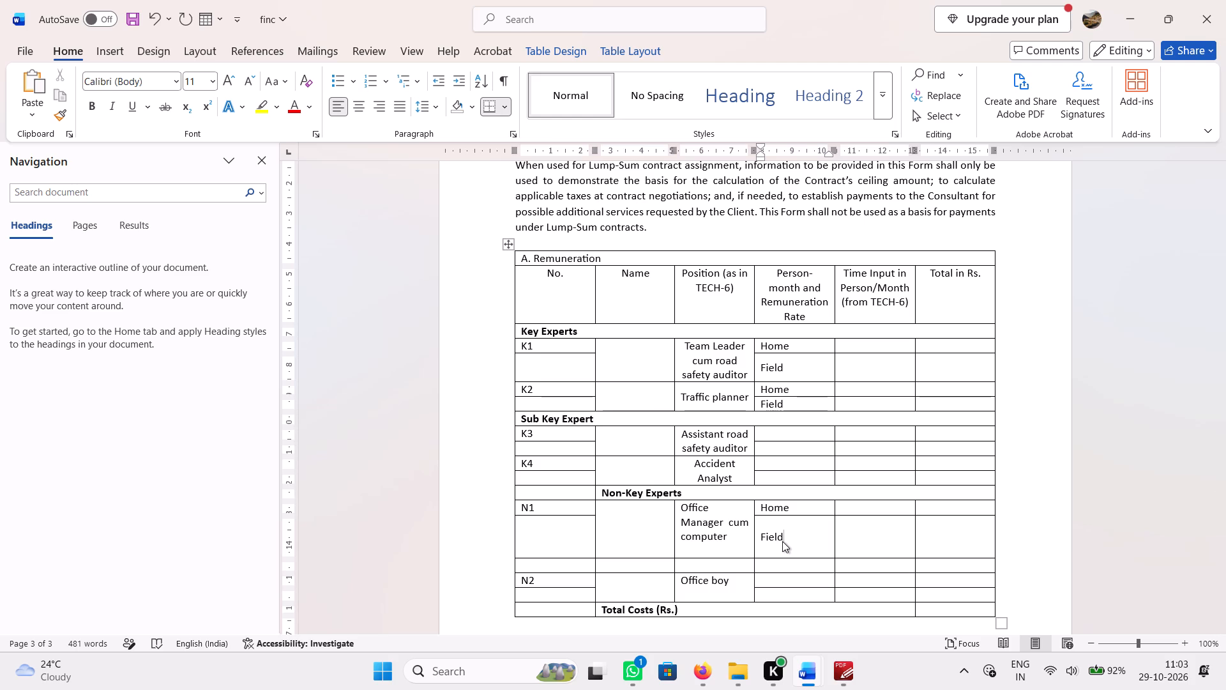
click(698, 554)
key(BackSpace)
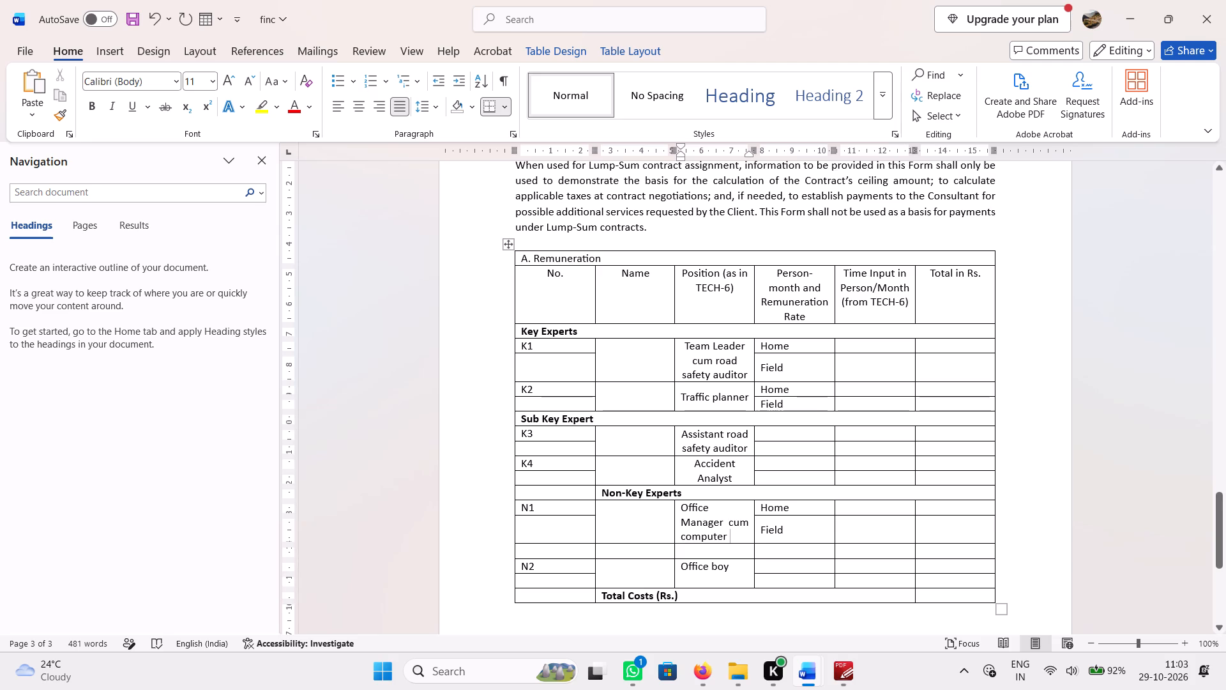
Set the font of the entire document to Calibri (Body).
scroll(870, 425, down, 1)
scroll(845, 429, up, 1)
click(506, 245)
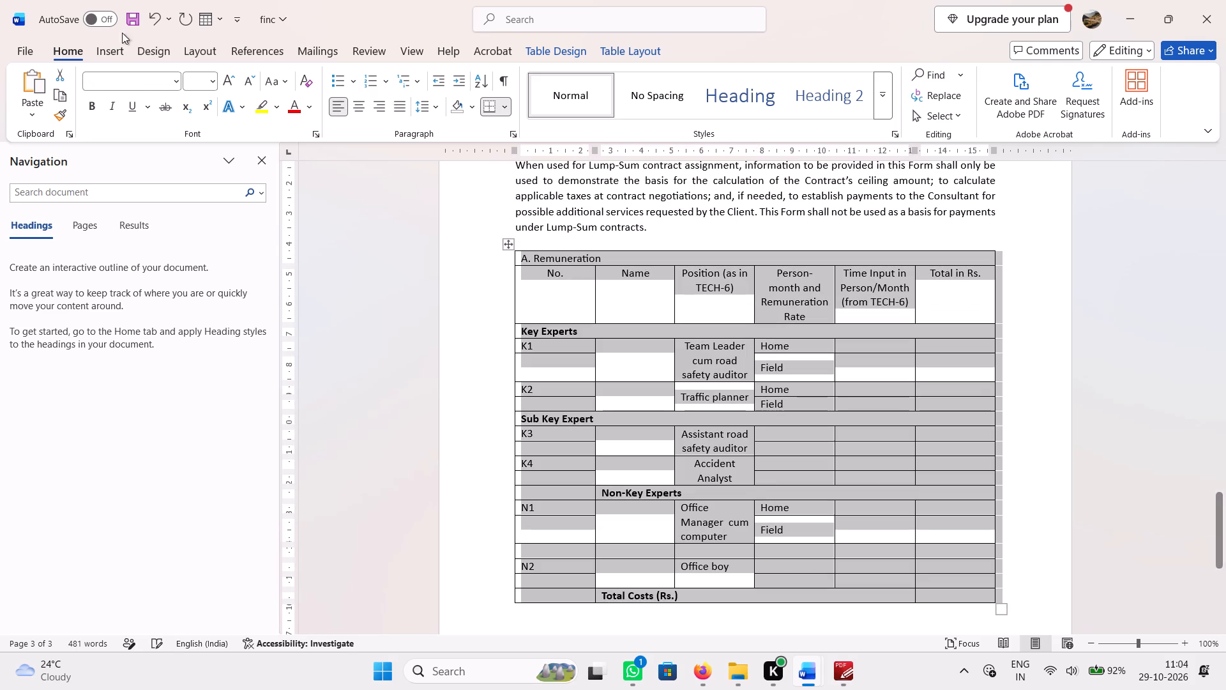
click(174, 81)
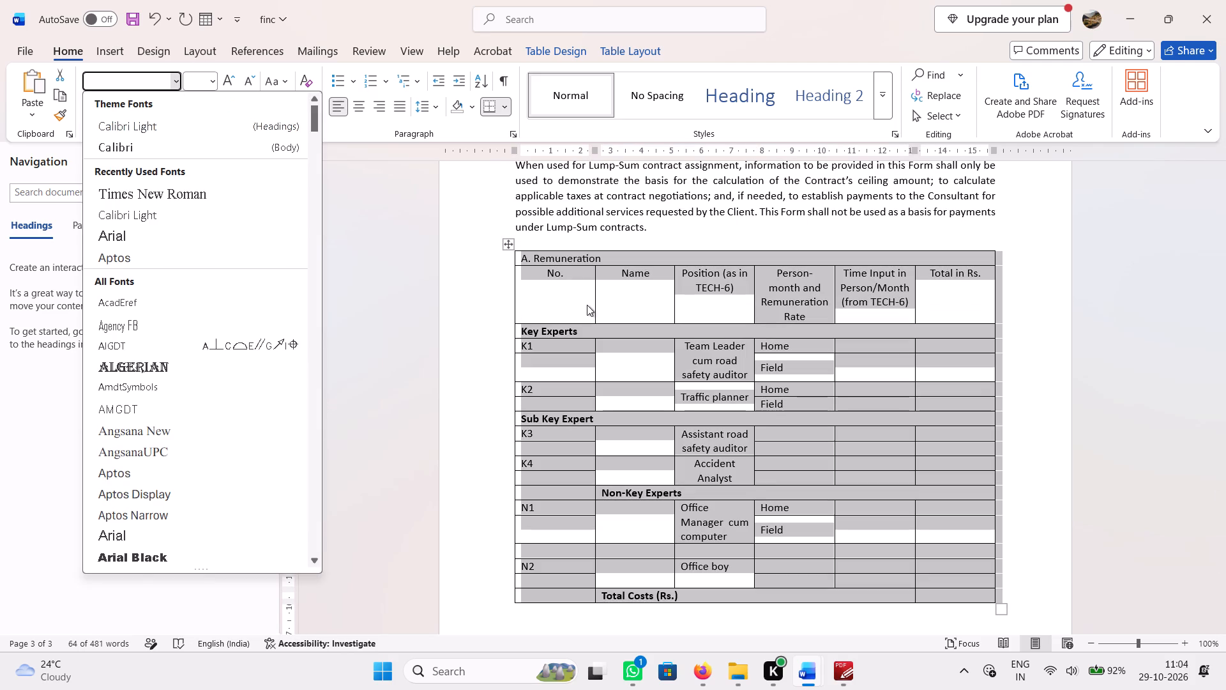
click(559, 299)
key(ctrl+a)
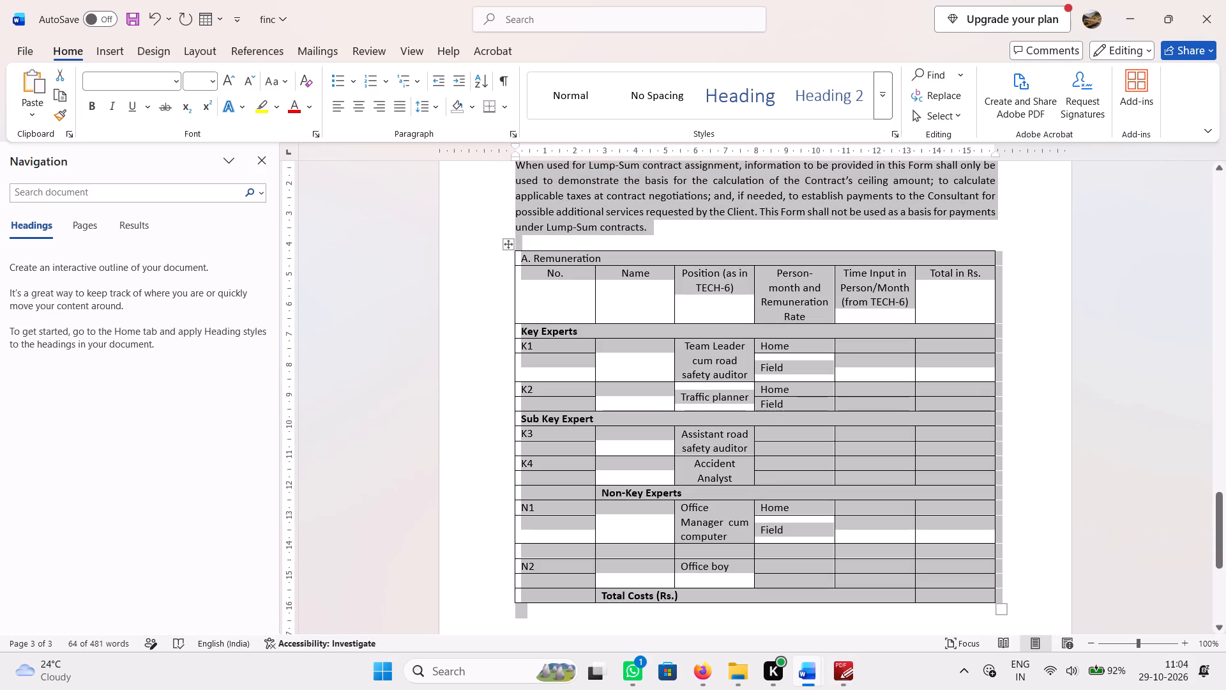
click(173, 79)
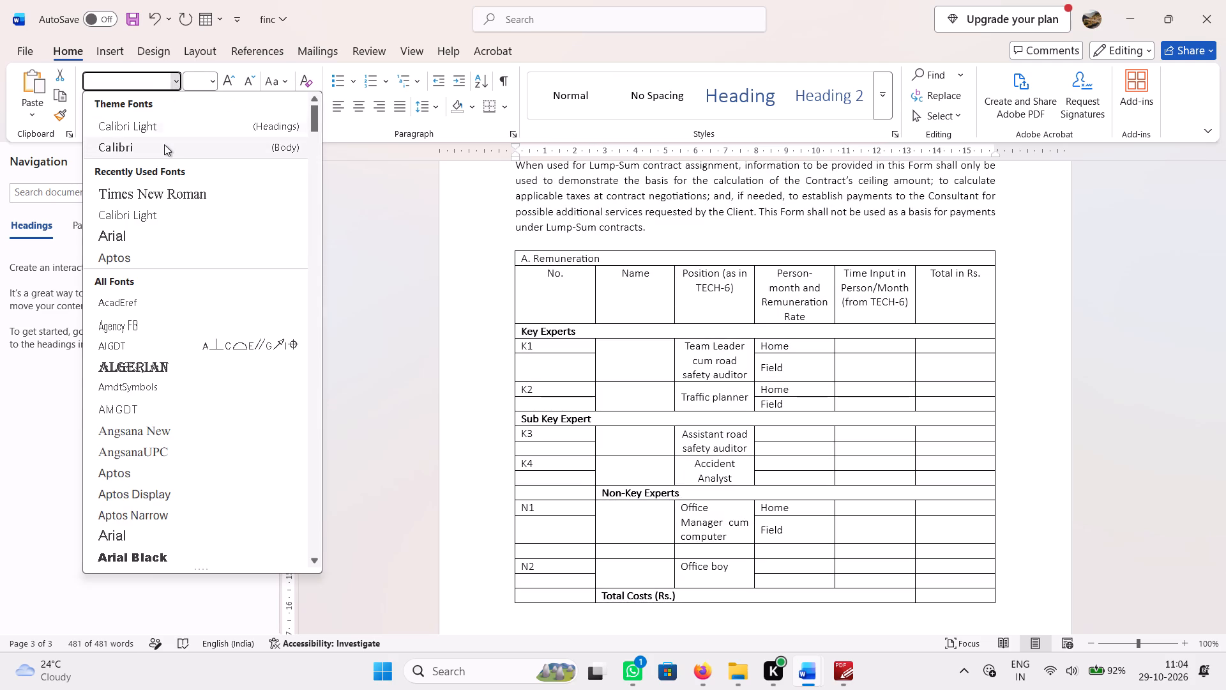
click(164, 144)
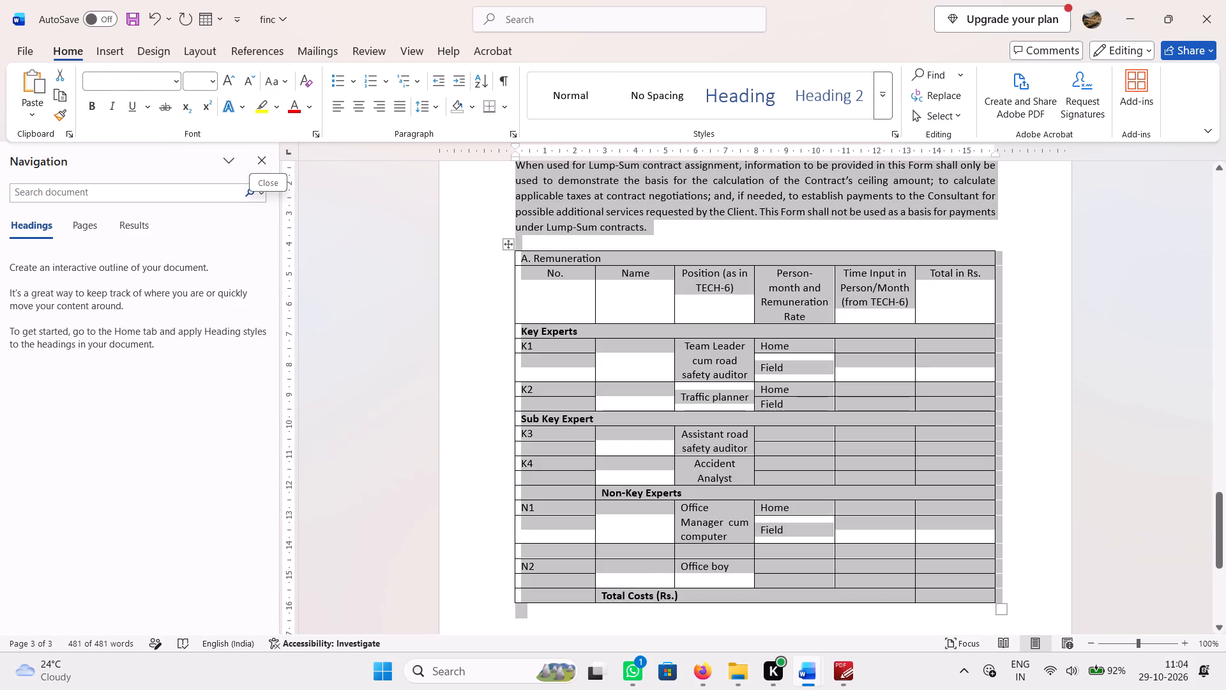
click(638, 287)
Make the word Remuneration in the table's "A. Remuneration" title row bold.
drag(602, 257, 534, 256)
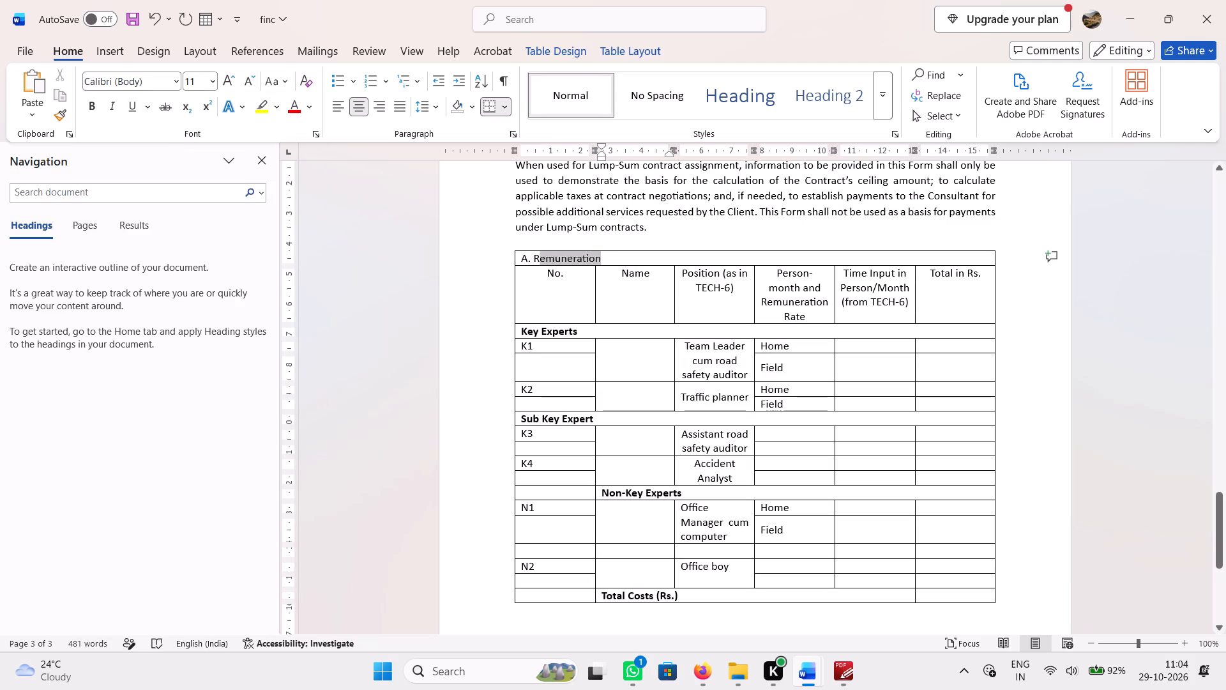
drag(534, 256, 534, 256)
key(ctrl+b)
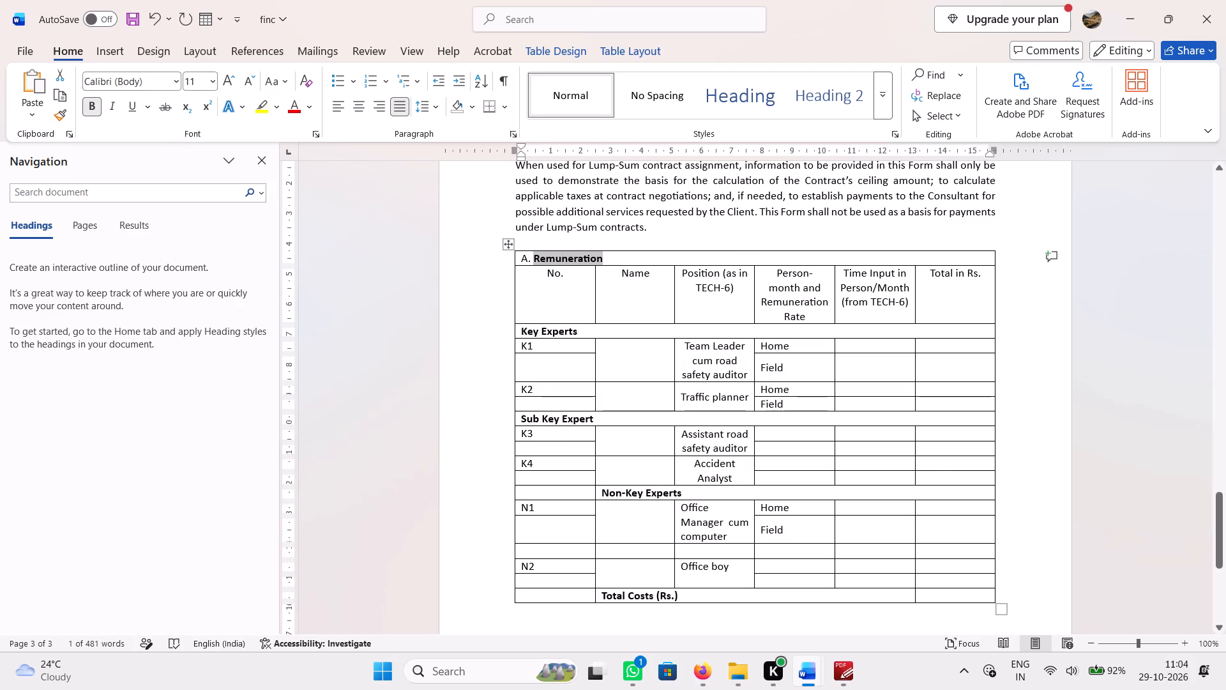
Switch to the RFP17 PDF and examine the Form FIN-3 page and the forms before it, ending back in Word.
click(847, 689)
scroll(667, 495, down, 1)
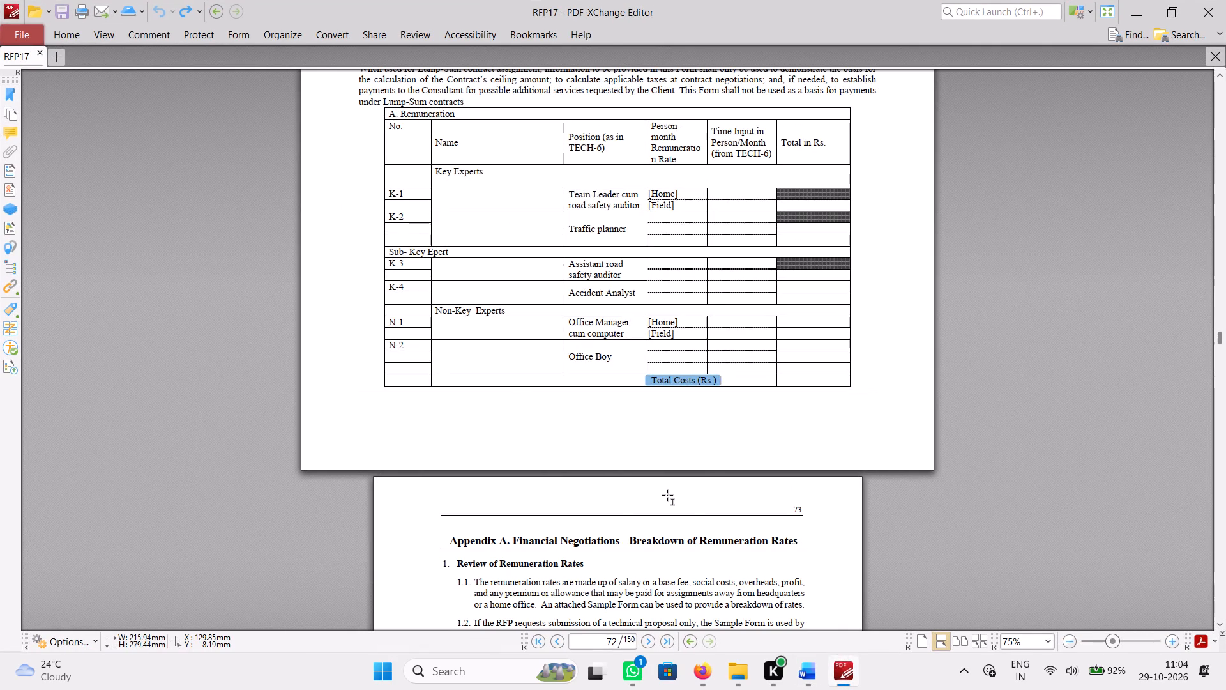
scroll(708, 459, down, 1)
scroll(710, 459, up, 3)
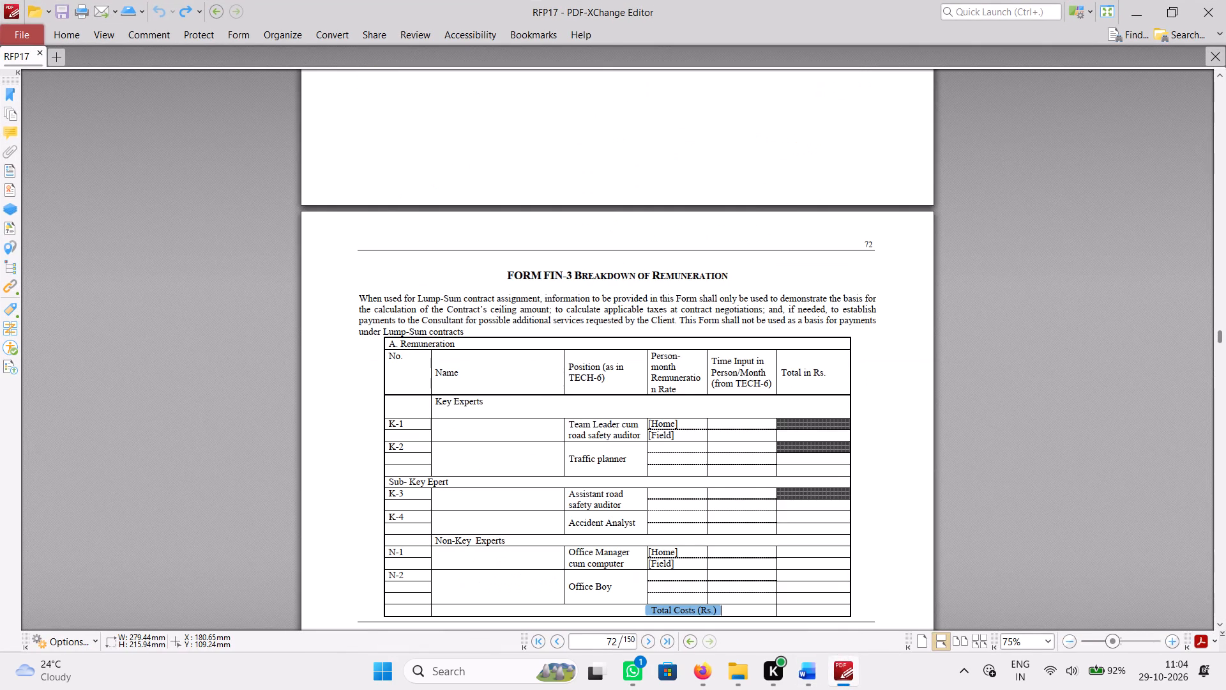
scroll(710, 460, up, 10)
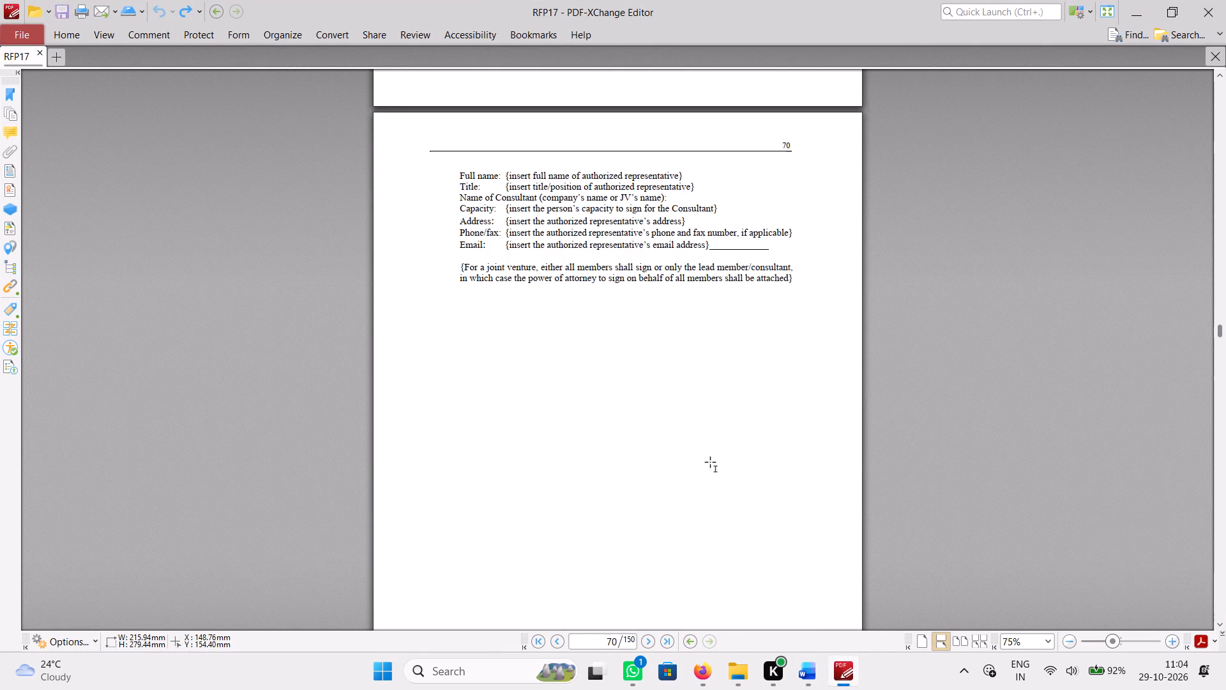
scroll(710, 462, up, 3)
click(1128, 17)
Review the proposal's pages from Form FIN-1 through Form FIN-3.
scroll(740, 433, up, 5)
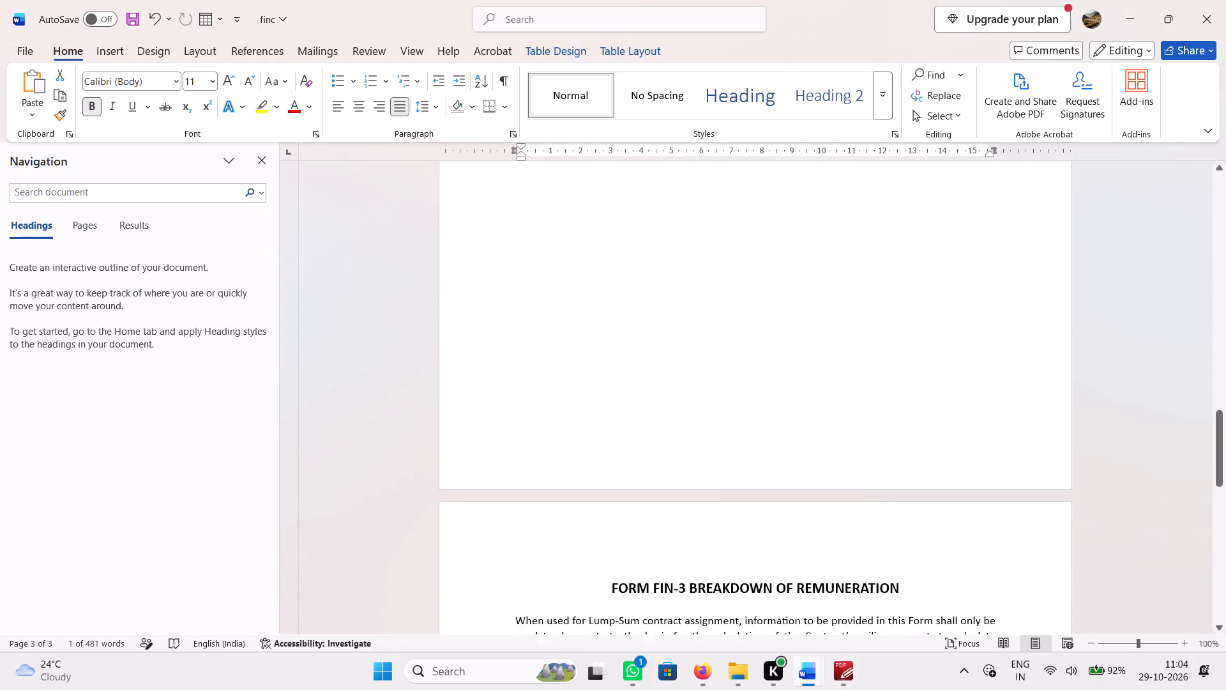
scroll(740, 433, up, 6)
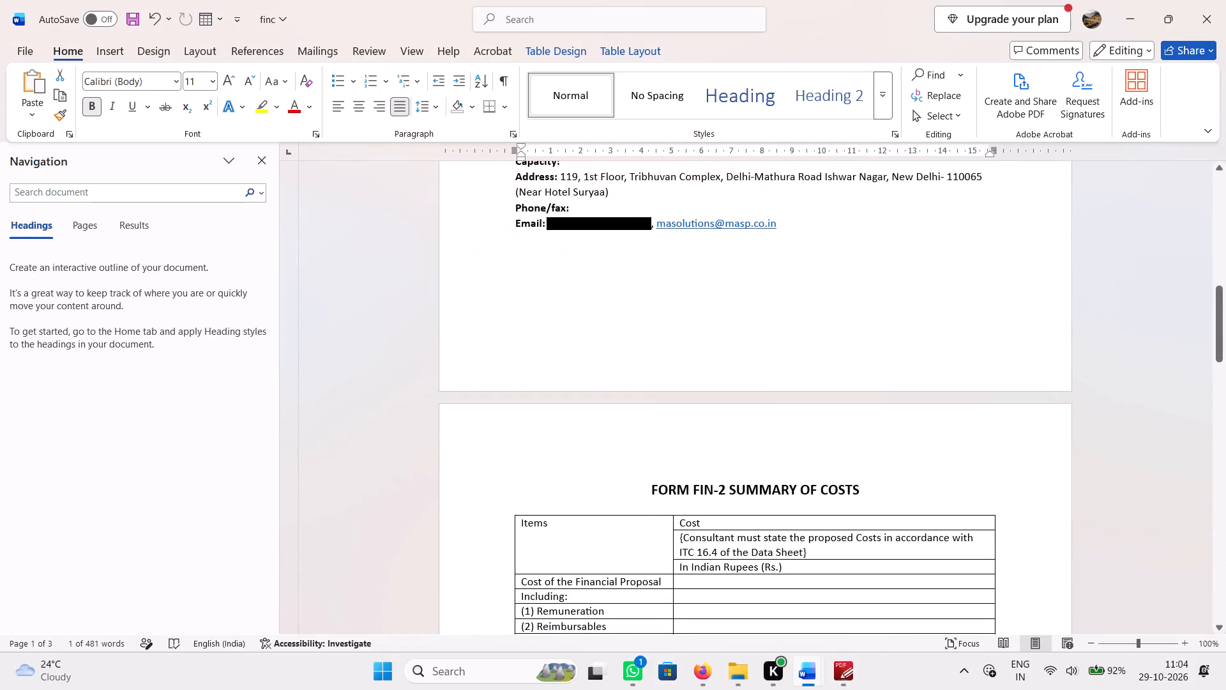
scroll(739, 424, up, 7)
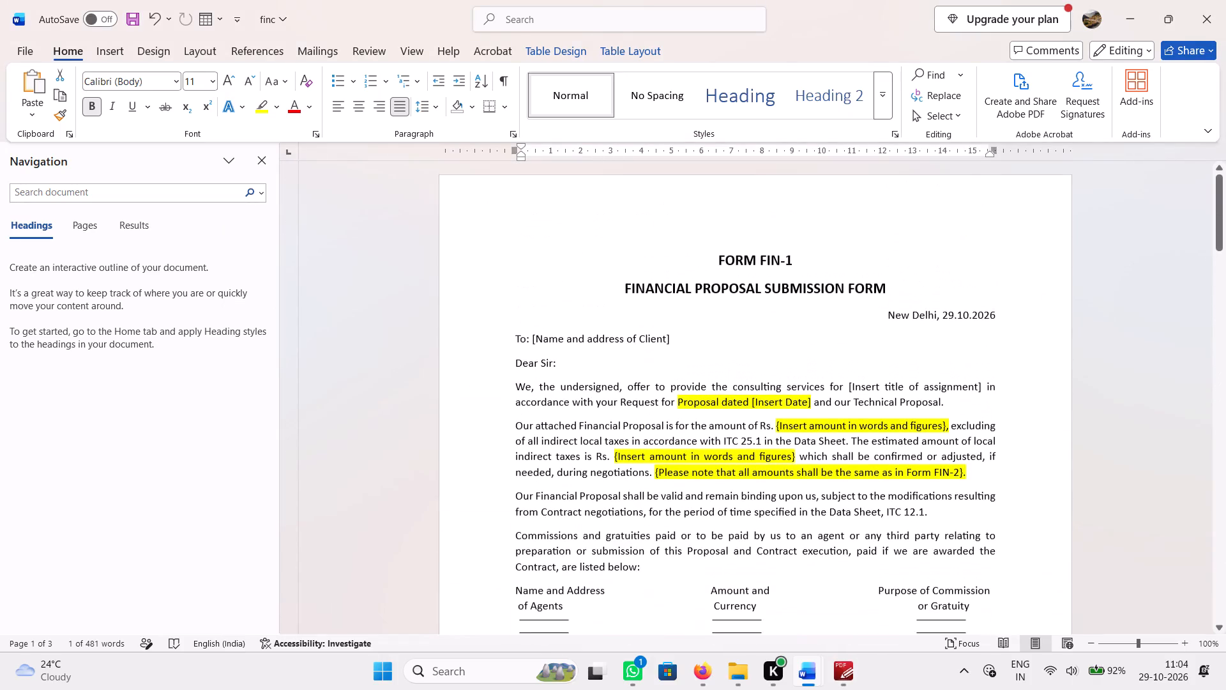
scroll(739, 424, down, 9)
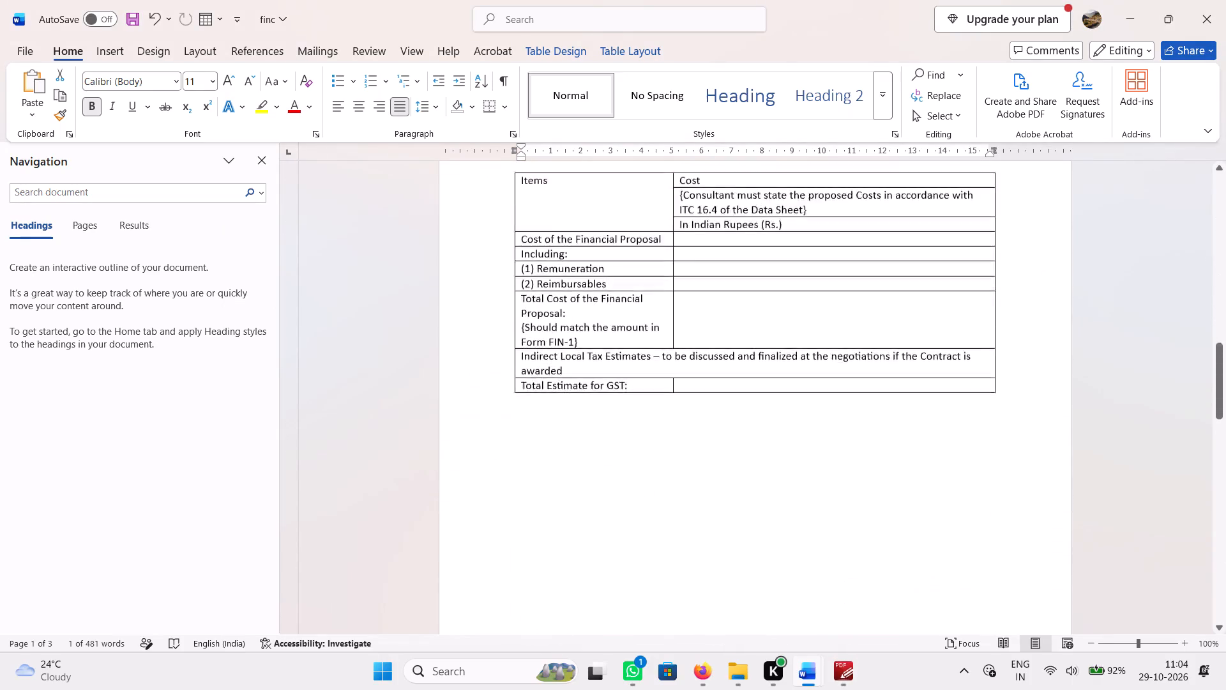
scroll(739, 424, down, 15)
scroll(739, 424, up, 4)
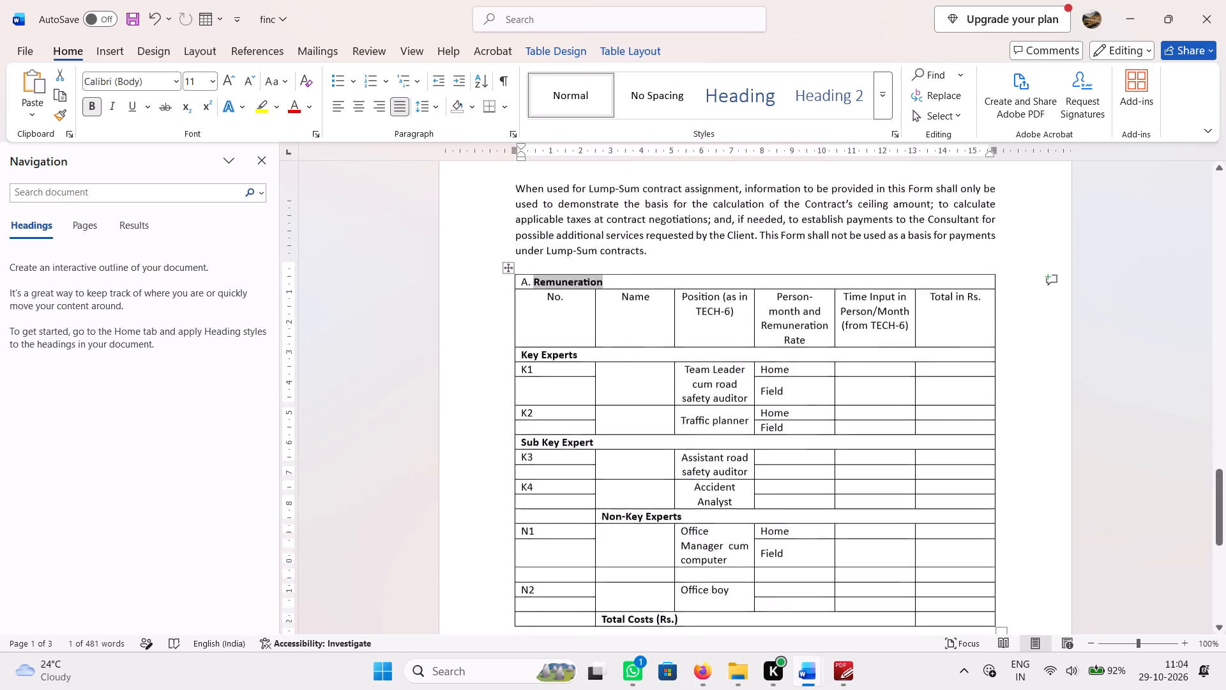
Save the finc document.
key(ctrl+s)
click(729, 343)
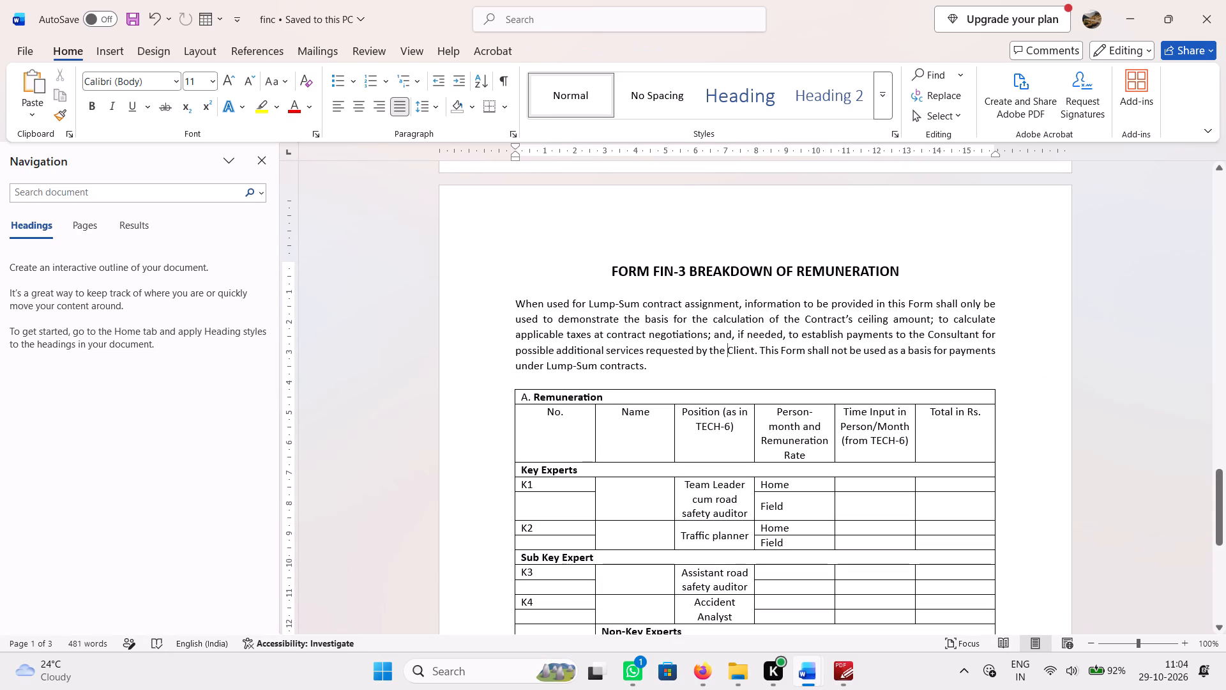
key(ctrl+s)
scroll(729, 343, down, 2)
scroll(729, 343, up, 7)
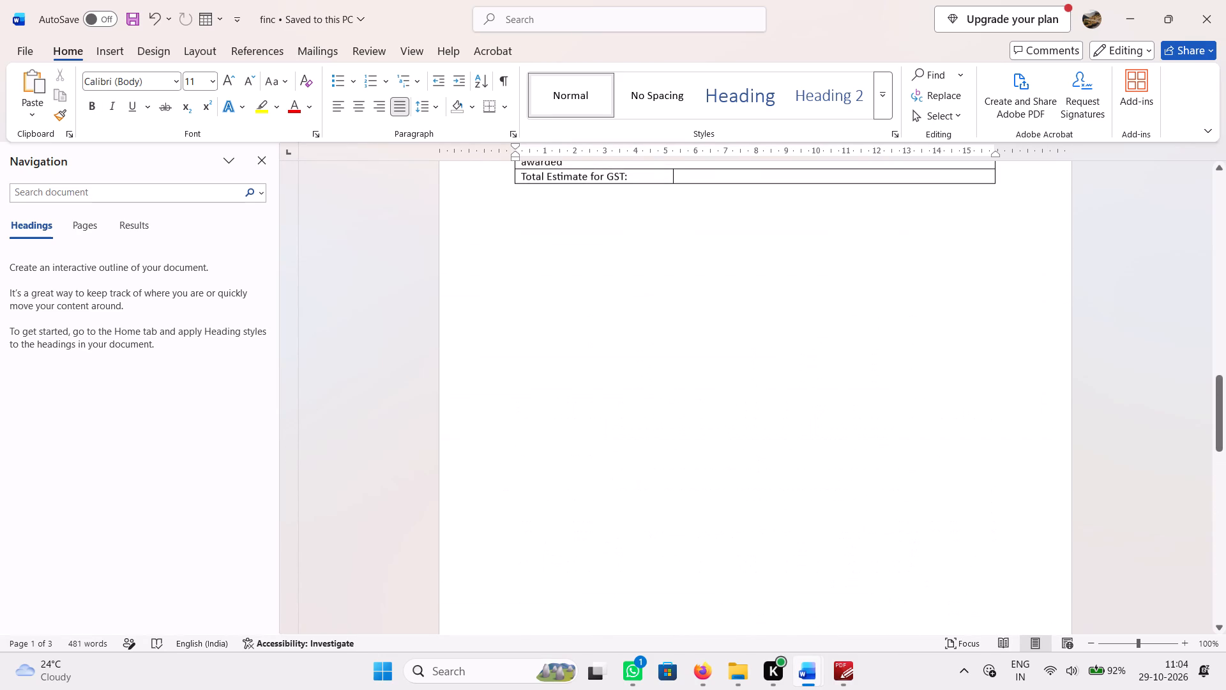